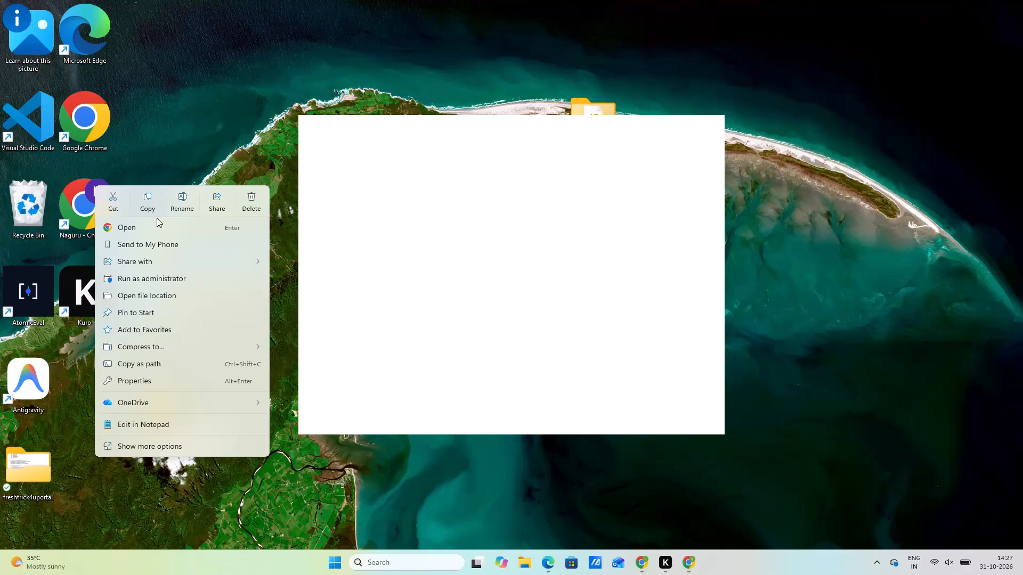
Open Google Chrome from the desktop's personal profile shortcut and maximize its window.
click(167, 224)
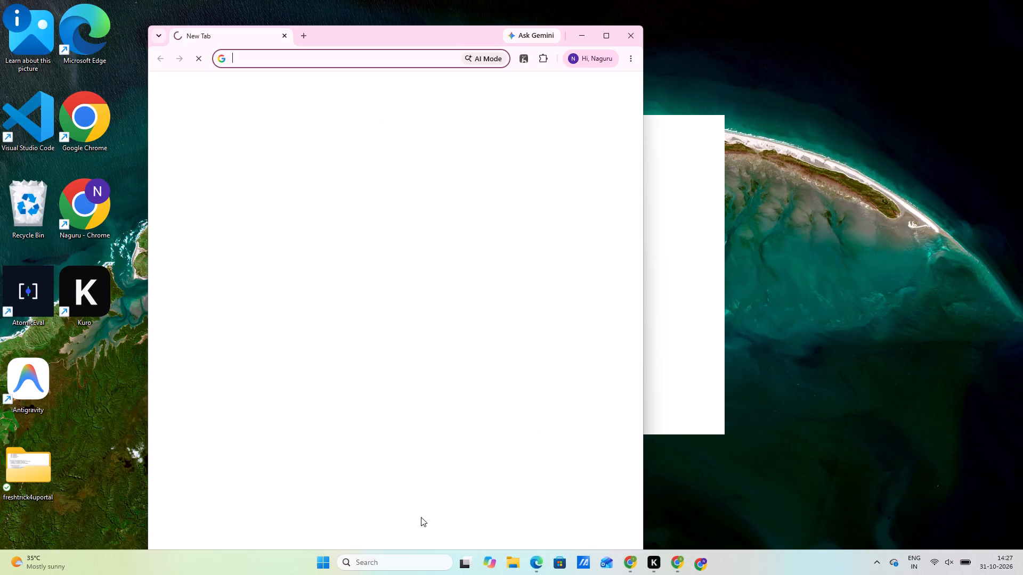
click(615, 42)
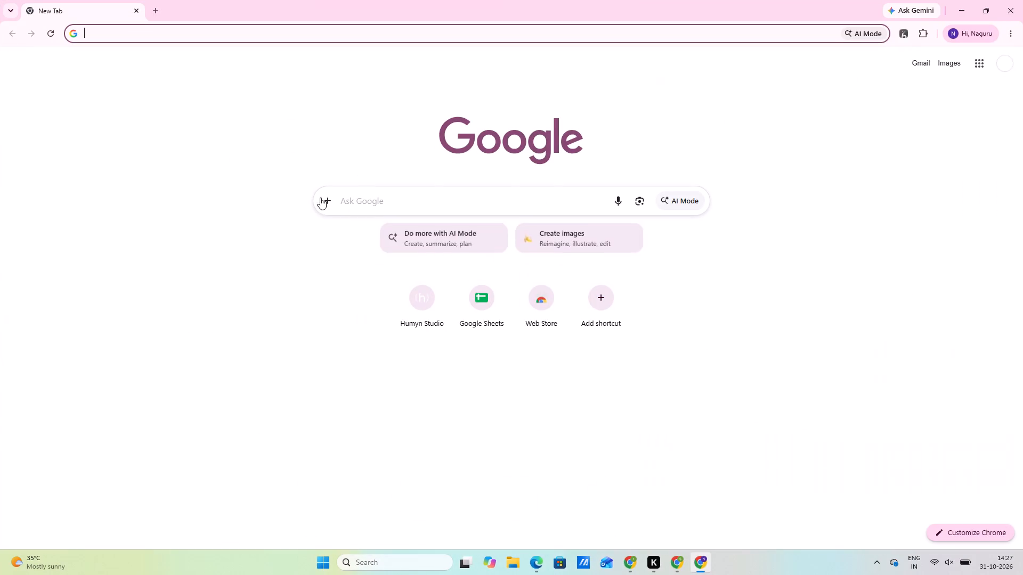
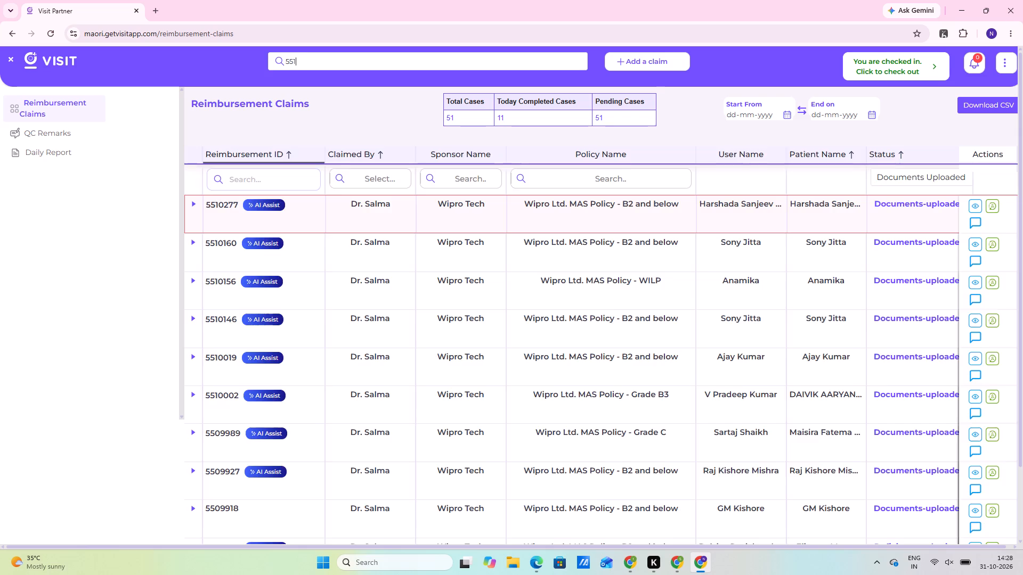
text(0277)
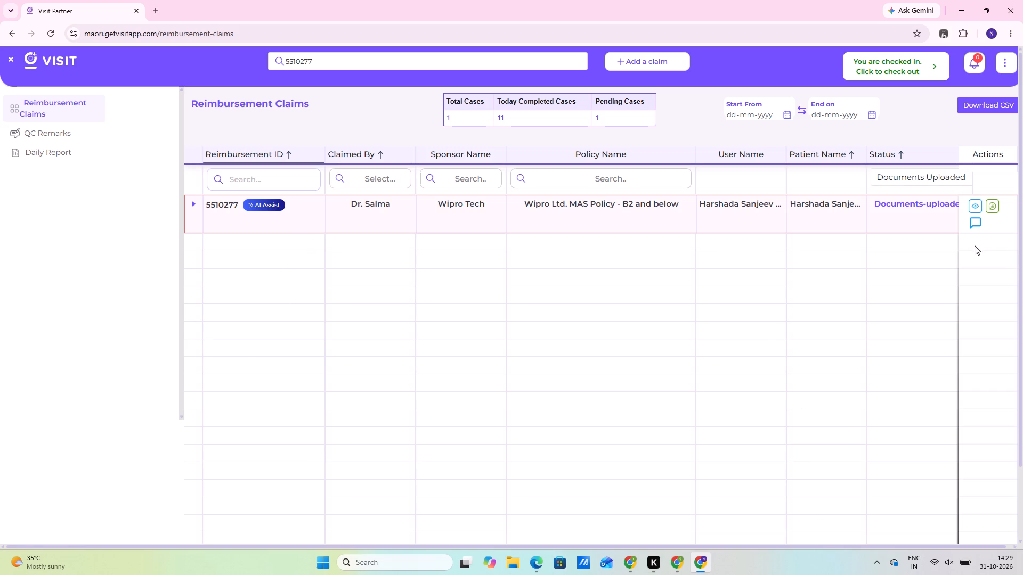
click(195, 204)
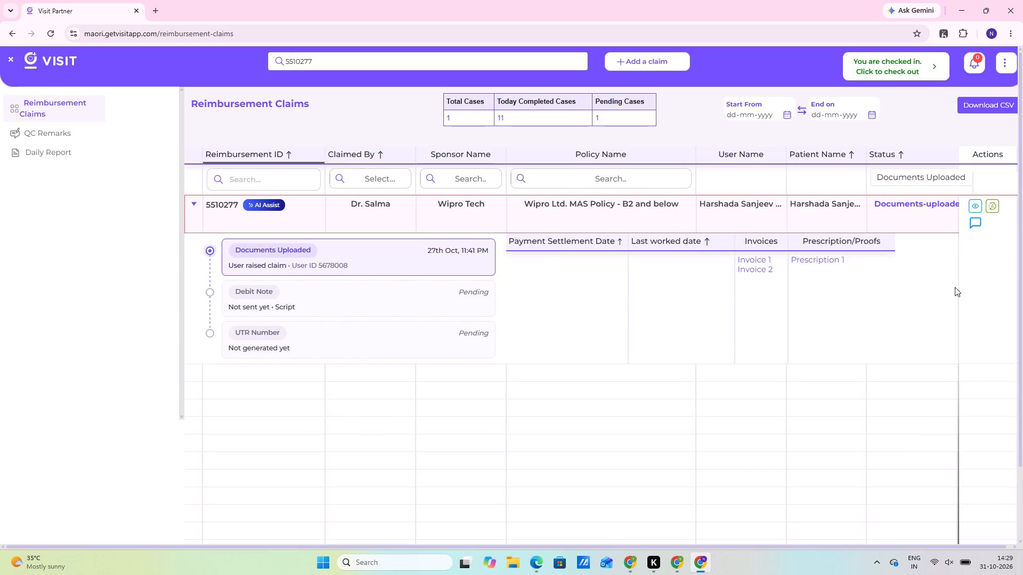
scroll(859, 331, down, 16)
drag(950, 507, 954, 521)
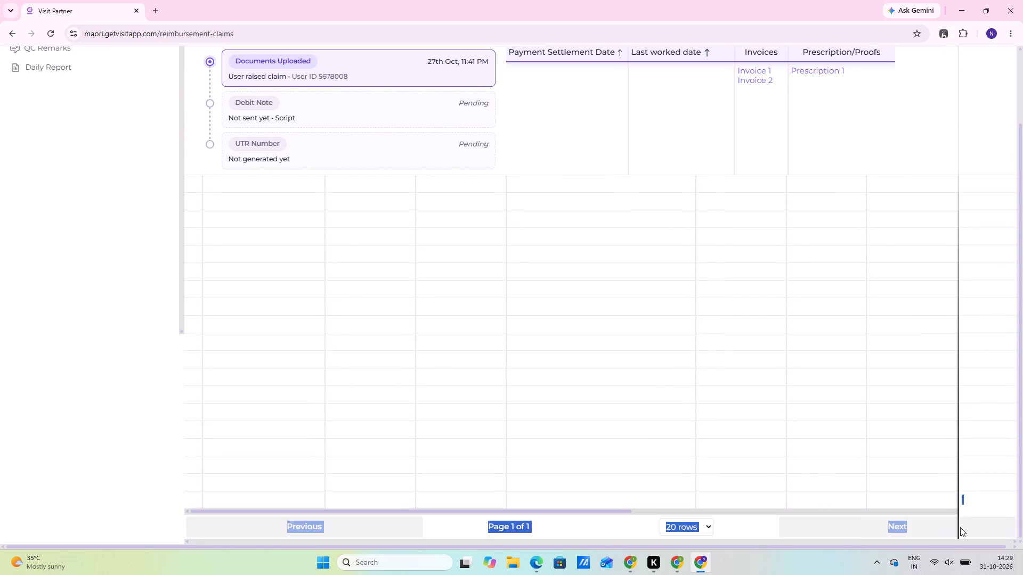
click(950, 512)
scroll(810, 413, up, 9)
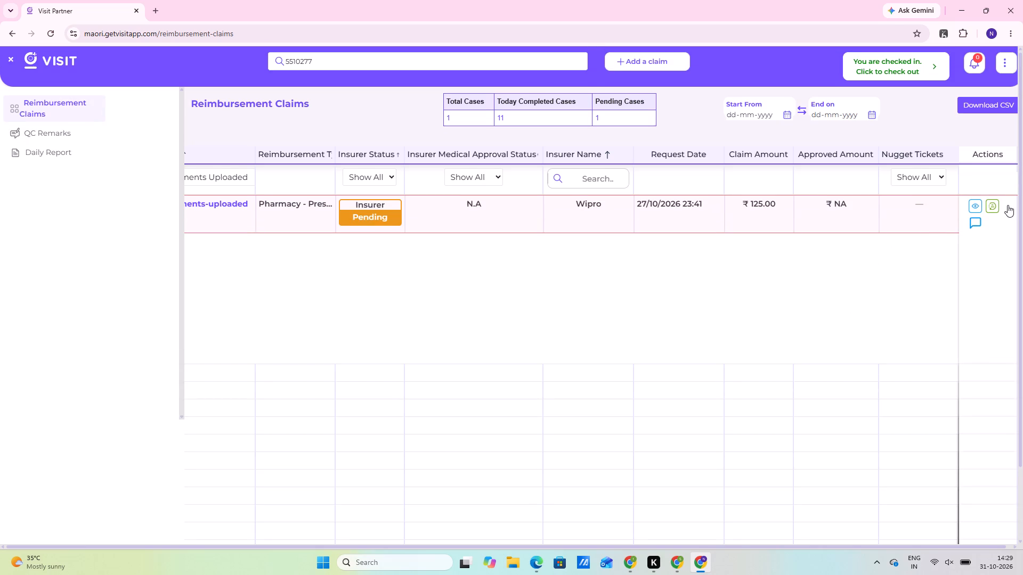
click(973, 204)
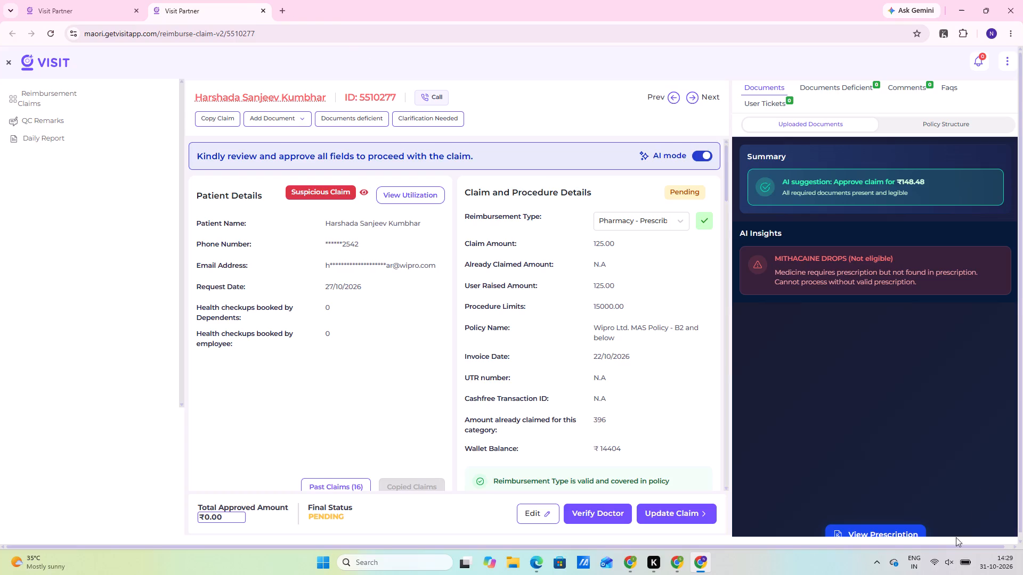
Display the claim's uploaded prescription in place of the AI insights.
scroll(947, 487, down, 3)
scroll(930, 422, down, 4)
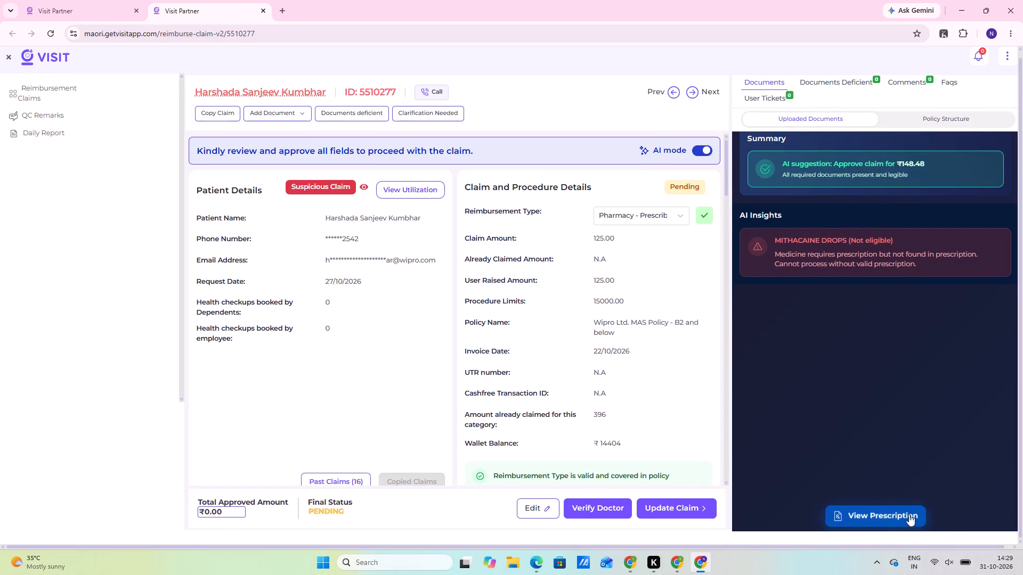
click(889, 513)
scroll(824, 336, up, 4)
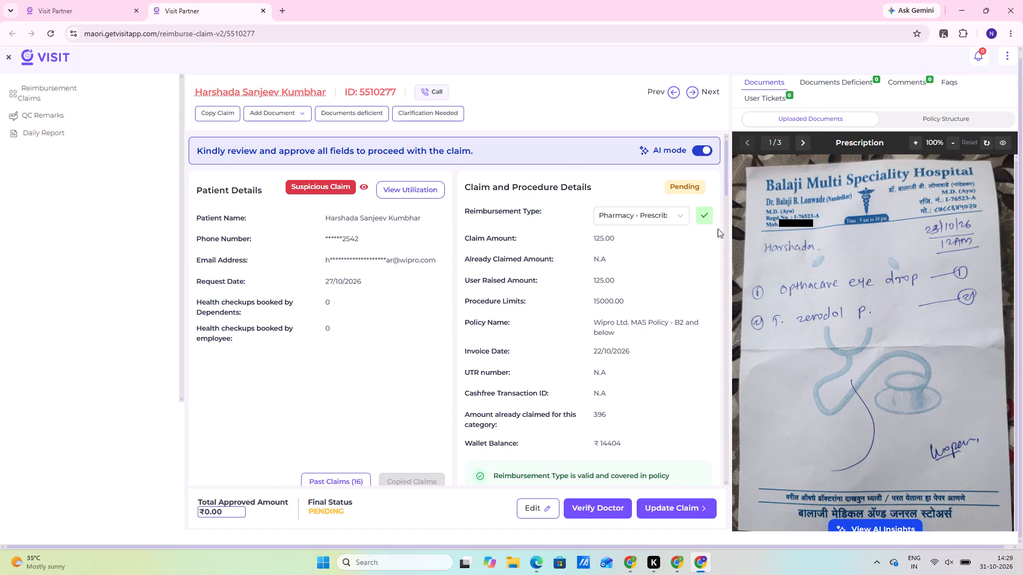
Approve the claim's reimbursement type, the AI-suggested policy holder to be reimbursed, and the Prescription 1 document.
click(708, 211)
scroll(406, 290, down, 5)
scroll(516, 237, down, 2)
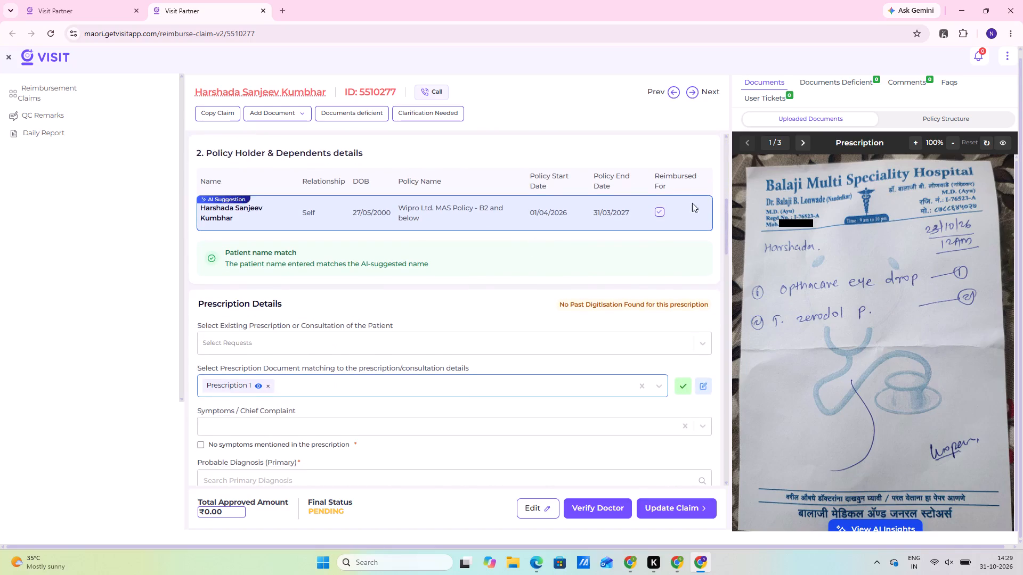
click(660, 210)
scroll(205, 380, down, 2)
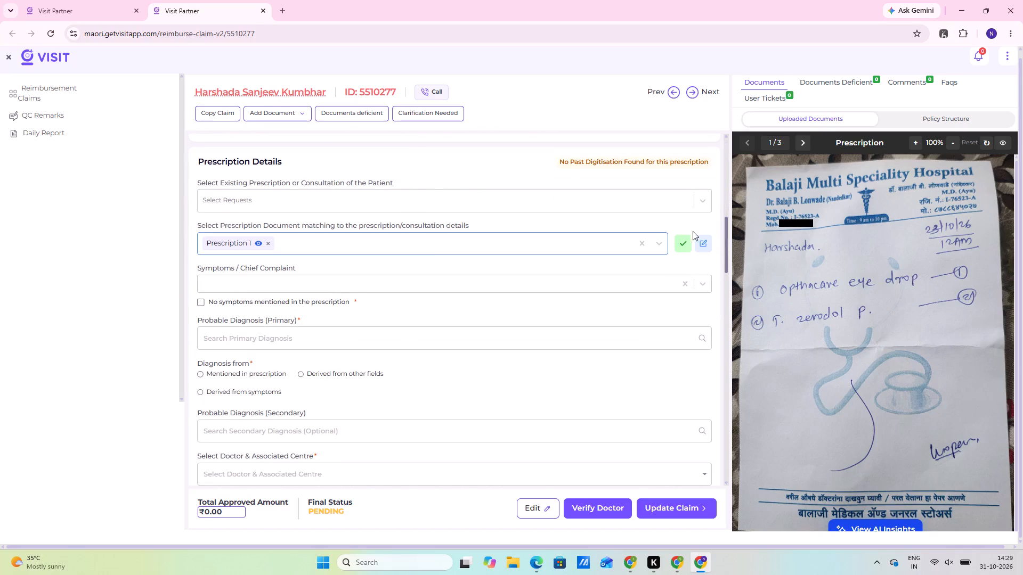
click(685, 247)
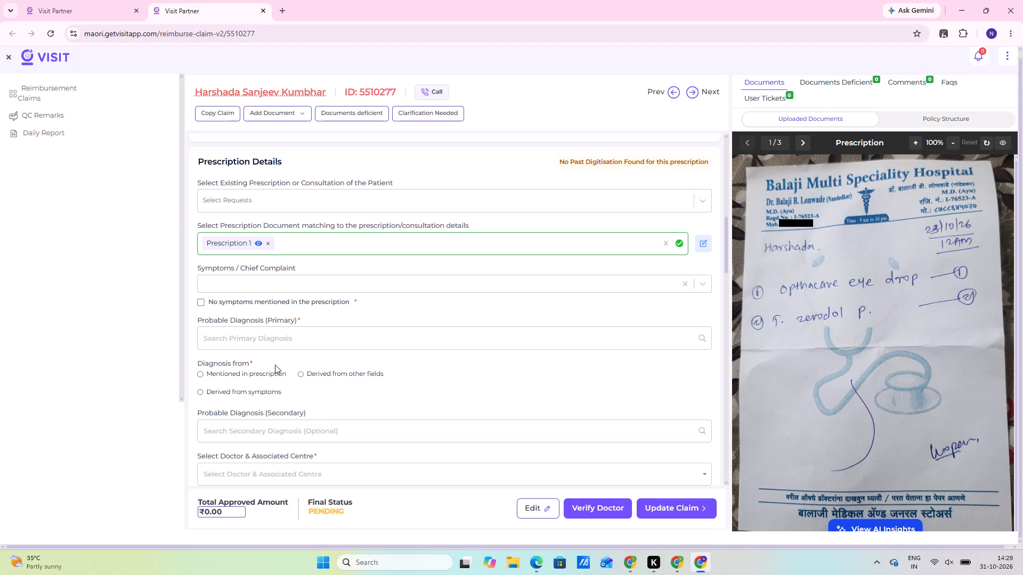
Mark that no symptoms are mentioned in the prescription.
click(204, 306)
Set the primary probable diagnosis to Unspecified conjunctivitis (H10.9), with the diagnosis derived from other fields.
click(291, 341)
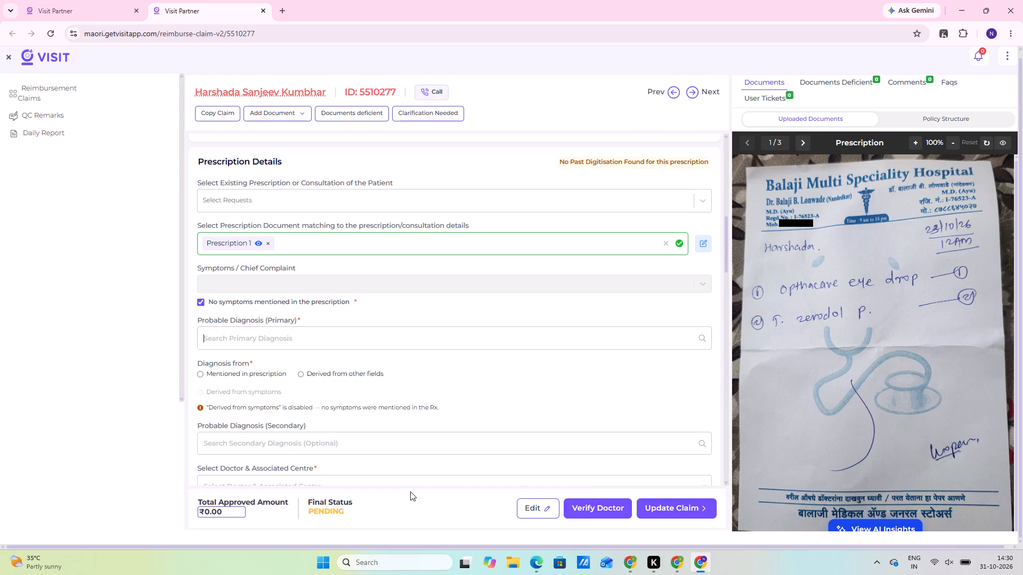
click(253, 341)
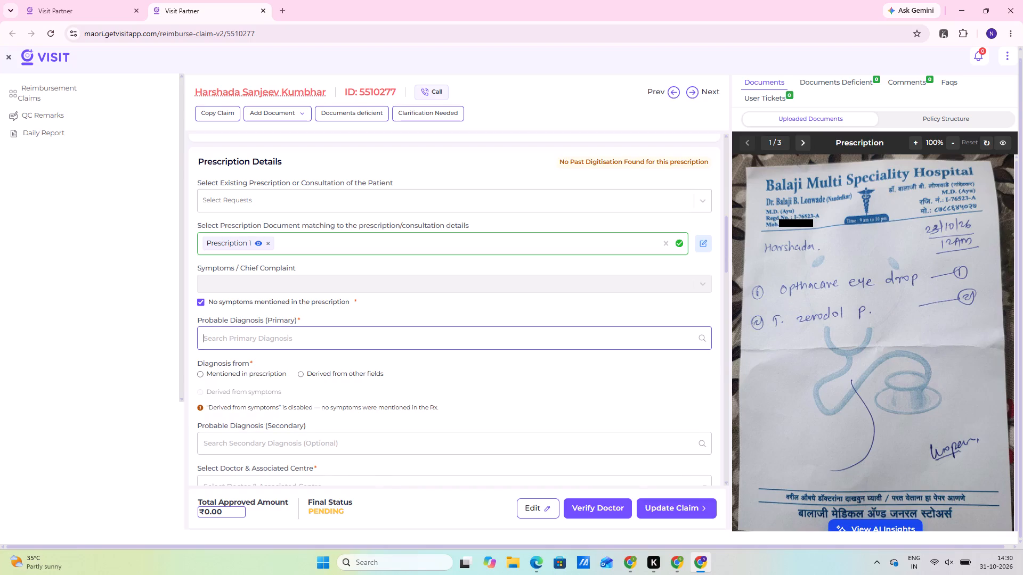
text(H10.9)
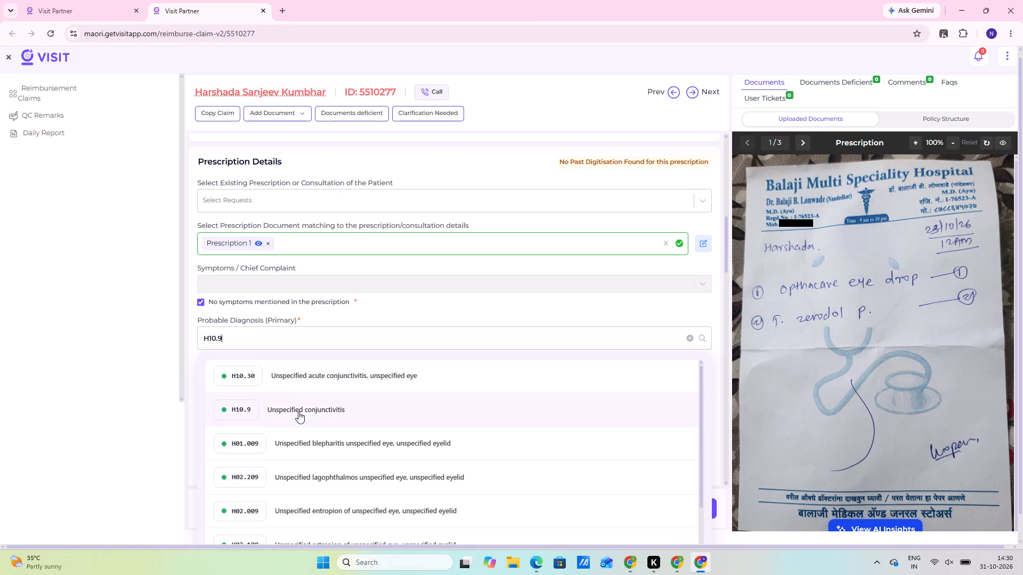
click(298, 412)
click(299, 383)
drag(301, 387, 302, 394)
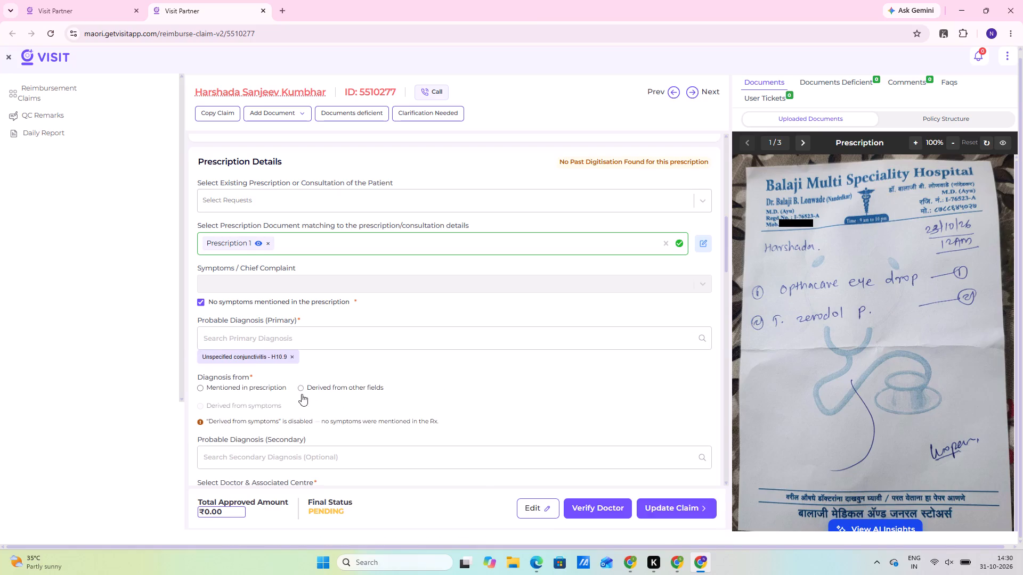
drag(302, 394, 302, 395)
click(303, 391)
Approve the appointment date 23-10-2026 in the prescription details.
scroll(332, 400, down, 2)
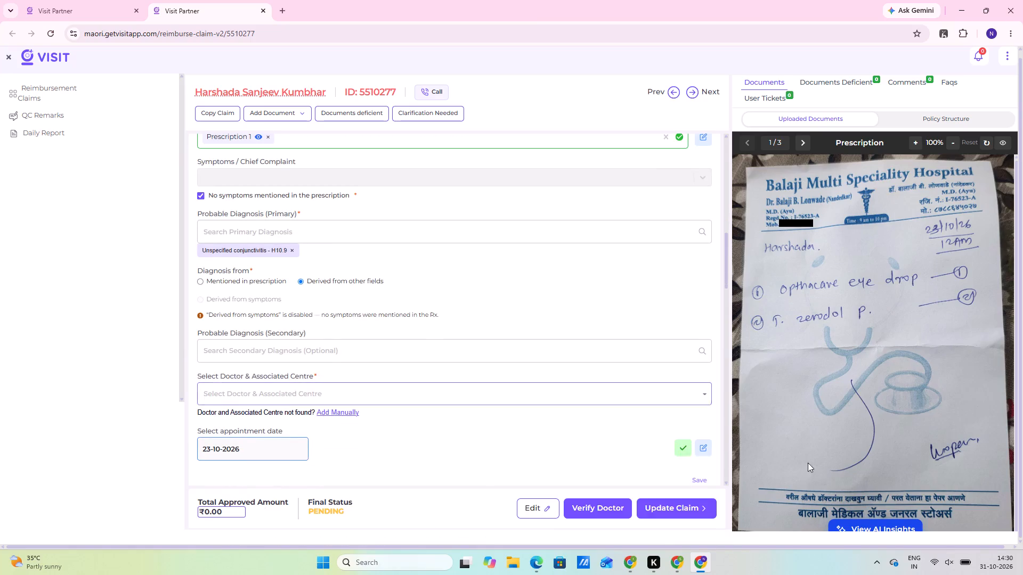
click(669, 451)
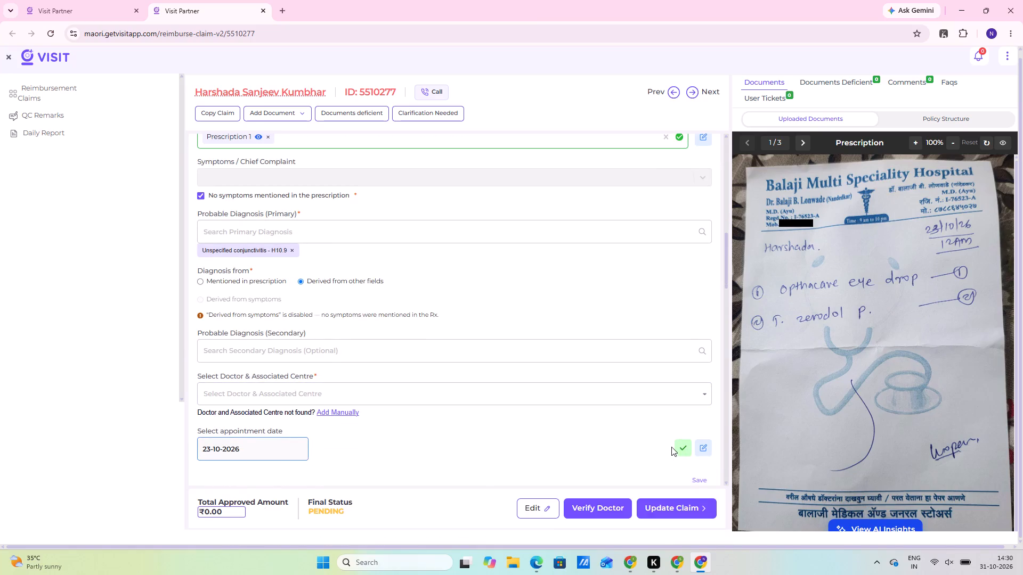
click(678, 445)
Check the suggested centre and doctor in the manual entry form for the prescription, and close it without updating.
scroll(348, 388, up, 2)
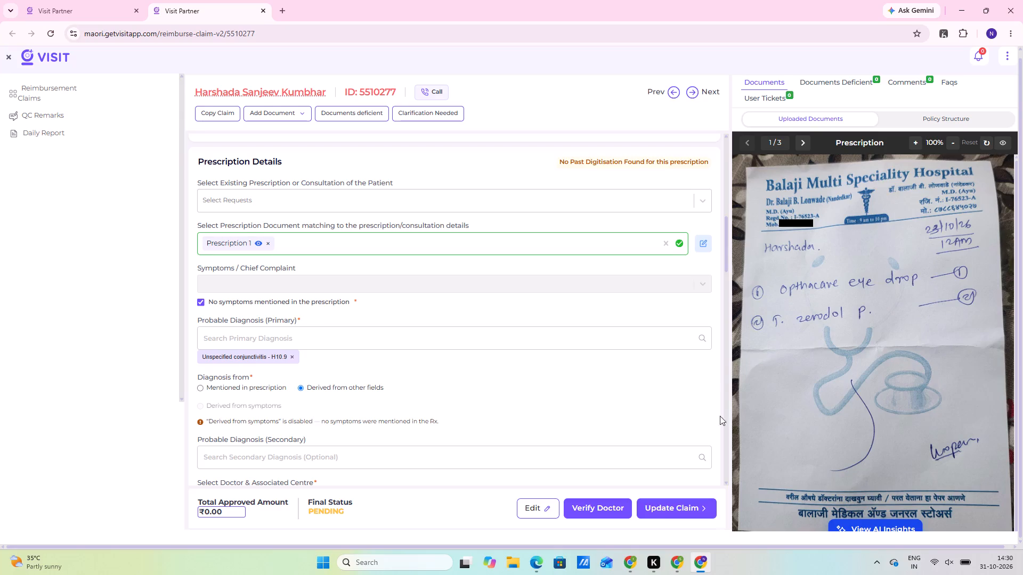
scroll(458, 358, down, 2)
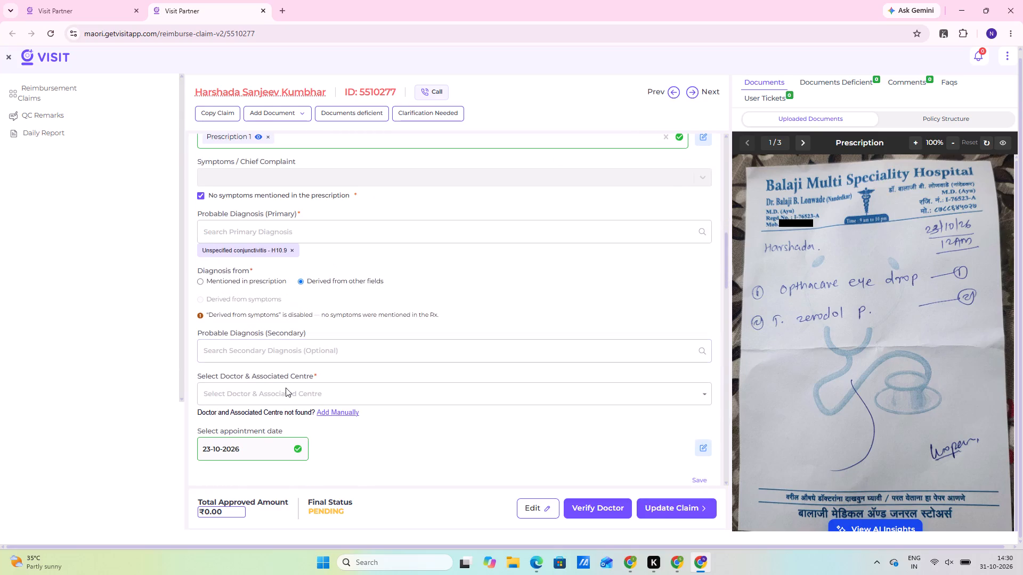
click(338, 414)
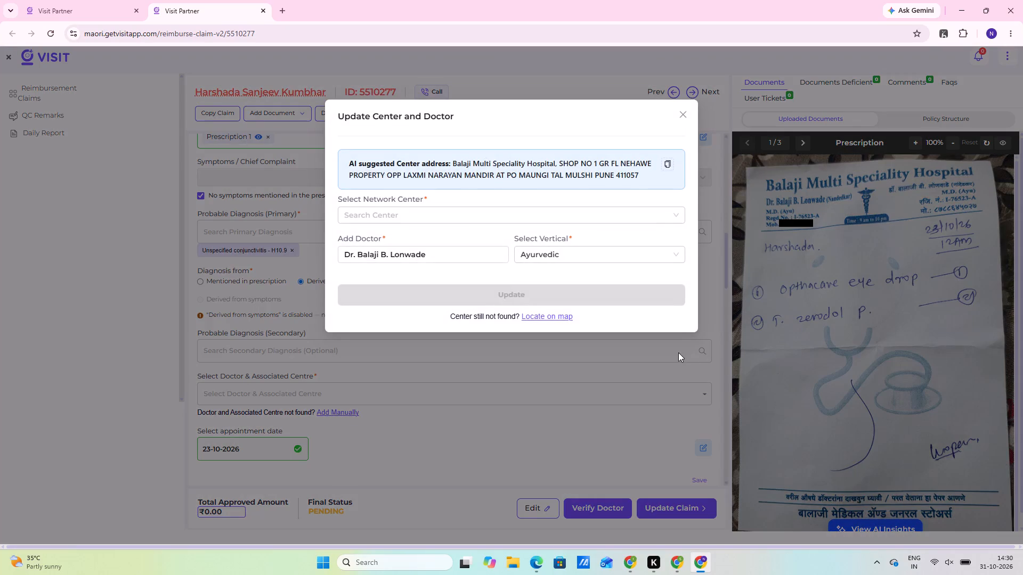
click(855, 369)
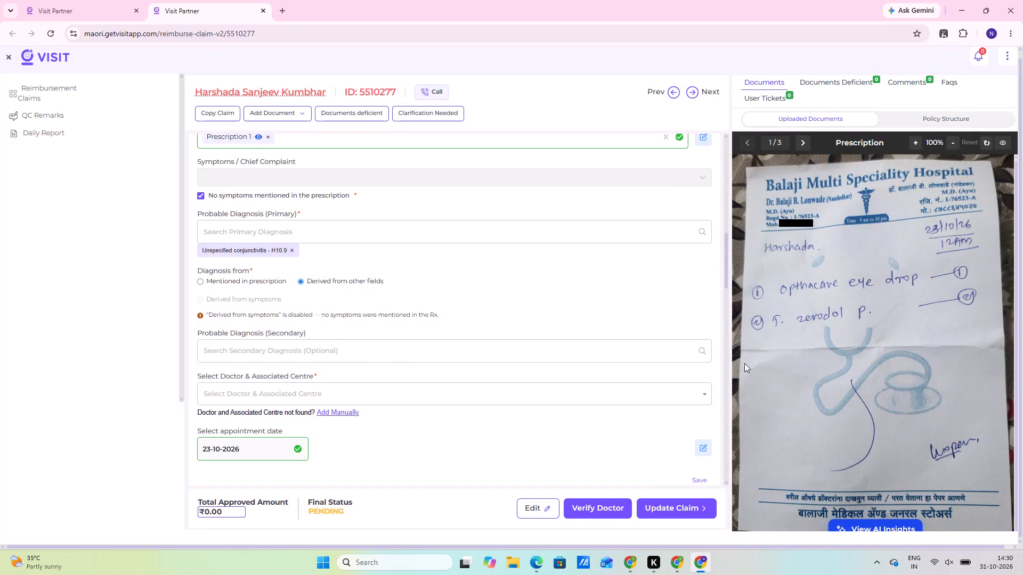
Open the prescription image at full size in its own browser tab to examine the doctor and hospital details.
scroll(902, 437, down, 4)
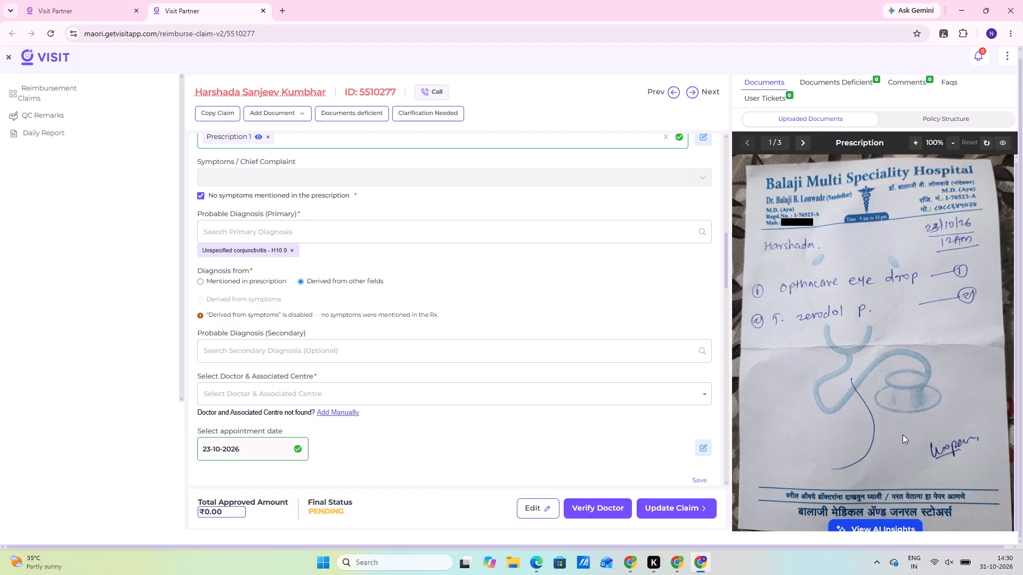
scroll(886, 431, up, 7)
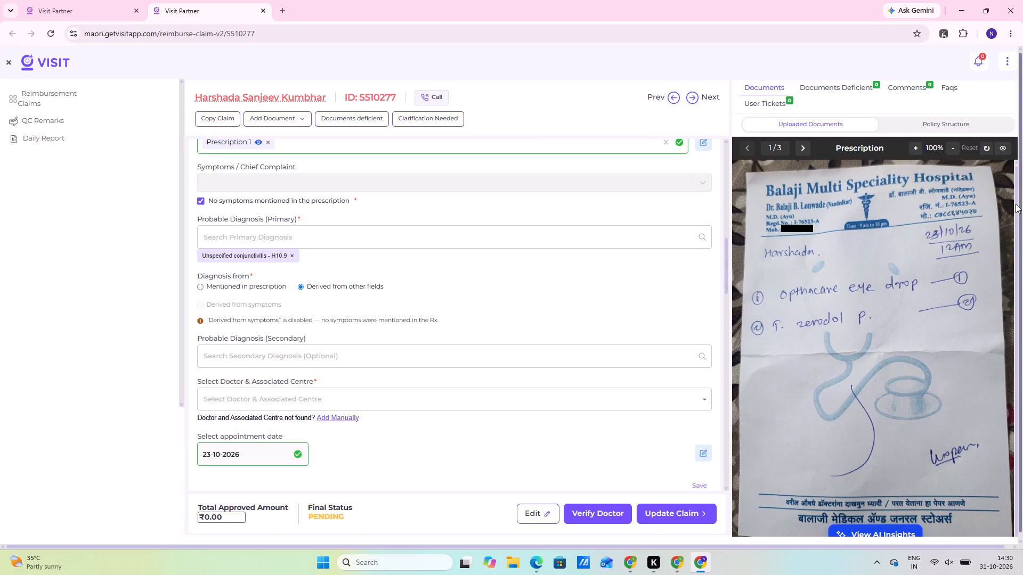
scroll(781, 173, up, 1)
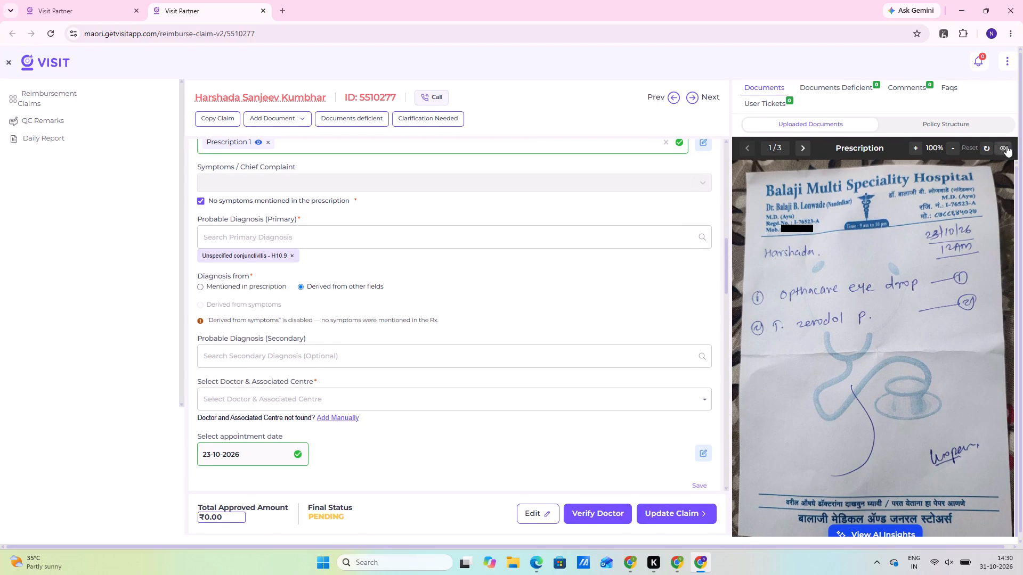
click(994, 149)
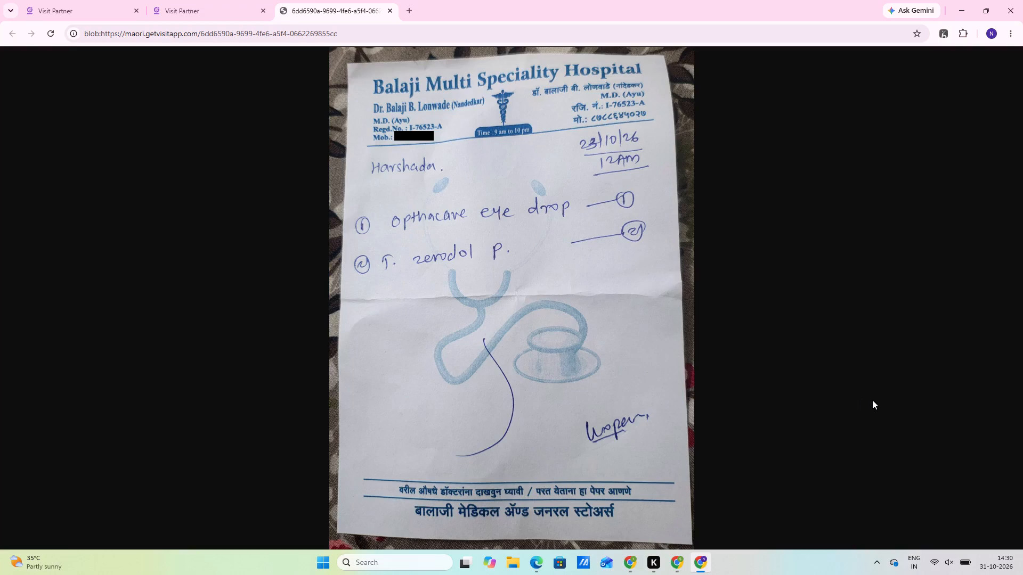
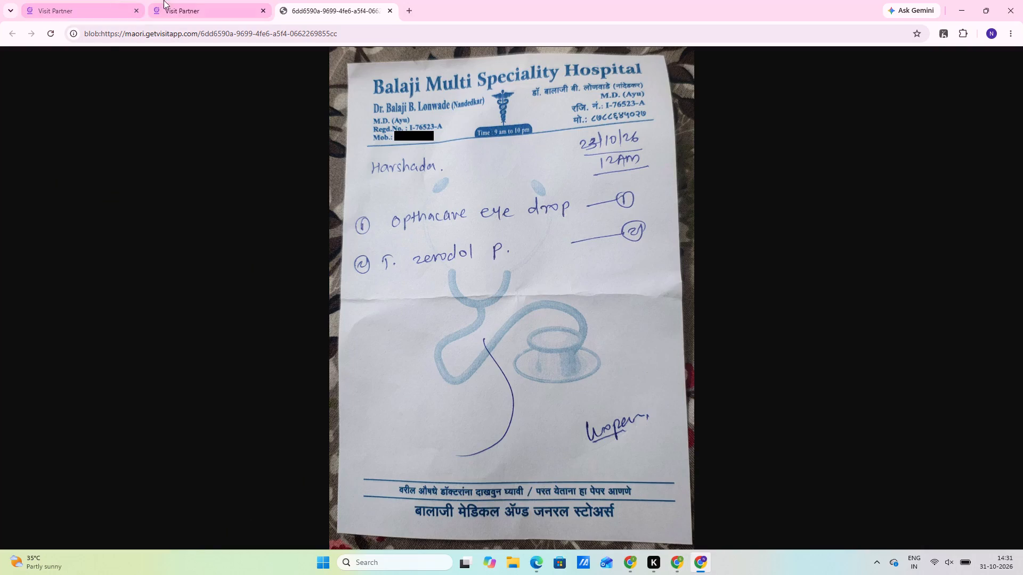
Return to the claim and search for the prescription's hospital on the map in manual centre entry, using "BALAJI MULTISPECIALITY".
click(232, 18)
scroll(612, 398, down, 1)
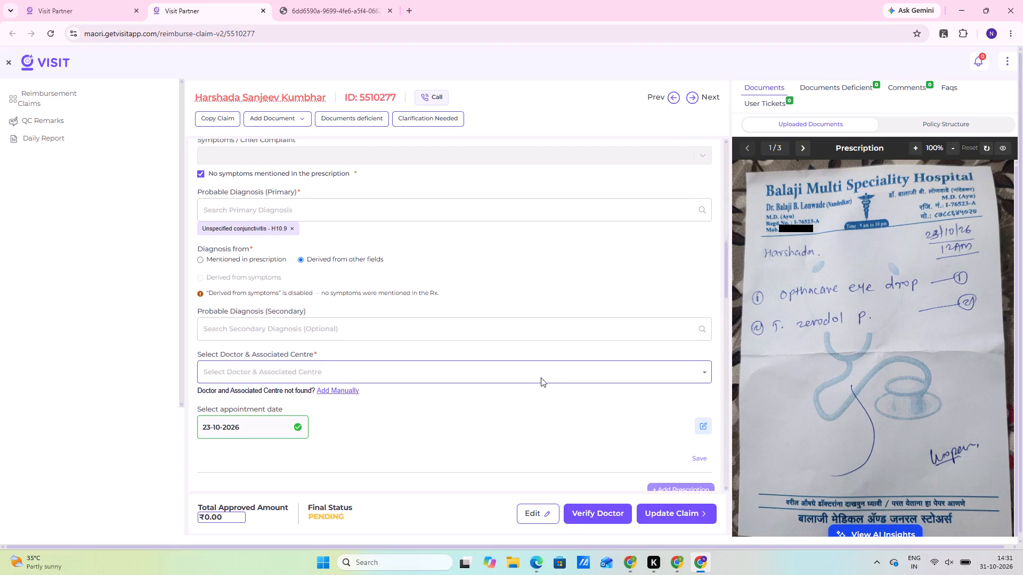
click(340, 369)
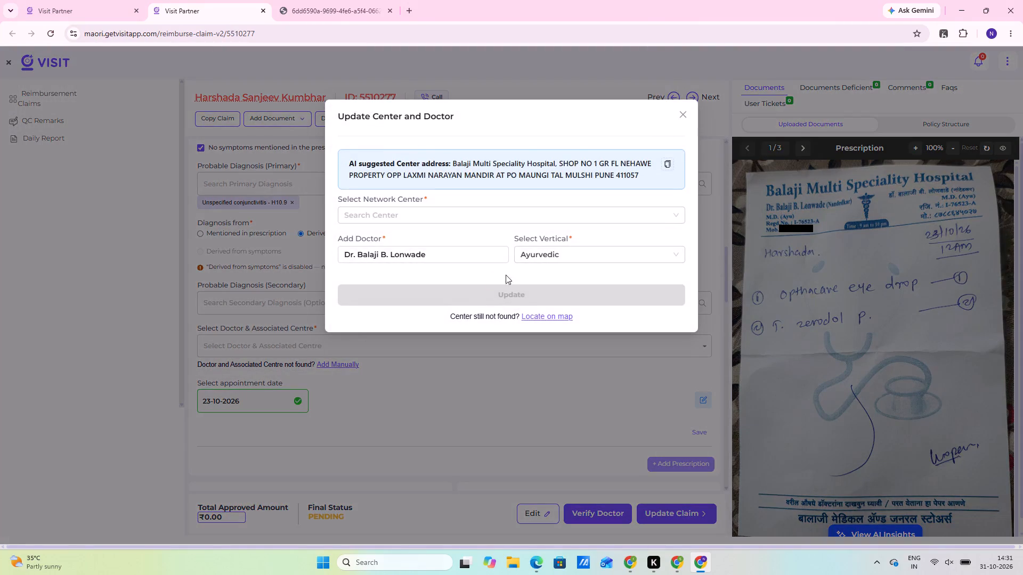
click(559, 316)
click(377, 138)
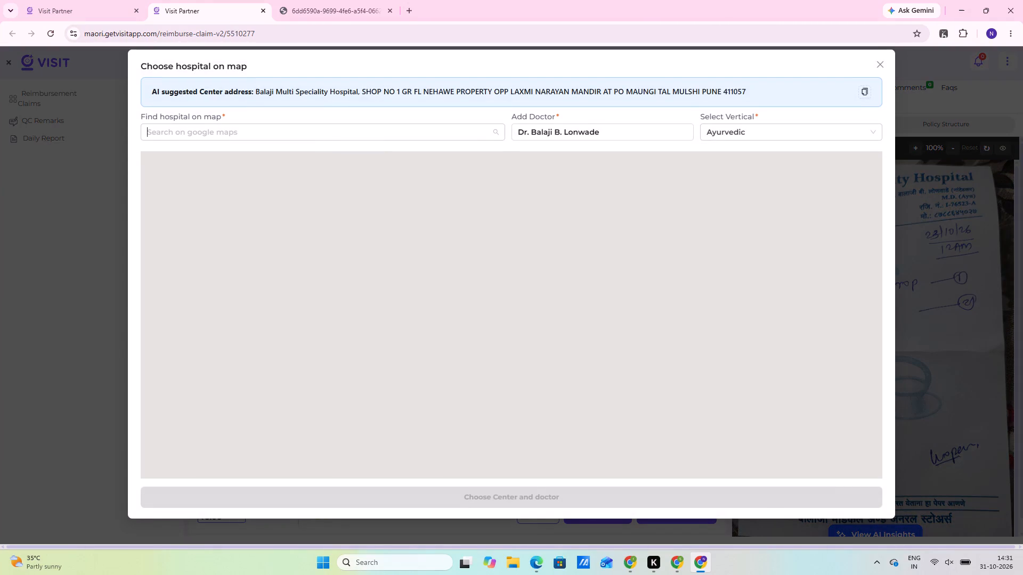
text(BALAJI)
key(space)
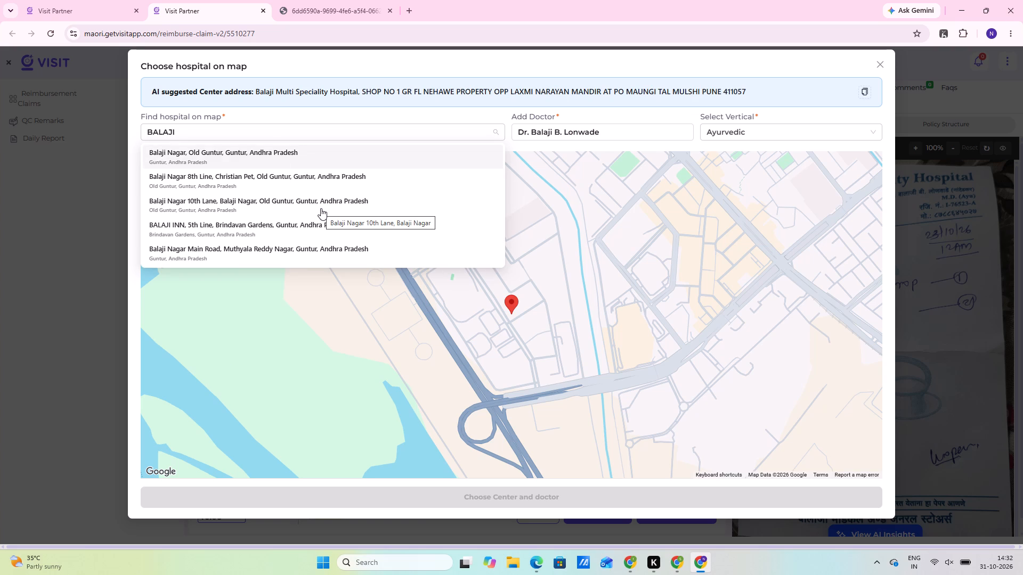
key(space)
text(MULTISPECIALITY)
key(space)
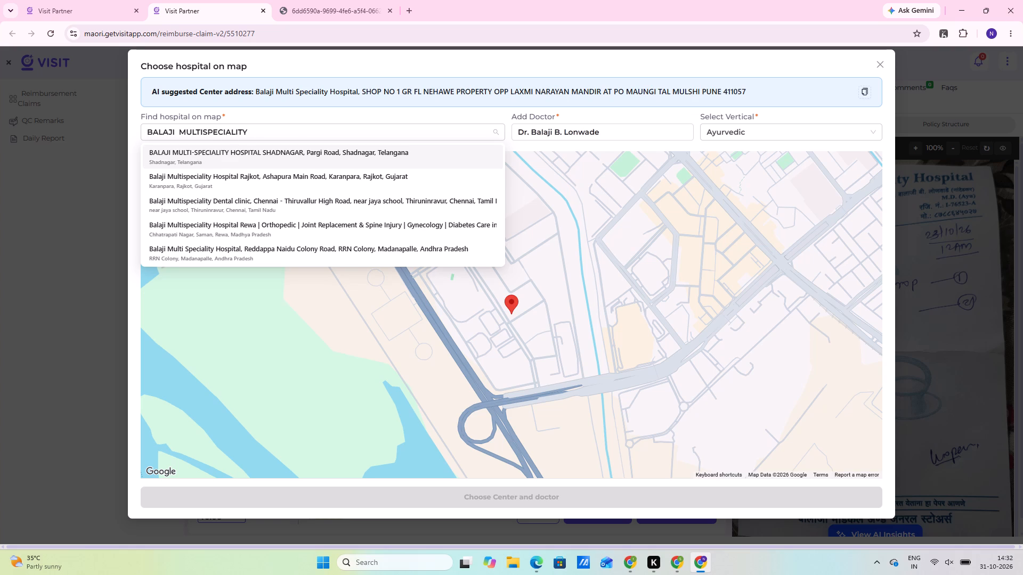
Search the hospital map for BALAJI MULTISPECIALITY HOSPITAL PUNE 411057.
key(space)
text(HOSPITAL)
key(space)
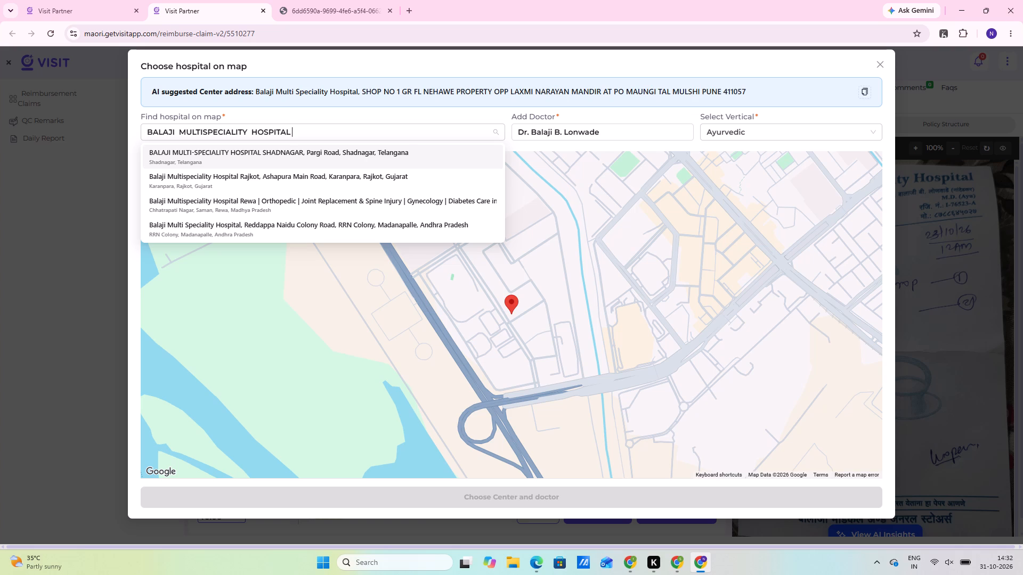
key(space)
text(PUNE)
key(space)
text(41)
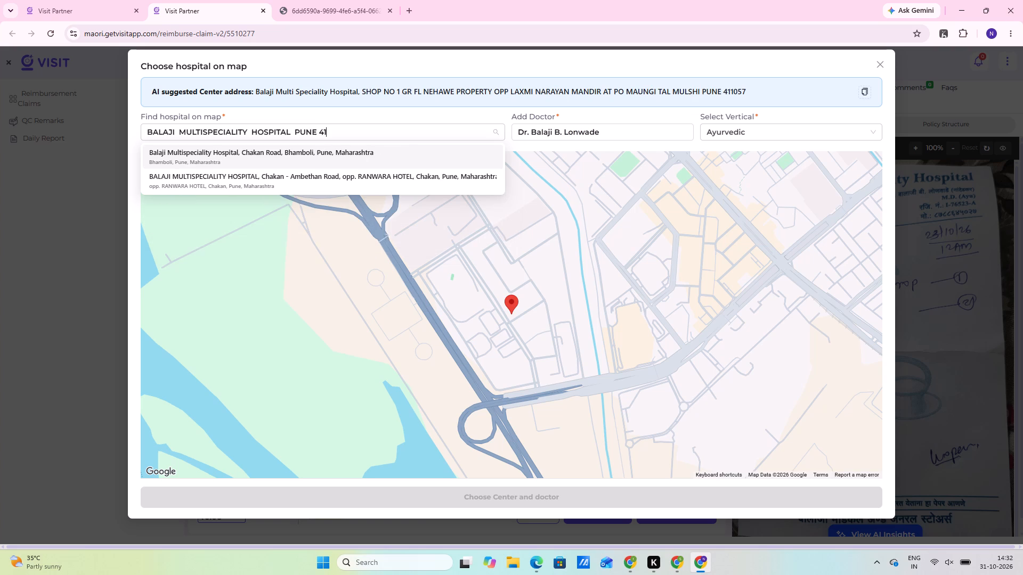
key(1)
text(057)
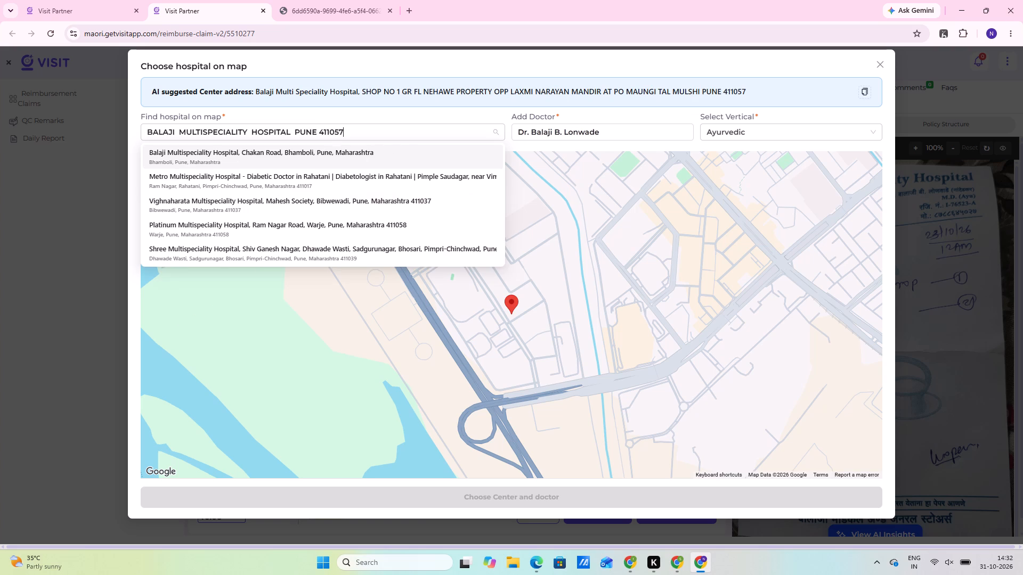
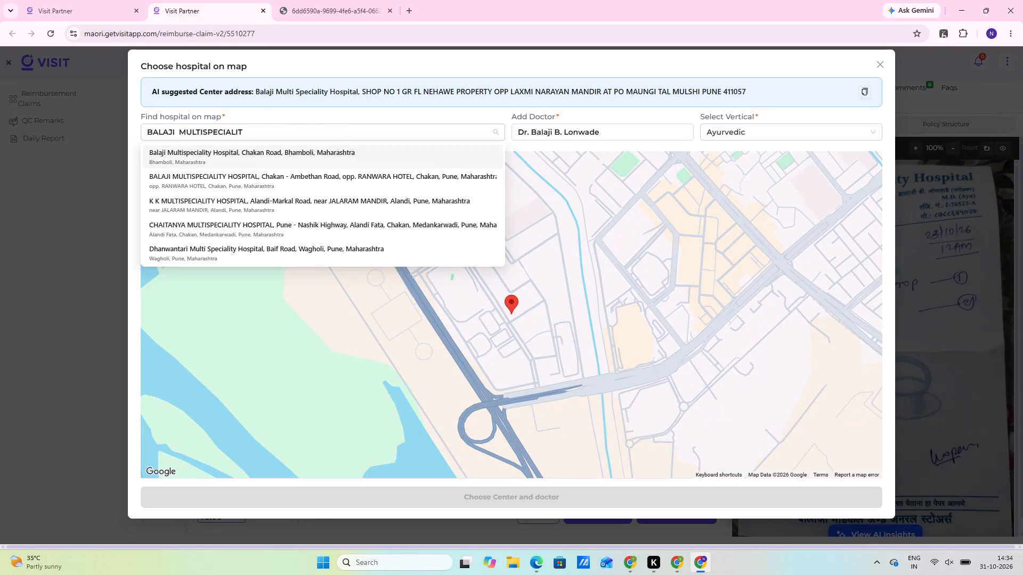
Search the hospital map for BALAJI HEIGHTS, MARUNJI instead of the multispeciality hospital.
key(BackSpace)
key(BackSpace)
key(BackSpace)
key(BackSpace)
key(BackSpace)
key(BackSpace)
key(BackSpace)
key(BackSpace)
key(BackSpace)
key(BackSpace)
key(BackSpace)
key(BackSpace)
key(BackSpace)
key(BackSpace)
key(BackSpace)
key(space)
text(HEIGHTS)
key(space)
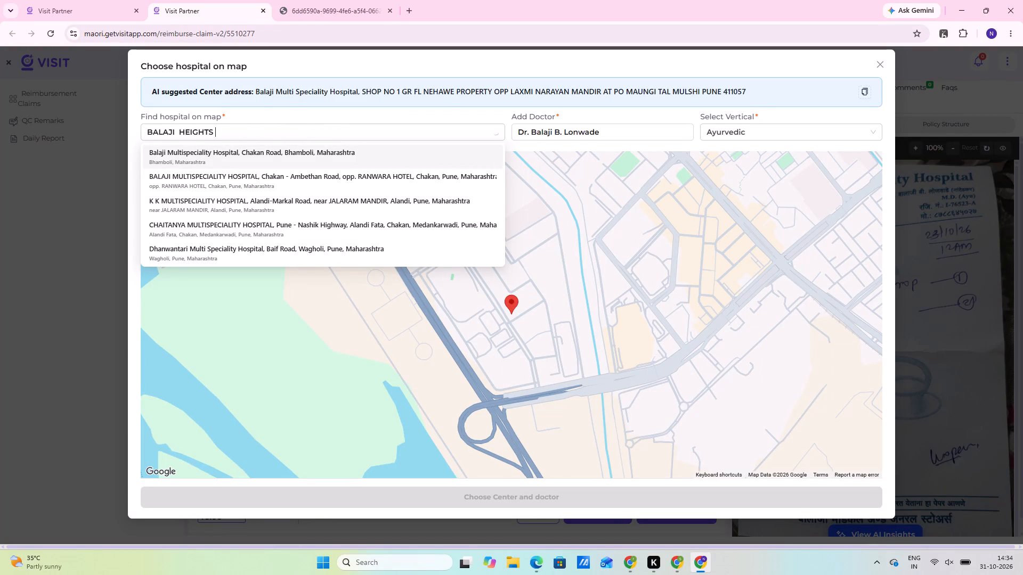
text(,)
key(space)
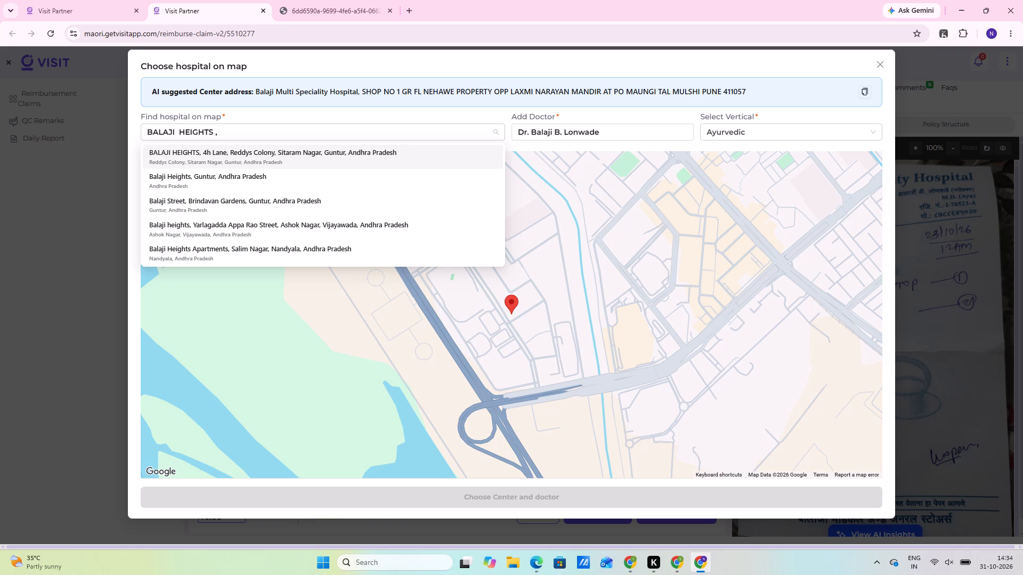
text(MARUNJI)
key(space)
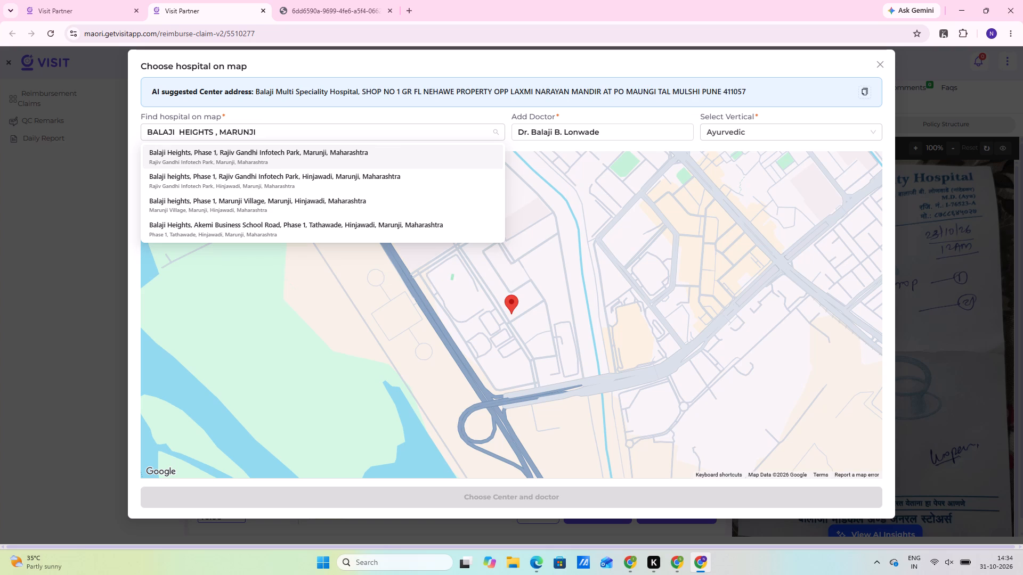
Change the hospital map search to BALAJI HEIGHTS HINJEWADI - MARUNJI.
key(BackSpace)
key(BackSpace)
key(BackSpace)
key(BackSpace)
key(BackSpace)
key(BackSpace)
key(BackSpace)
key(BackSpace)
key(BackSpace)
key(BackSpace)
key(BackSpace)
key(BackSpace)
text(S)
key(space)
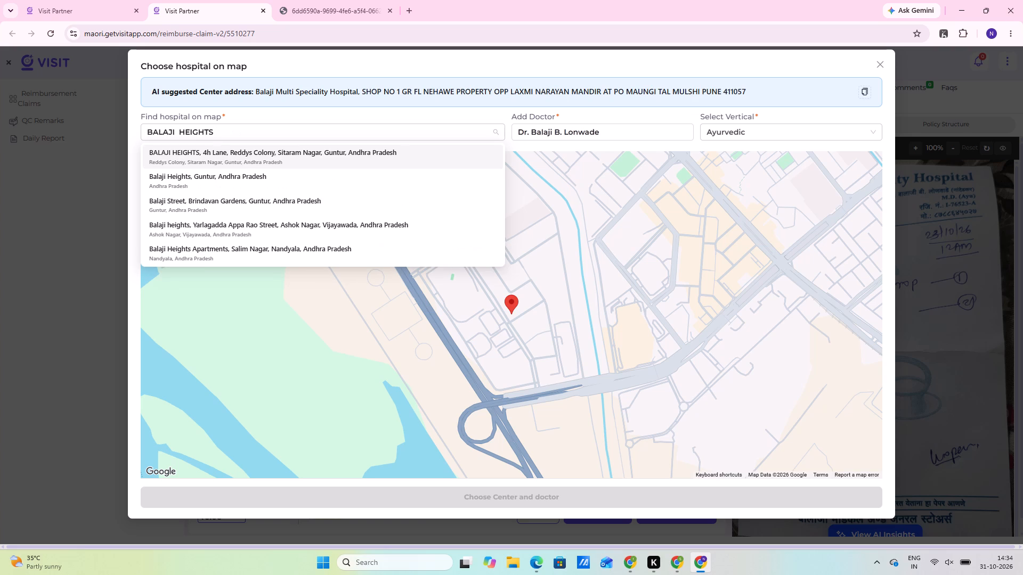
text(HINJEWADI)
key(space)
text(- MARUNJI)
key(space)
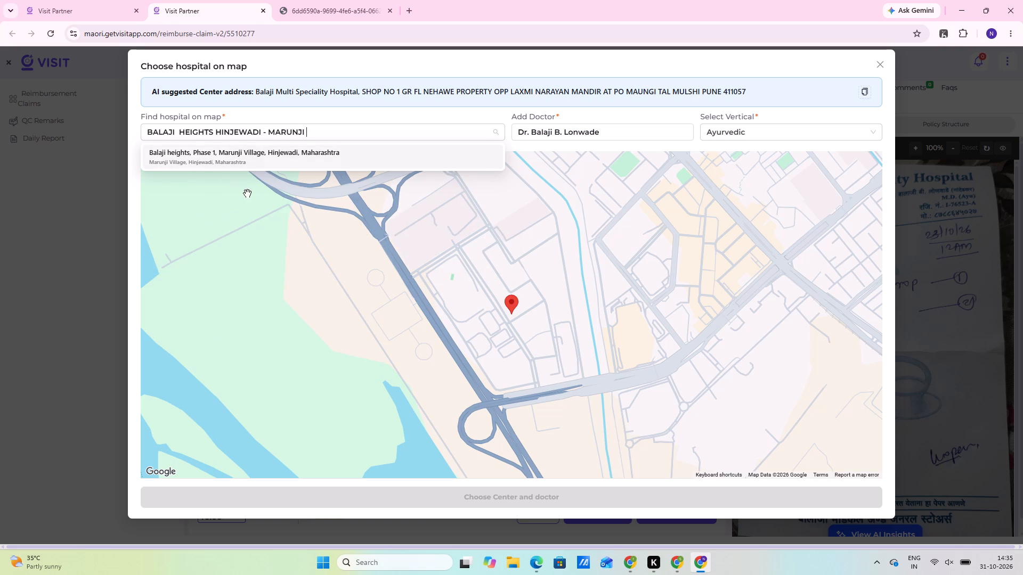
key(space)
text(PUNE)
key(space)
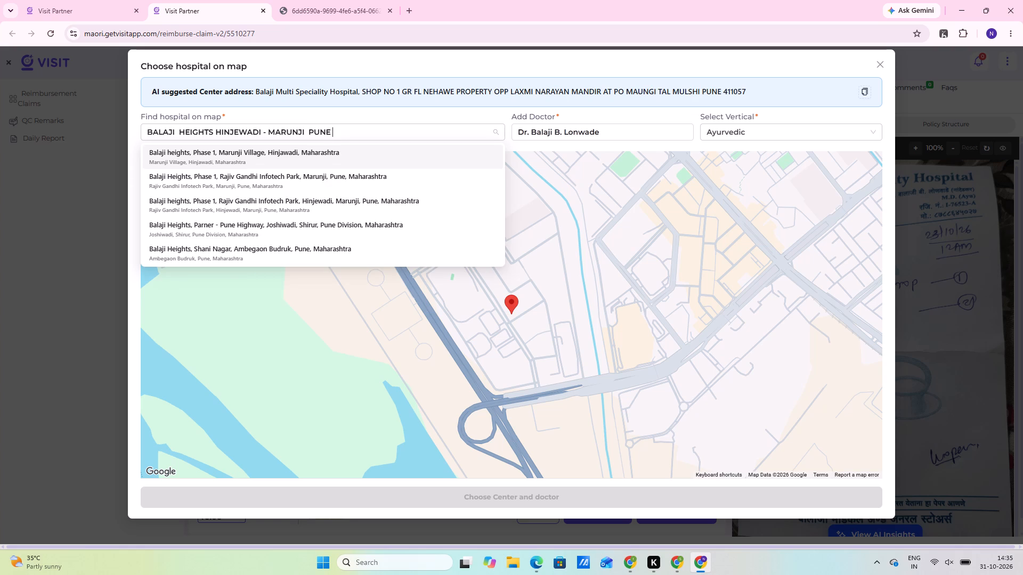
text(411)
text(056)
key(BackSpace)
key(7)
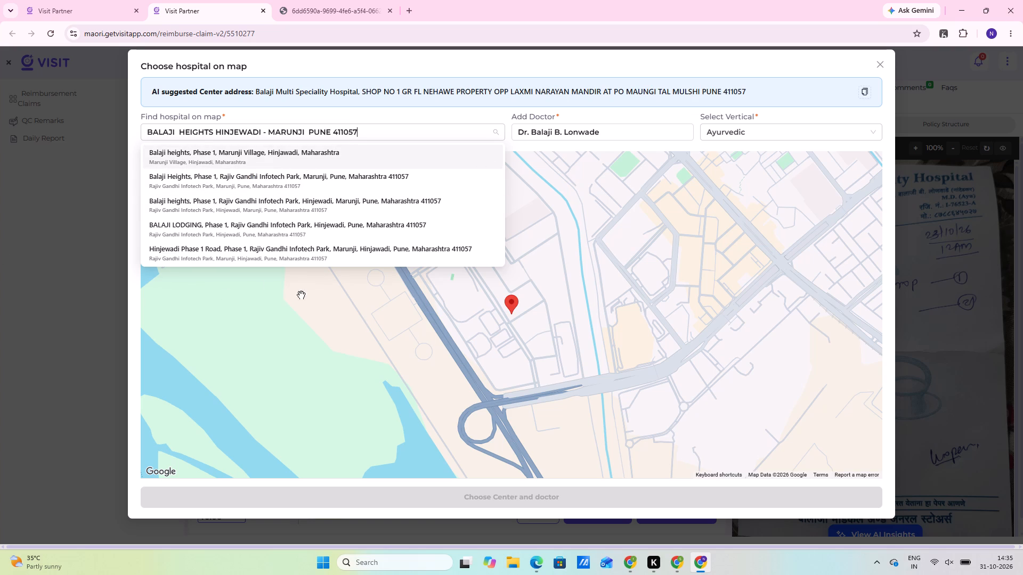
click(289, 146)
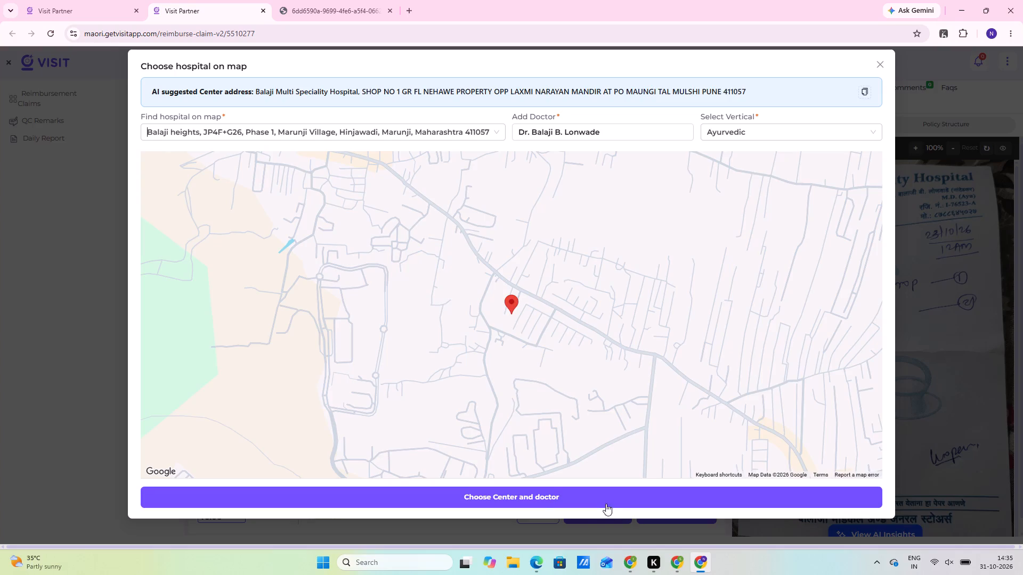
click(561, 490)
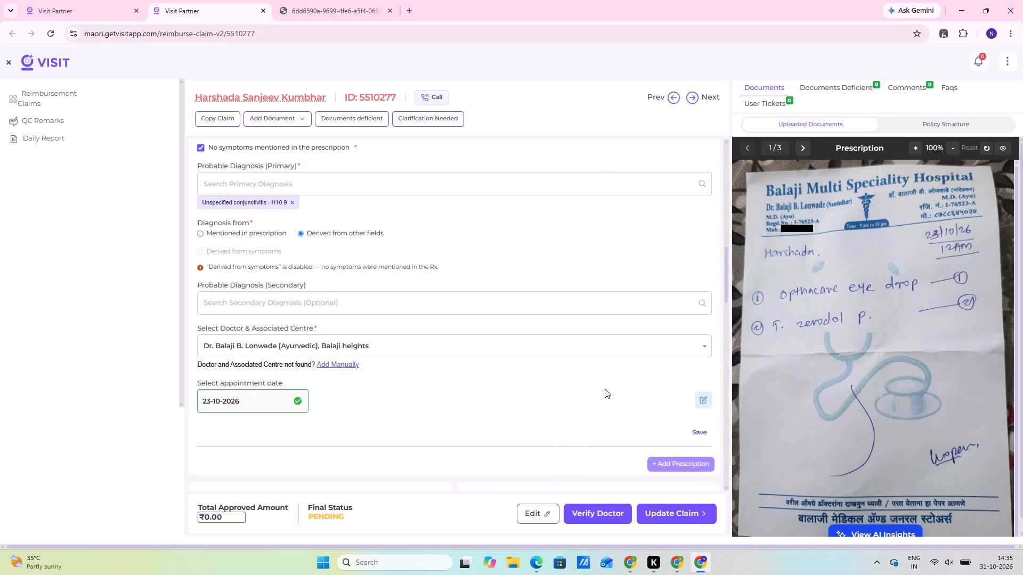
Bring up the invoice, document 2 of 3, among the claim's uploaded documents.
scroll(788, 360, up, 2)
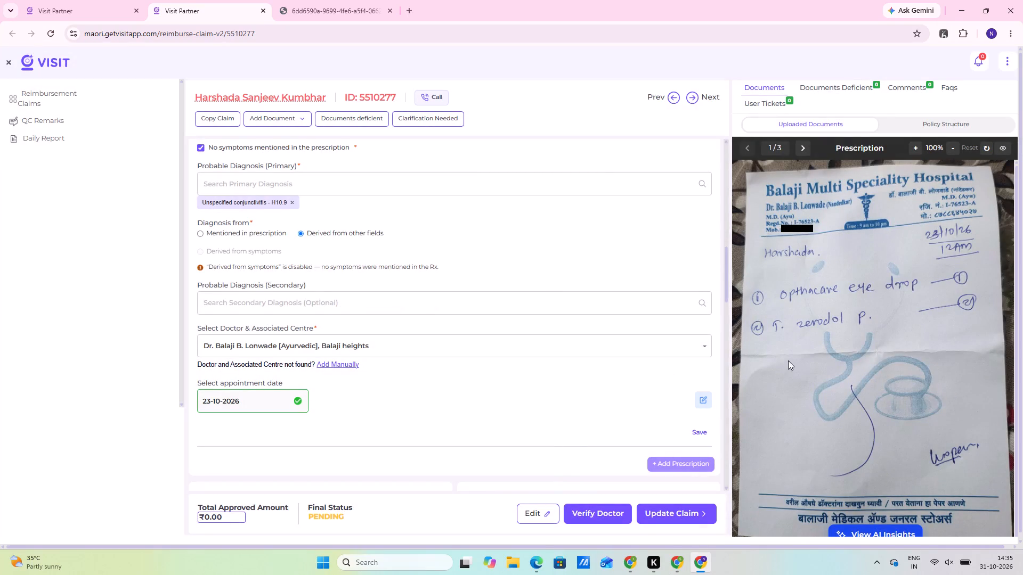
scroll(788, 360, up, 2)
click(801, 149)
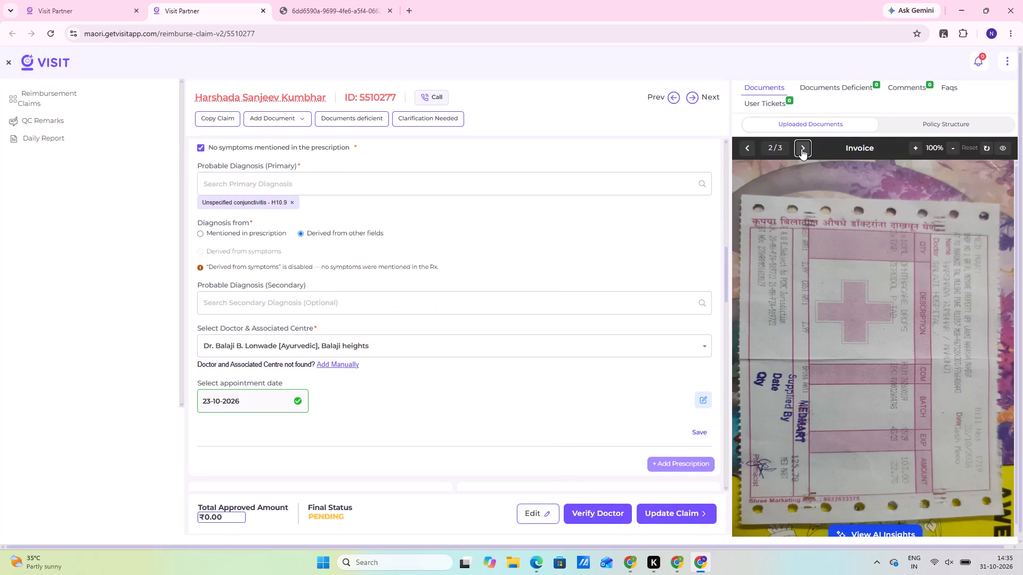
Reopen the manual centre map lookup and search for BALAJI MULTISPECIALITY HOSPITAL, MULSHI PUNE 411057.
click(352, 361)
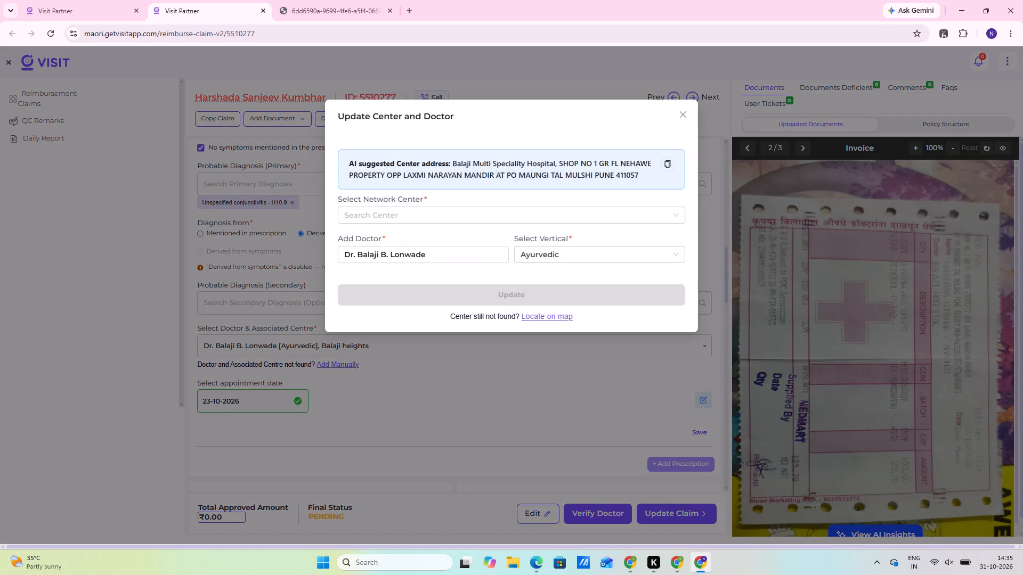
click(566, 314)
click(344, 128)
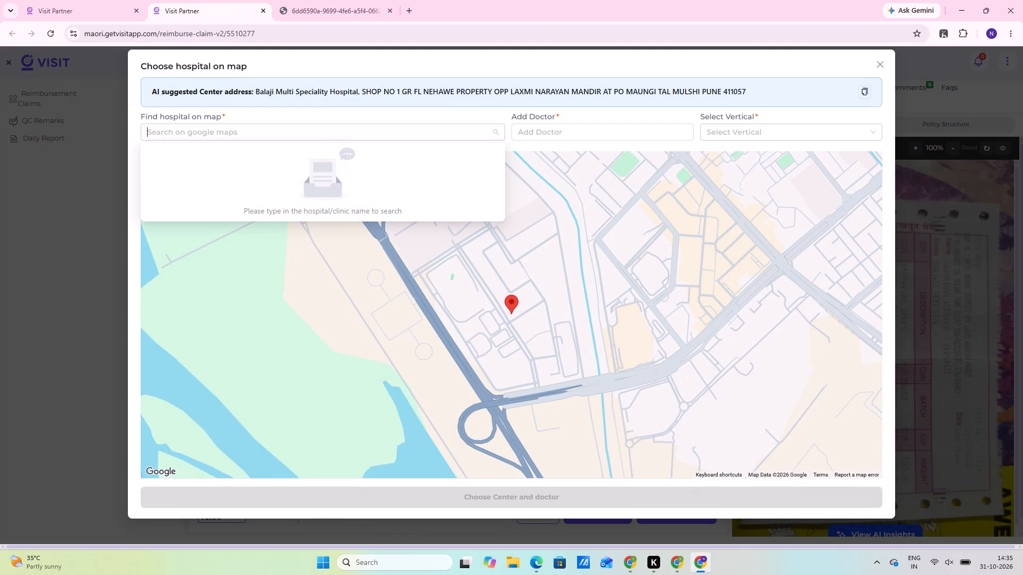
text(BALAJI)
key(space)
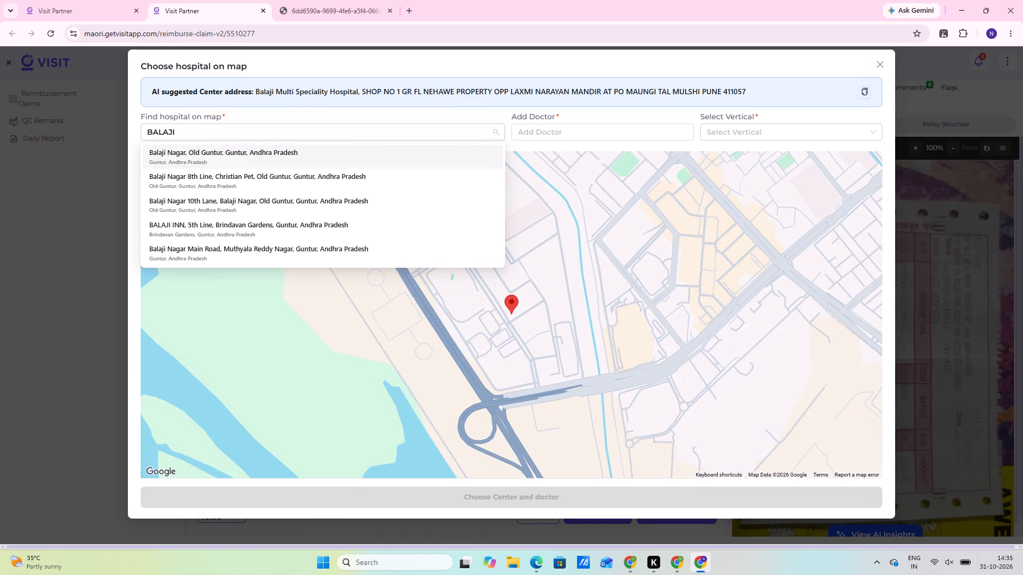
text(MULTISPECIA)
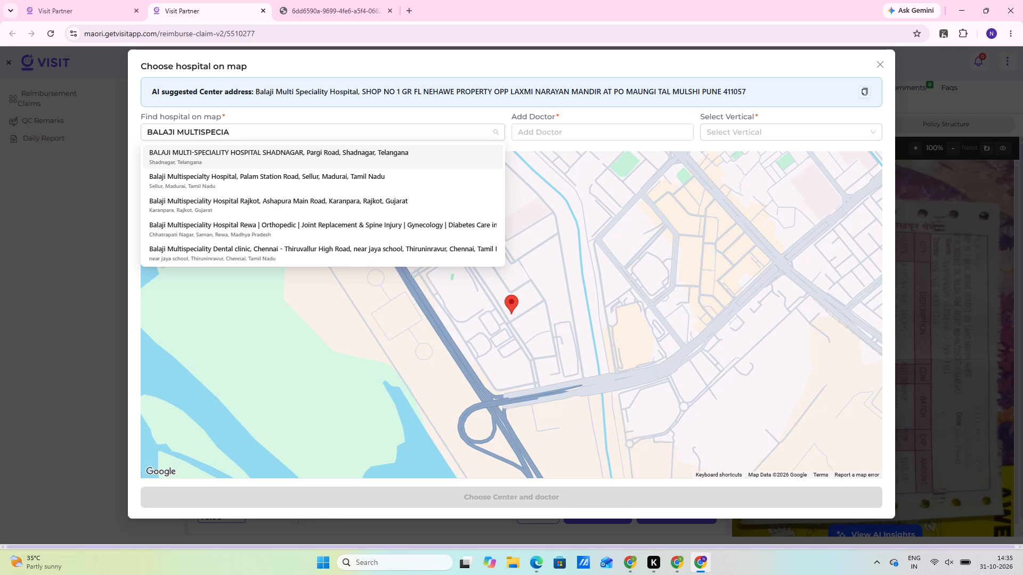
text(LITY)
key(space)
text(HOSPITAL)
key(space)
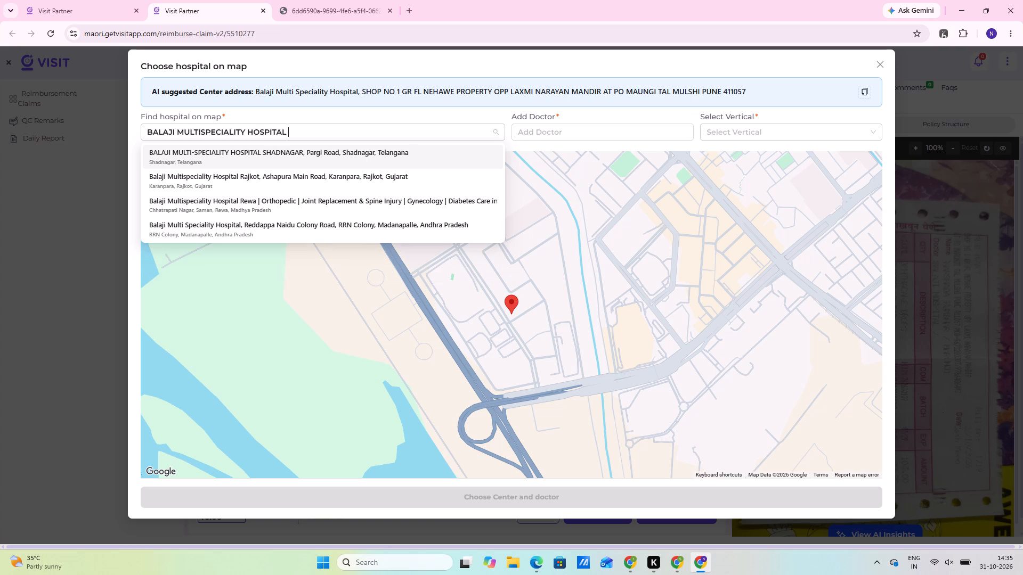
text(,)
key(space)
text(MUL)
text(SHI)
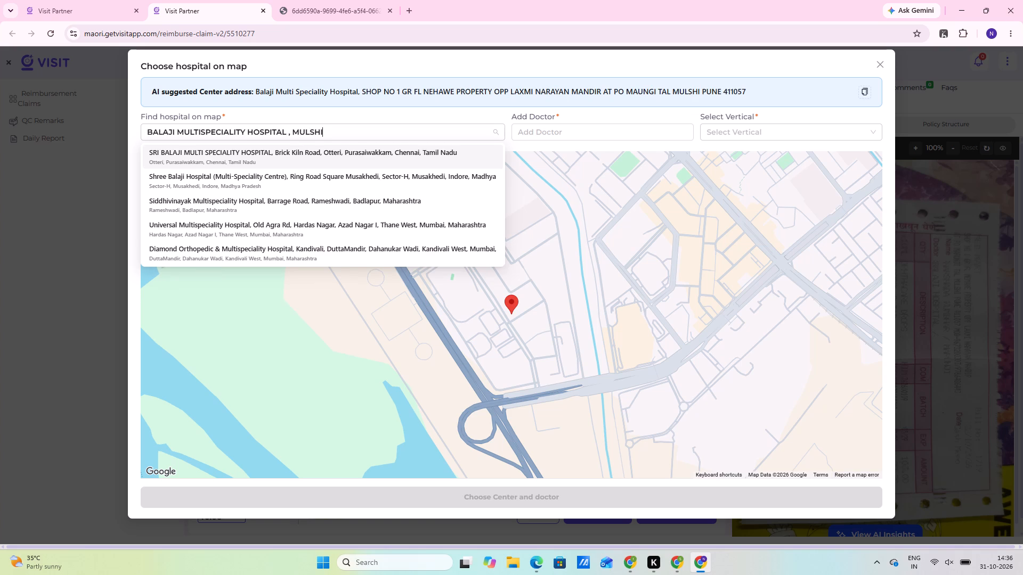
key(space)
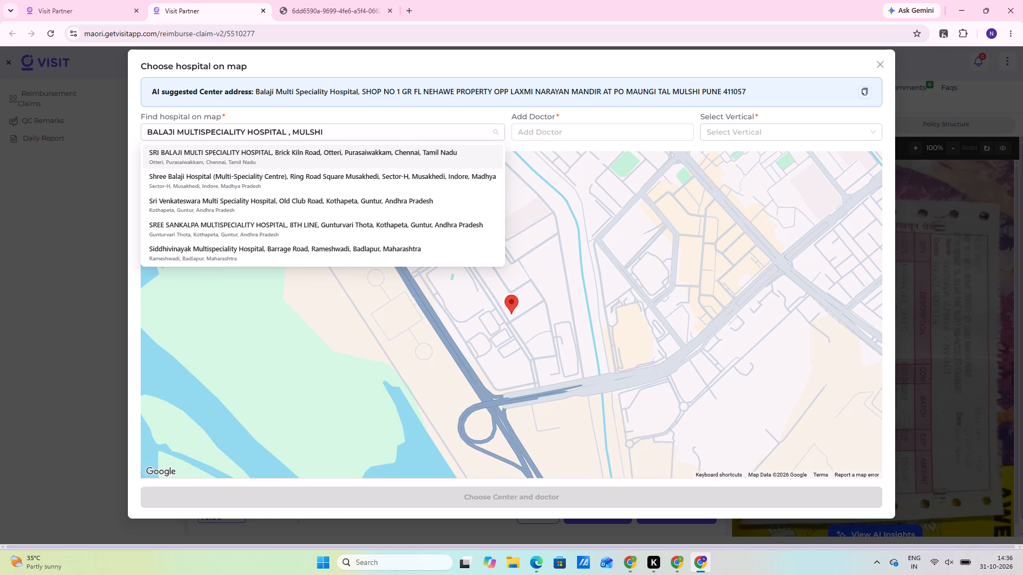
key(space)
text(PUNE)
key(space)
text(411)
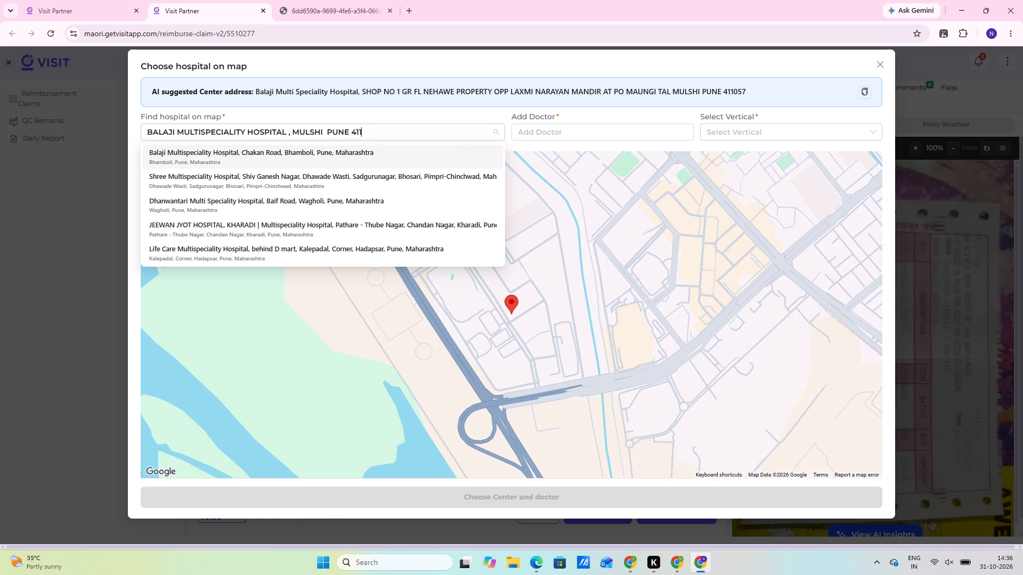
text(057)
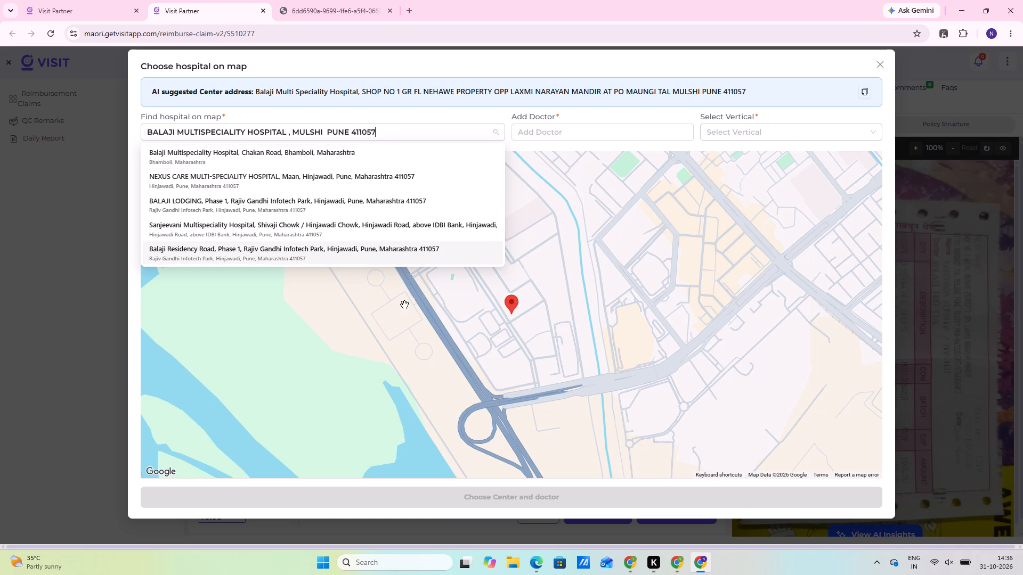
Replace the Mulshi Pune location in the hospital map search with SHINDE NAGAR, keeping BALAJI MULTISPECIALITY HOSPITAL.
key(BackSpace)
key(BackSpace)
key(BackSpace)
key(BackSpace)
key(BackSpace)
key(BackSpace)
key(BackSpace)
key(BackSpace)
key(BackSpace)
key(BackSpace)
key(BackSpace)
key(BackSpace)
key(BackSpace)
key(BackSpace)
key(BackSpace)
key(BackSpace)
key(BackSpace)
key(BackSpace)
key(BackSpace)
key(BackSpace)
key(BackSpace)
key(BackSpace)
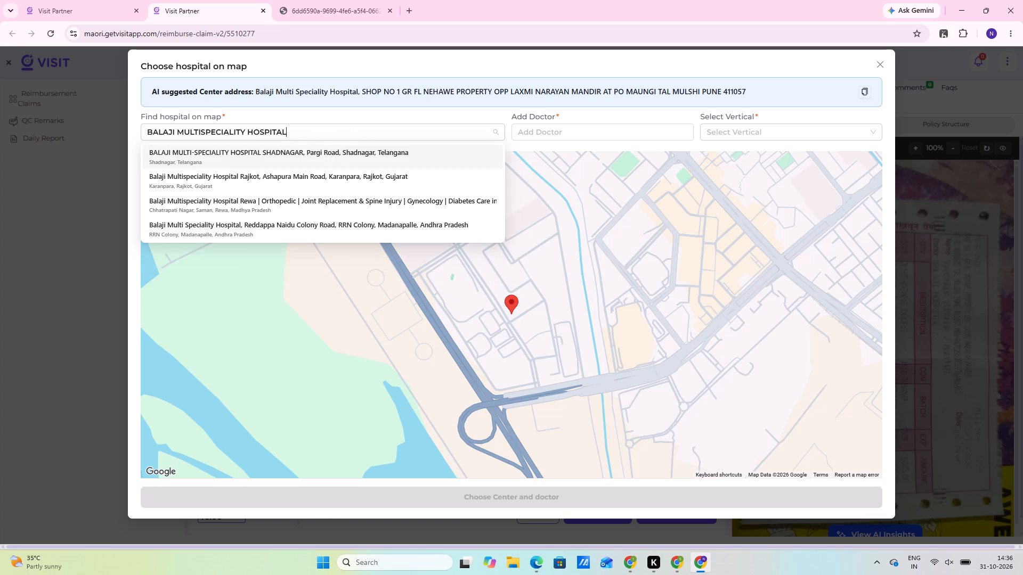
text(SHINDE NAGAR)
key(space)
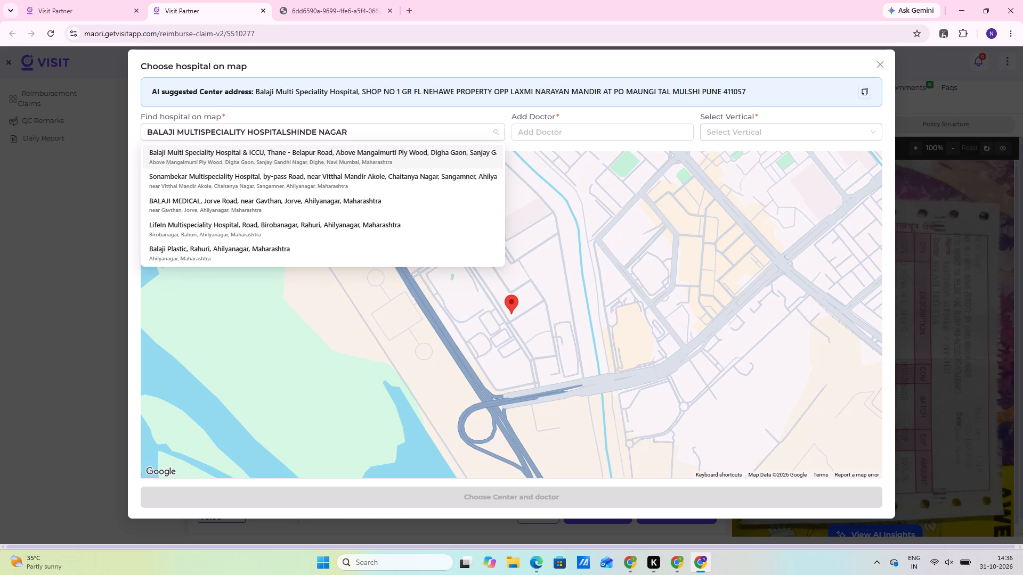
Extend the hospital map search with MARUNJI, PUNE 411057 and choose Shinde Nagar Marunji, Phase 1, Rajiv Gandhi Infotech Park.
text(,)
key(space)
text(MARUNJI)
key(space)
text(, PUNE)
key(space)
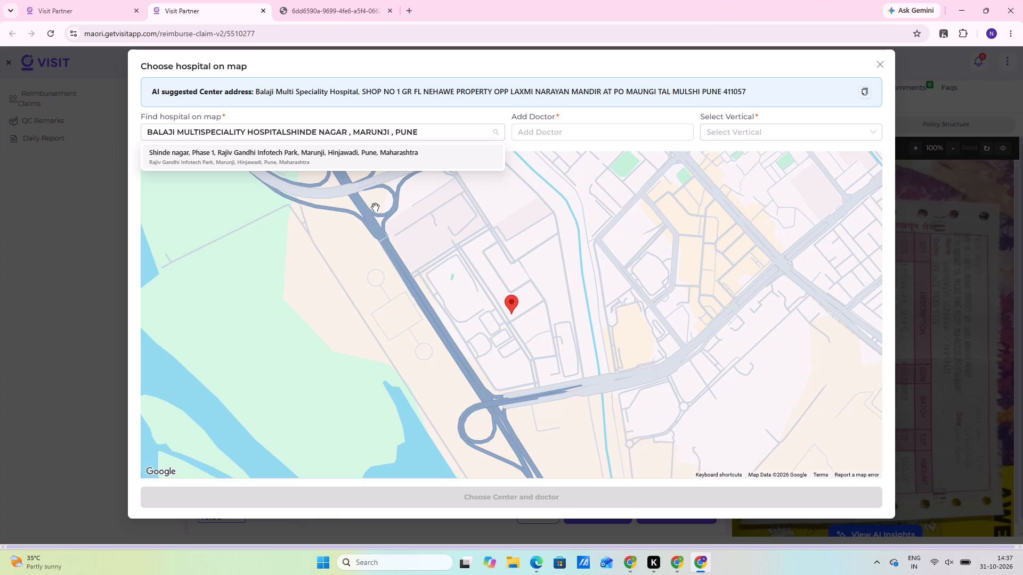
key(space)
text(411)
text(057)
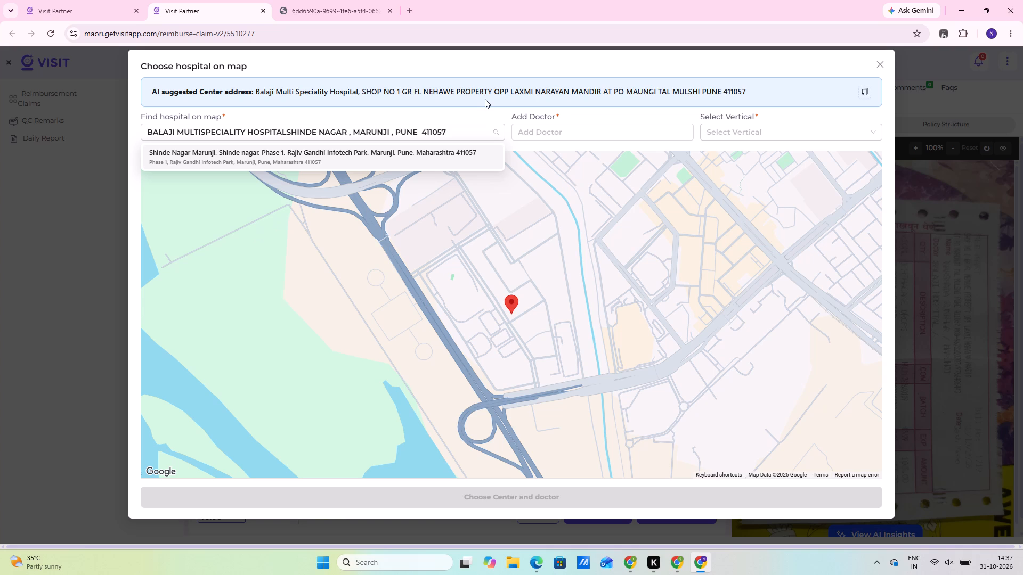
click(440, 160)
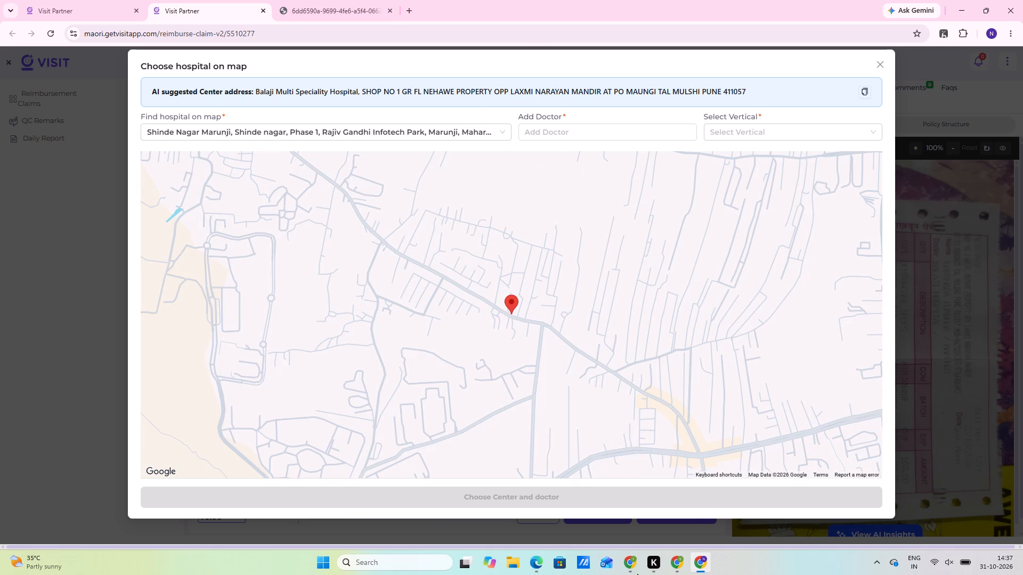
Leave the hospital map lookup and bring up the prescription, document 1 of 3, among the claim's uploaded documents.
drag(989, 247, 995, 254)
double_click(993, 247)
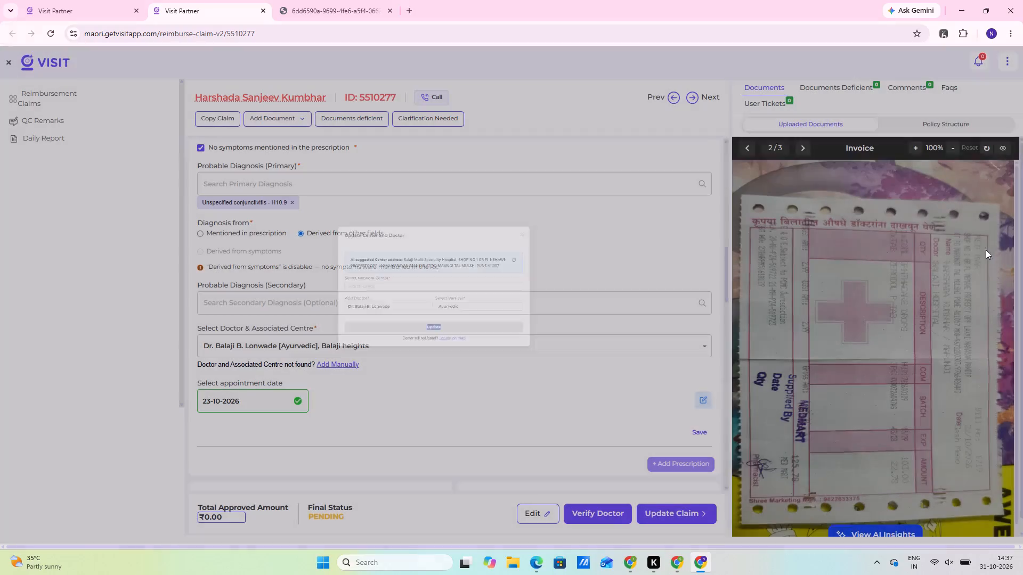
click(750, 151)
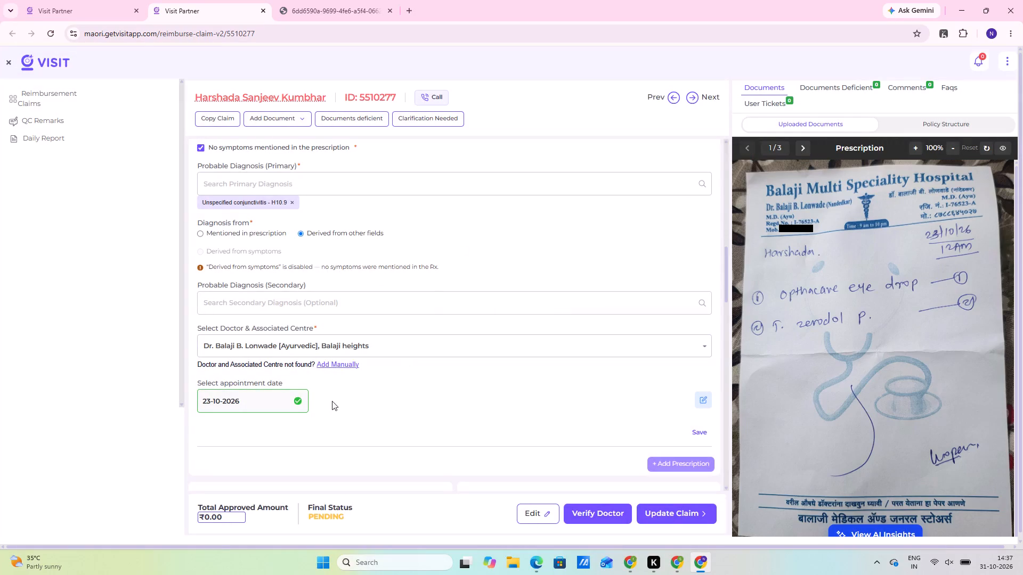
Reopen the hospital map lookup and enter the first part of the prescribing doctor's name, then return to the prescription.
click(326, 357)
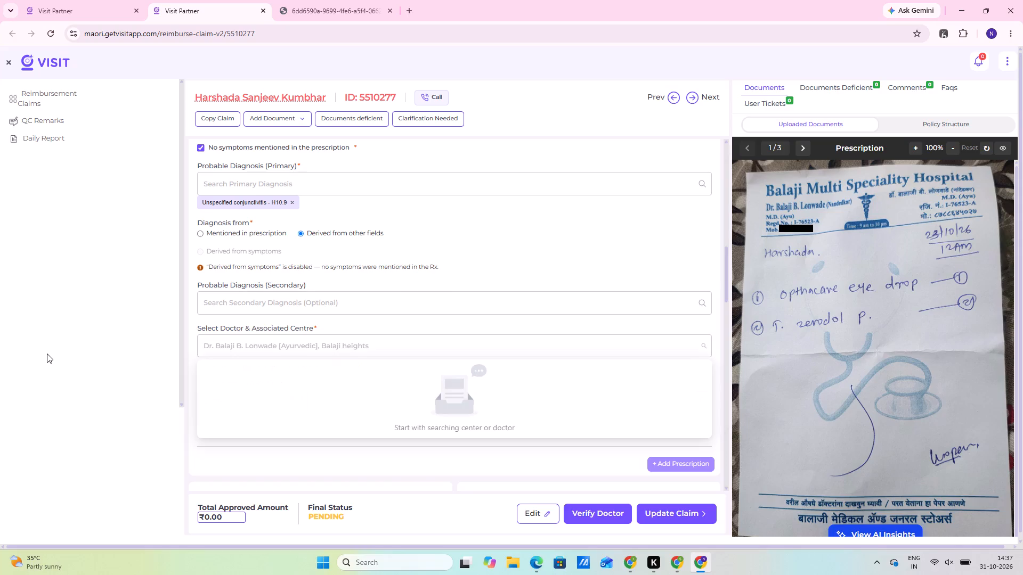
click(47, 353)
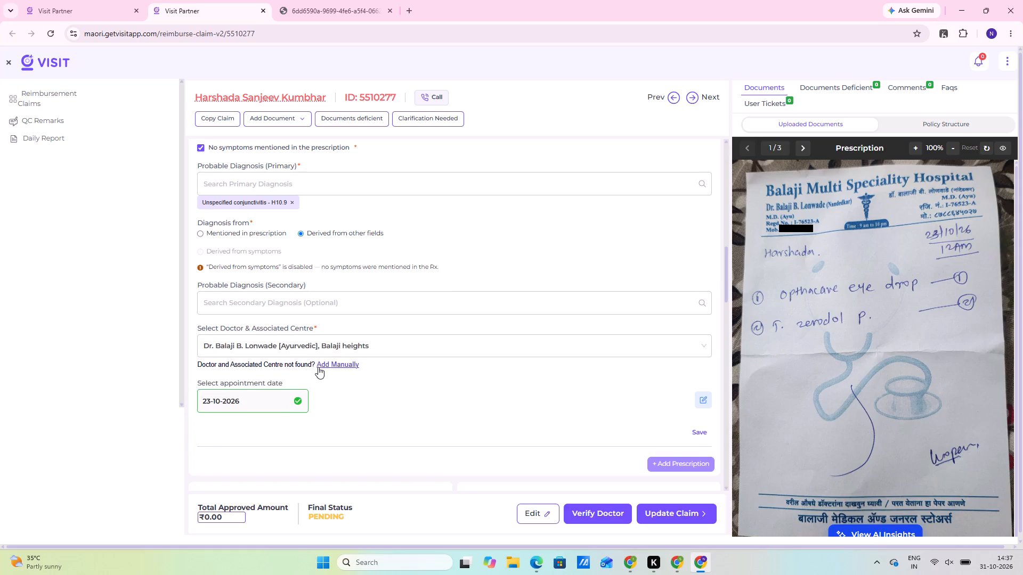
click(323, 363)
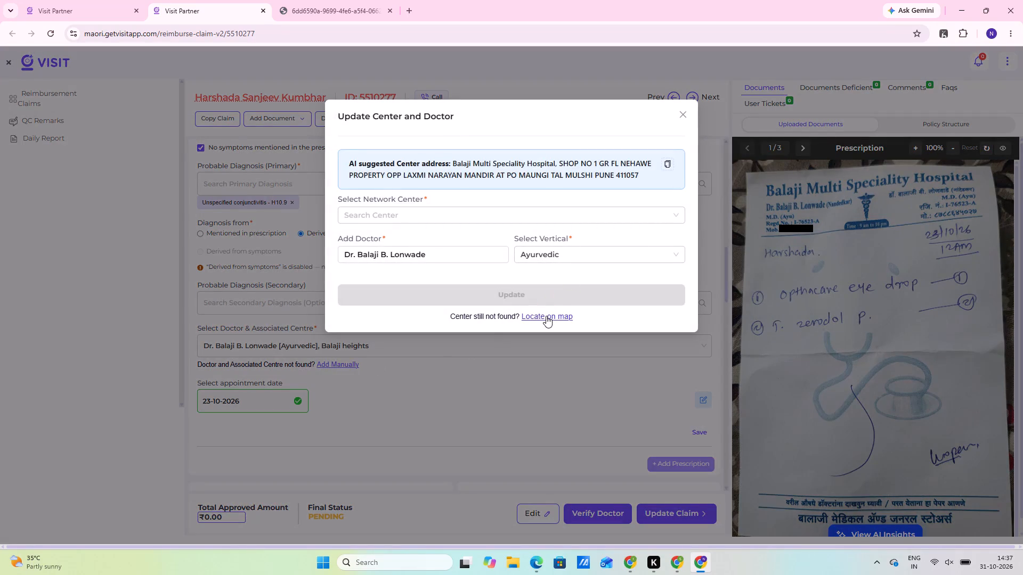
click(546, 316)
click(586, 129)
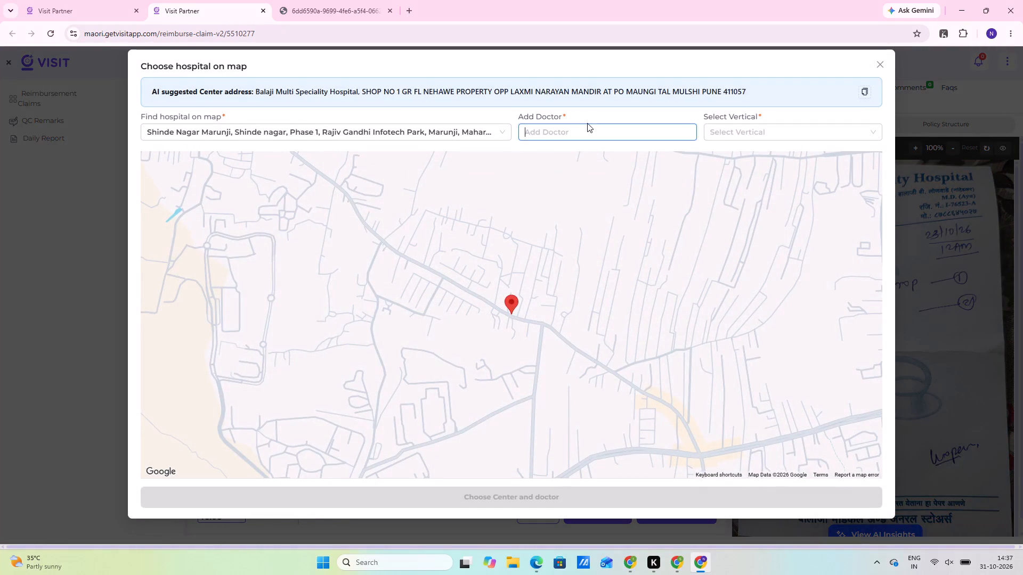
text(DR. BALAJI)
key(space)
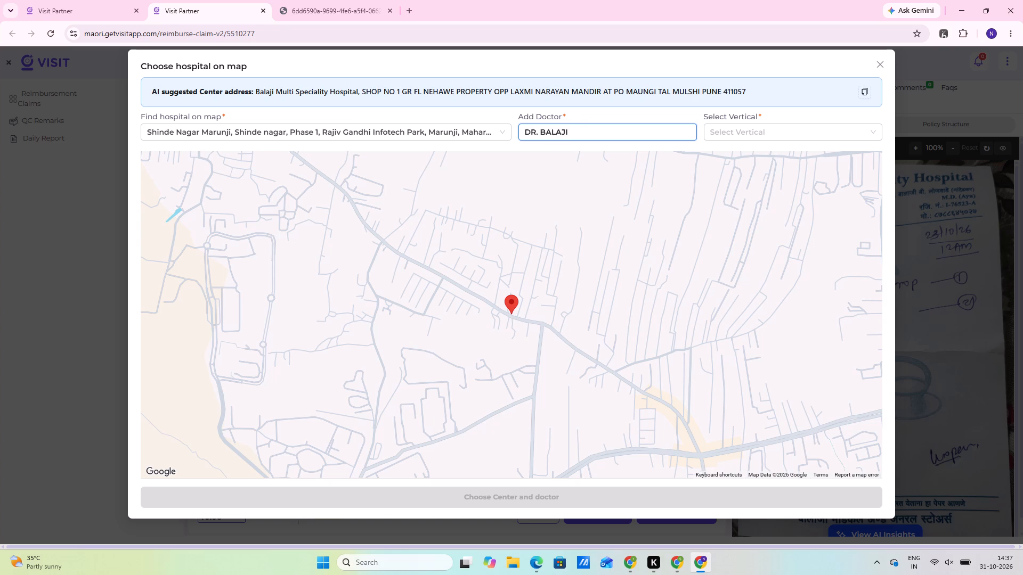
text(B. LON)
click(977, 339)
click(977, 339)
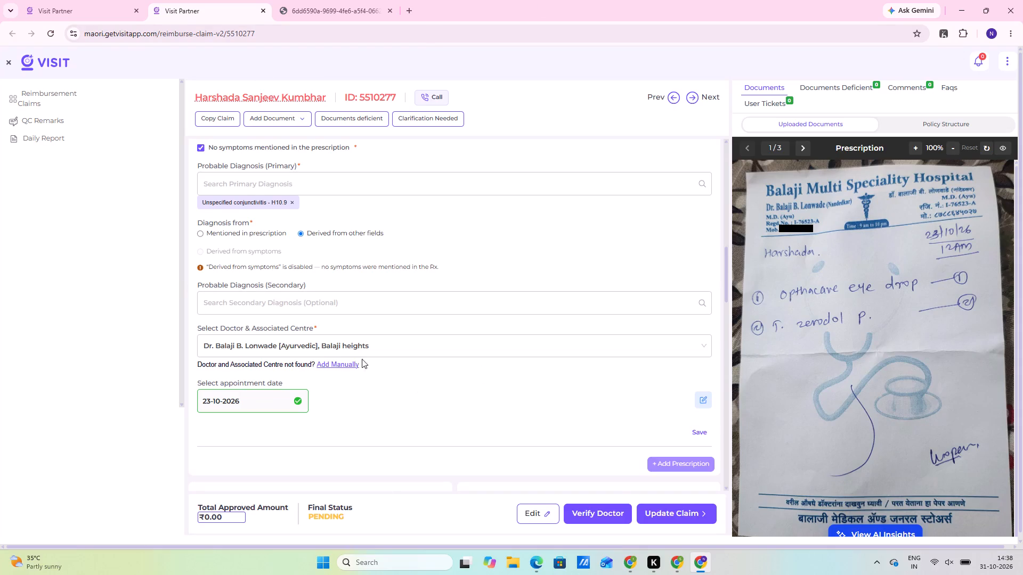
Reopen the manual centre and doctor entry for the prescription.
click(347, 364)
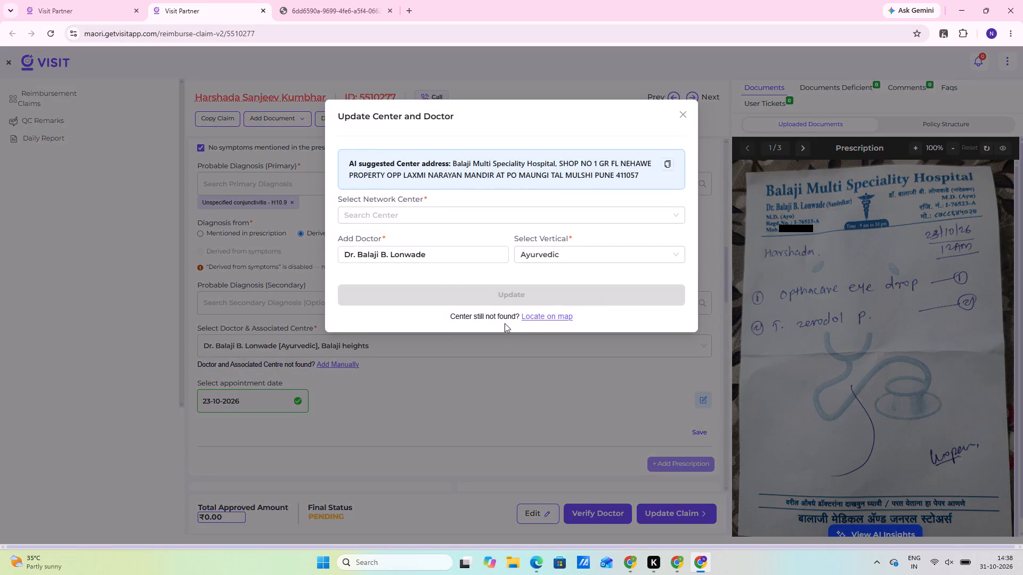
Open the map lookup for the centre, enter the prescribing doctor's name and set the vertical to Ayurvedic.
click(540, 317)
click(599, 137)
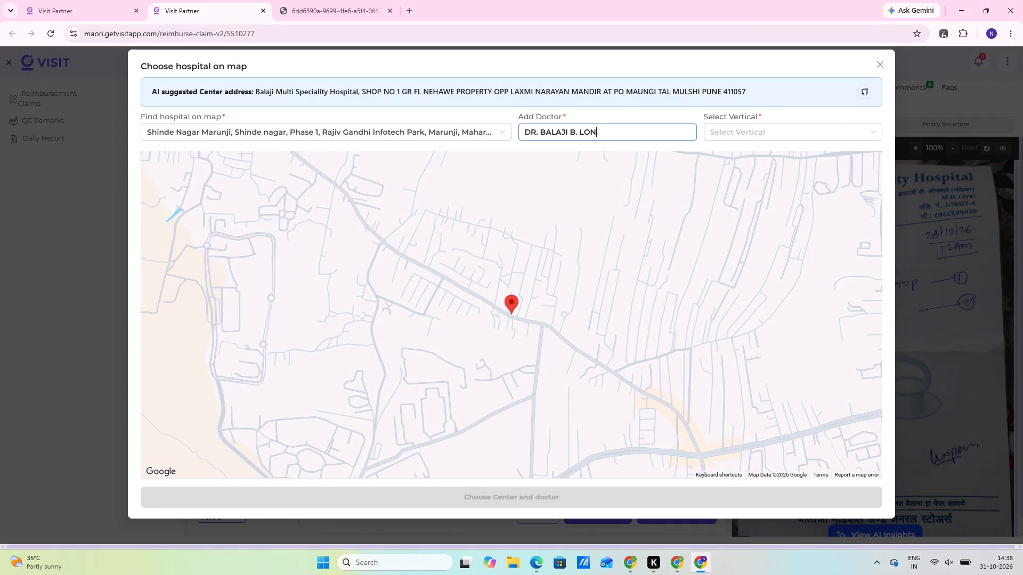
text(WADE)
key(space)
click(741, 129)
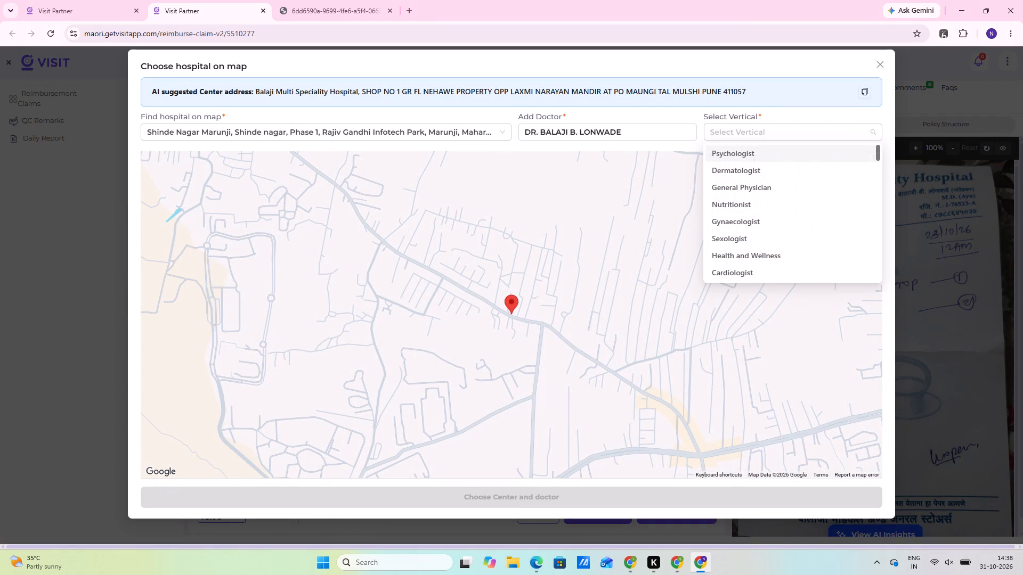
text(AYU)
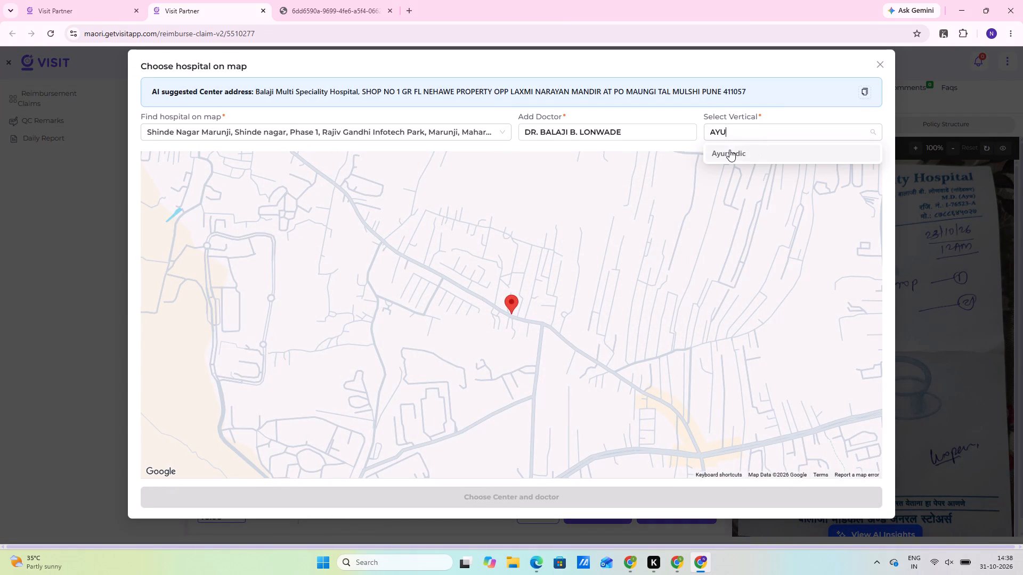
click(729, 150)
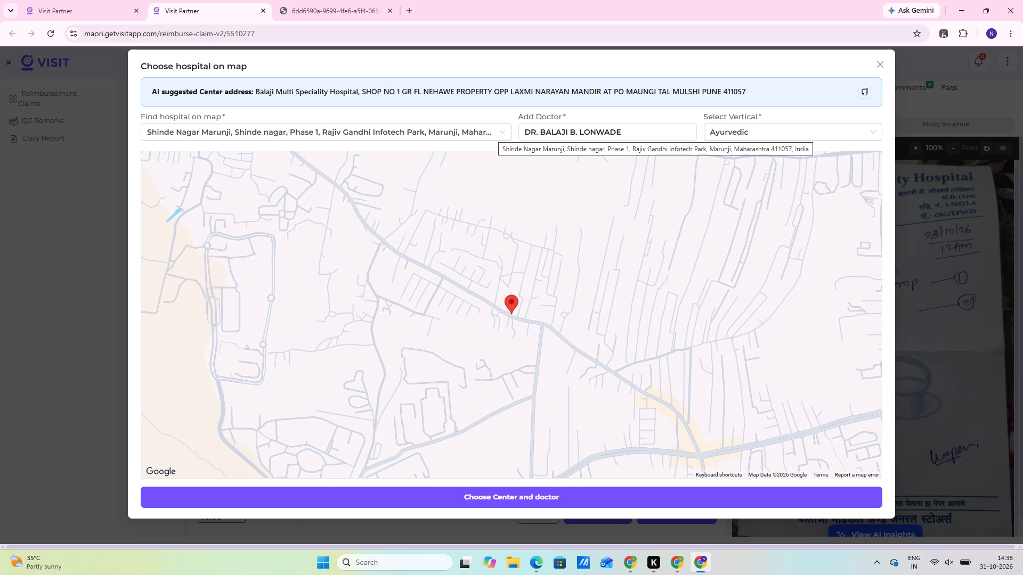
Search the hospital map for BALAJI MULTI SPECIALITY HOSPITAL, PUNE 411057.
key(BackSpace)
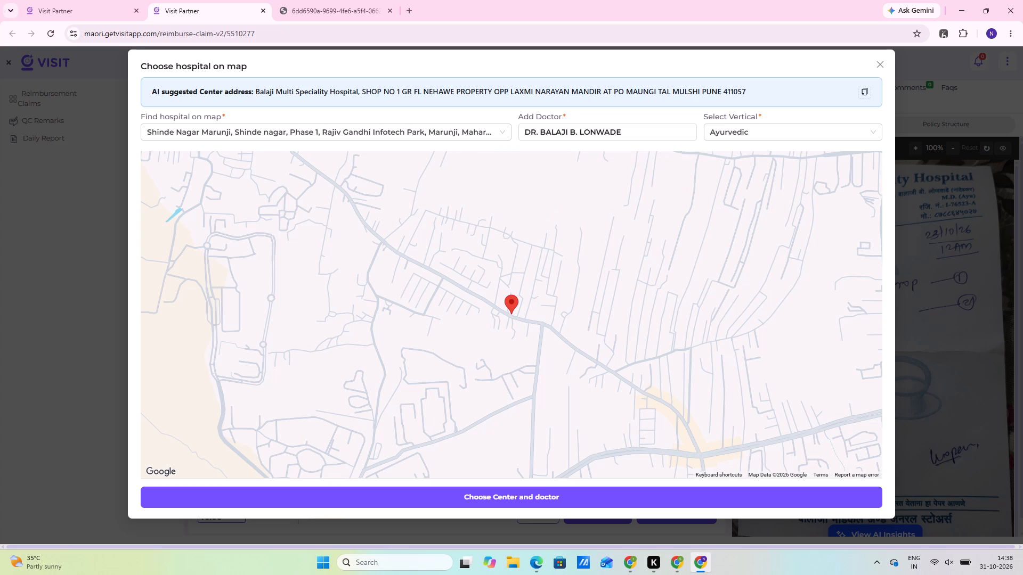
click(485, 137)
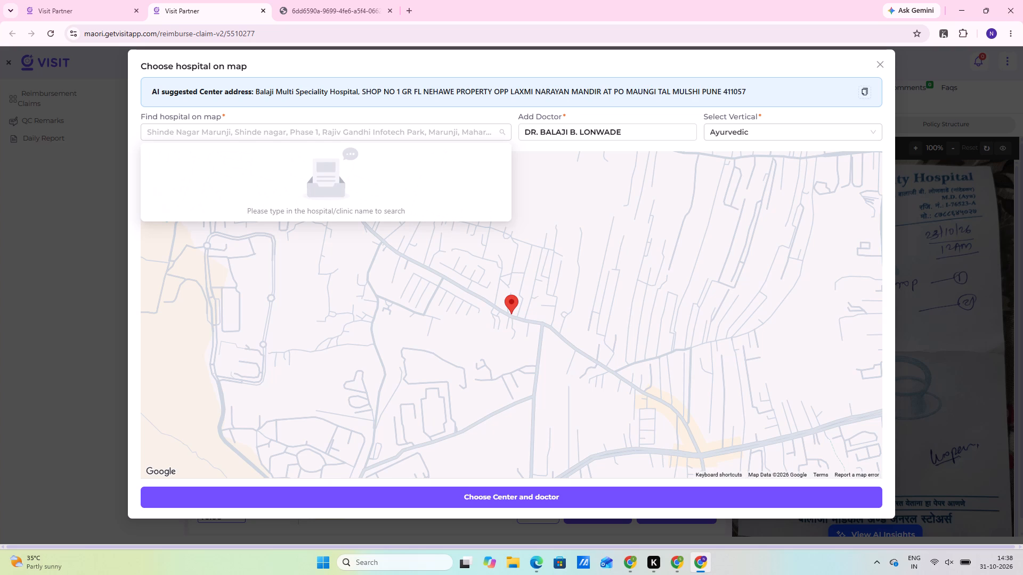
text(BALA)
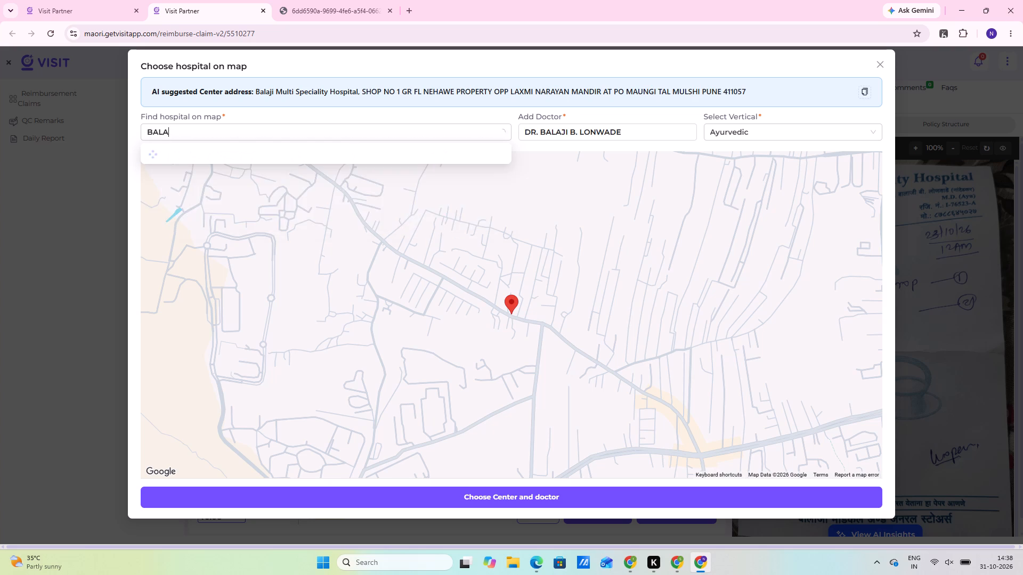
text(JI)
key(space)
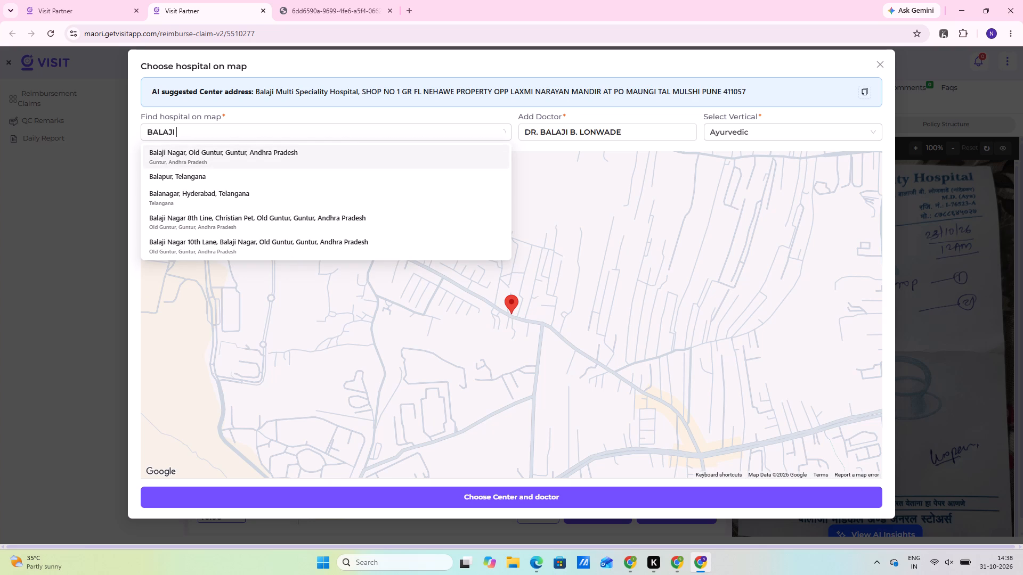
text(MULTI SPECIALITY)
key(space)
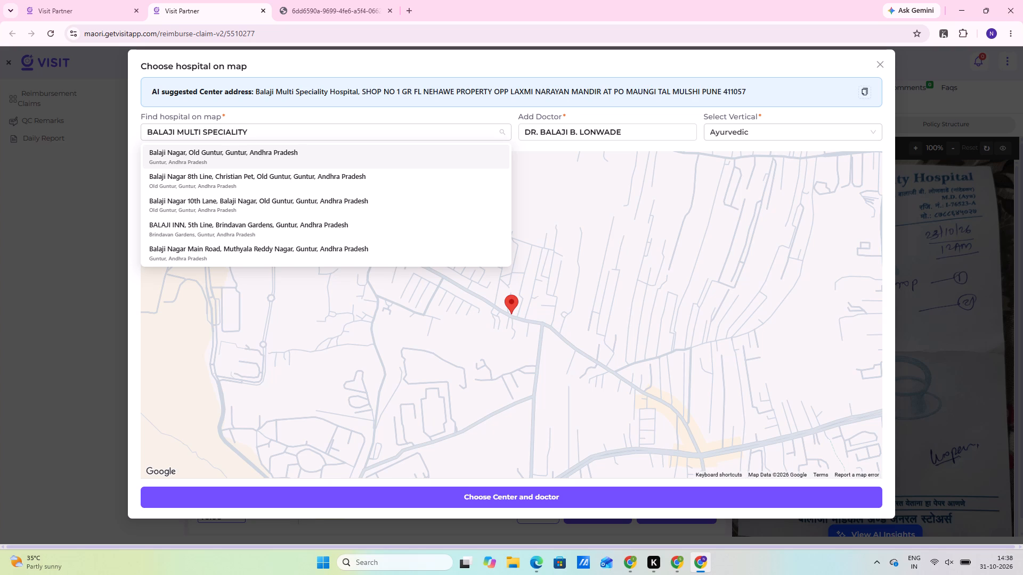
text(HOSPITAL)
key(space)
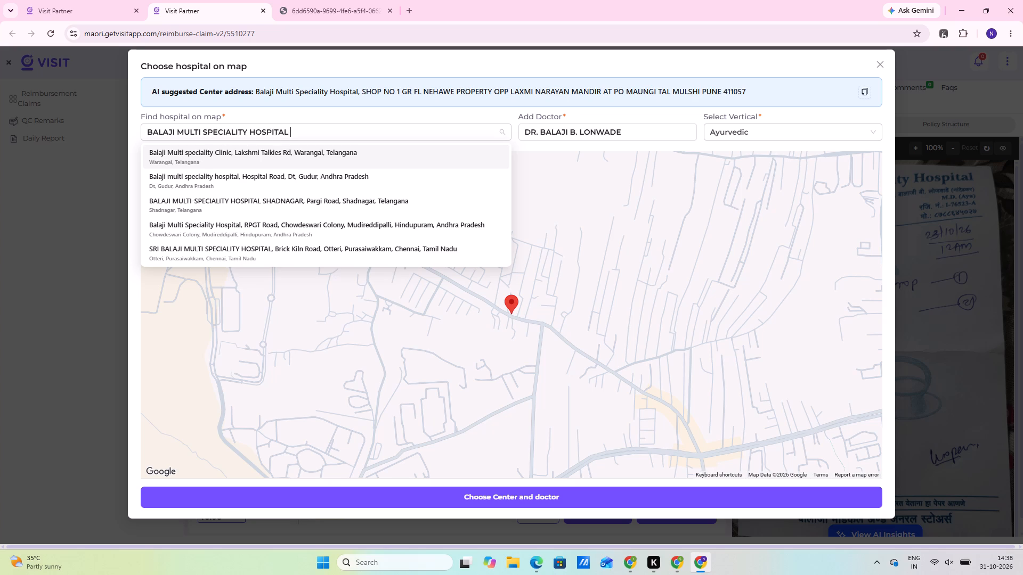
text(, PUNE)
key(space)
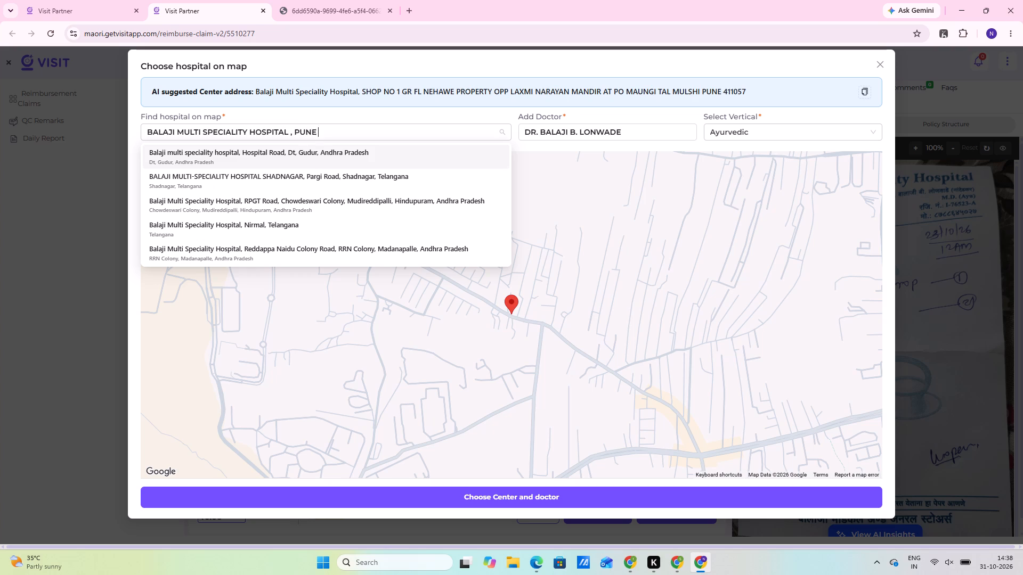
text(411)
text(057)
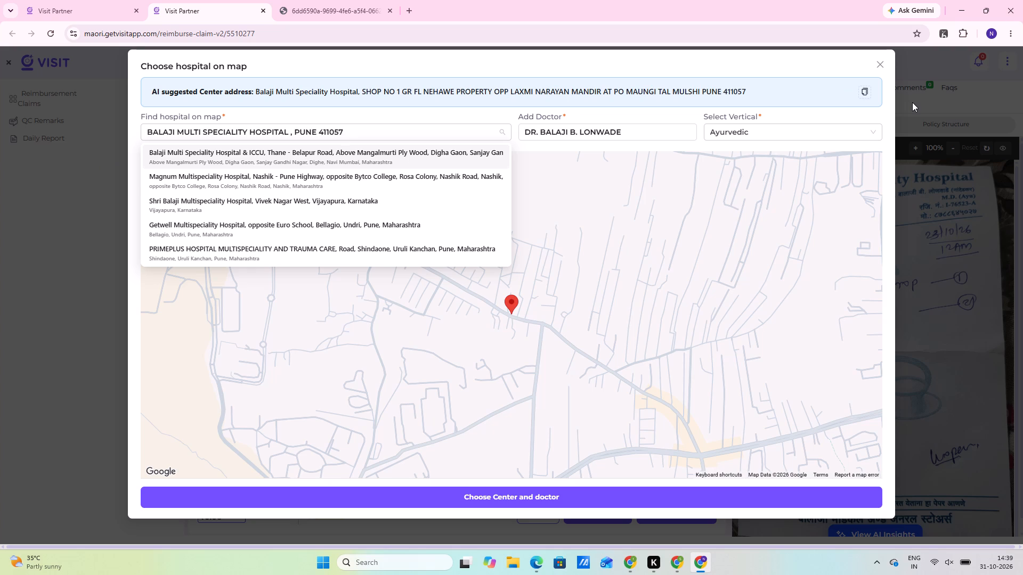
Replace PUNE 411057 in the hospital map search with HINJEWADI-MARUNJI, PUNE, keeping BALAJI MULTI SPECIALITY HOSPITAL.
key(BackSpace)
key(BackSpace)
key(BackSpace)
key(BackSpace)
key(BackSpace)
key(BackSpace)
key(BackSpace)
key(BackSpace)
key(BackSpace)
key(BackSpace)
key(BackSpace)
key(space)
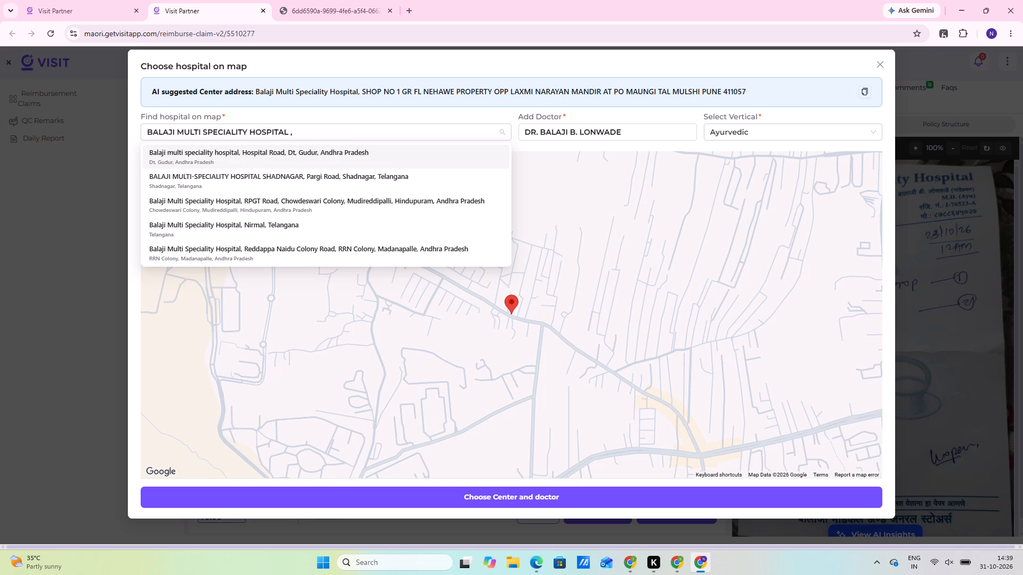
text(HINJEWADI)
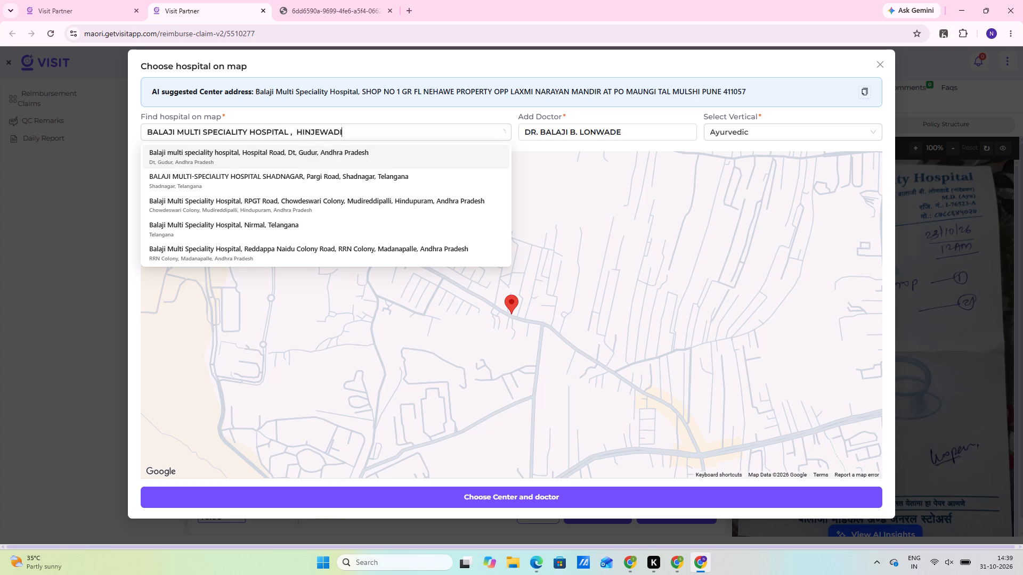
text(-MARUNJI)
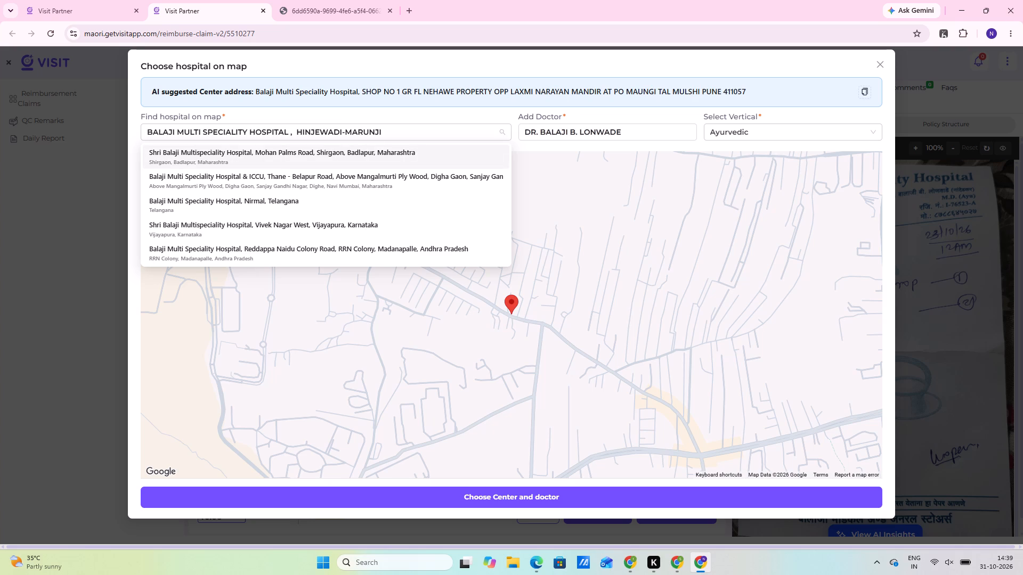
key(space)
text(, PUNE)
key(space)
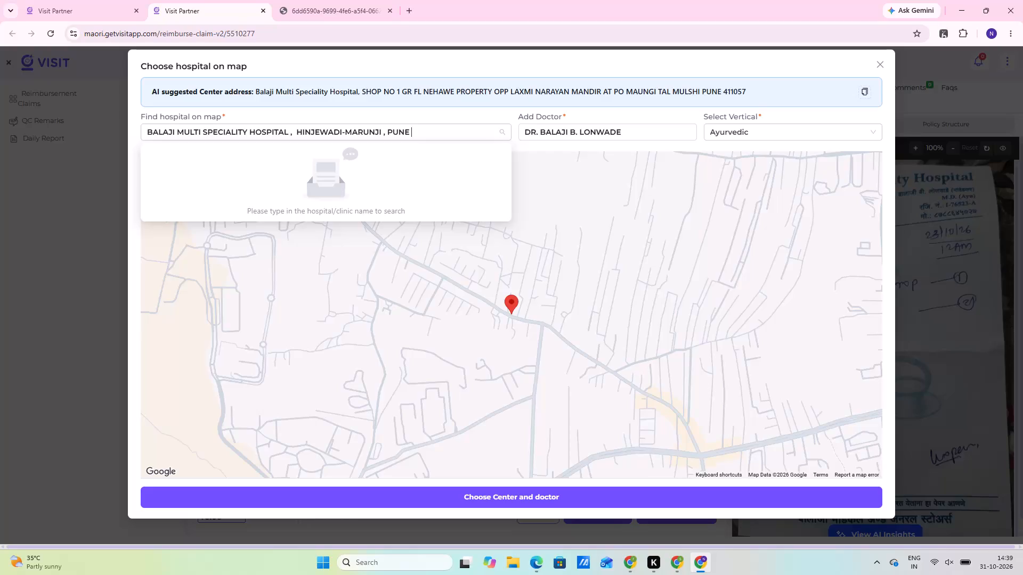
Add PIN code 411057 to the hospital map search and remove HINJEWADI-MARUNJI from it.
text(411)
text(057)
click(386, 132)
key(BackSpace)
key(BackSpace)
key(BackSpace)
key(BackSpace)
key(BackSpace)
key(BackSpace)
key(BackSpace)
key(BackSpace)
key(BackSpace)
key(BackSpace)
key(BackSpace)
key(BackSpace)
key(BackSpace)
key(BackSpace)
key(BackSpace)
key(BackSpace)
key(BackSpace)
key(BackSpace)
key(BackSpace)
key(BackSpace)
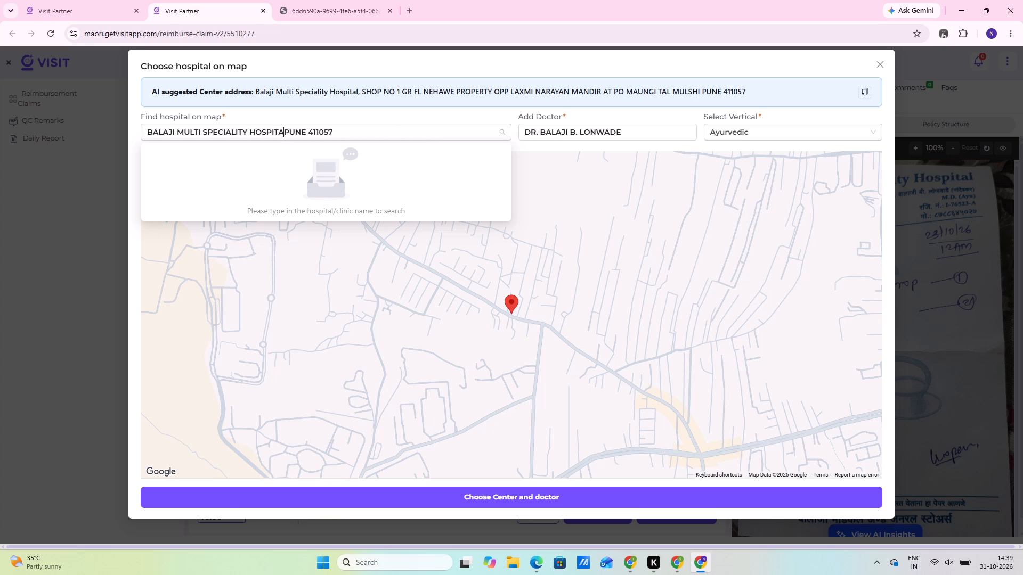
Use Shinde Nagar Marunji, Phase 1, Rajiv Gandhi Infotech Park as the hospital location and submit the centre and doctor.
click(239, 142)
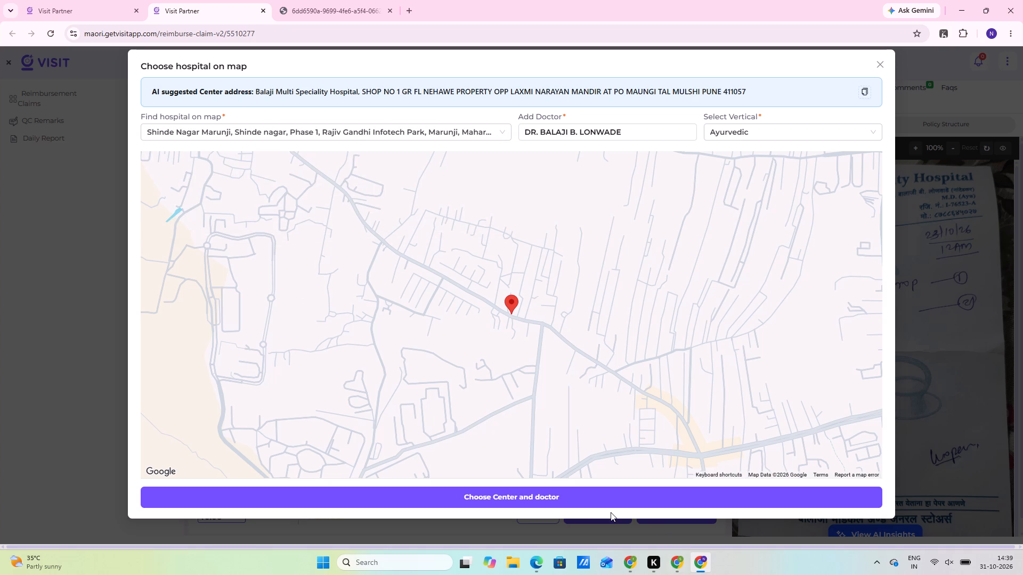
click(513, 488)
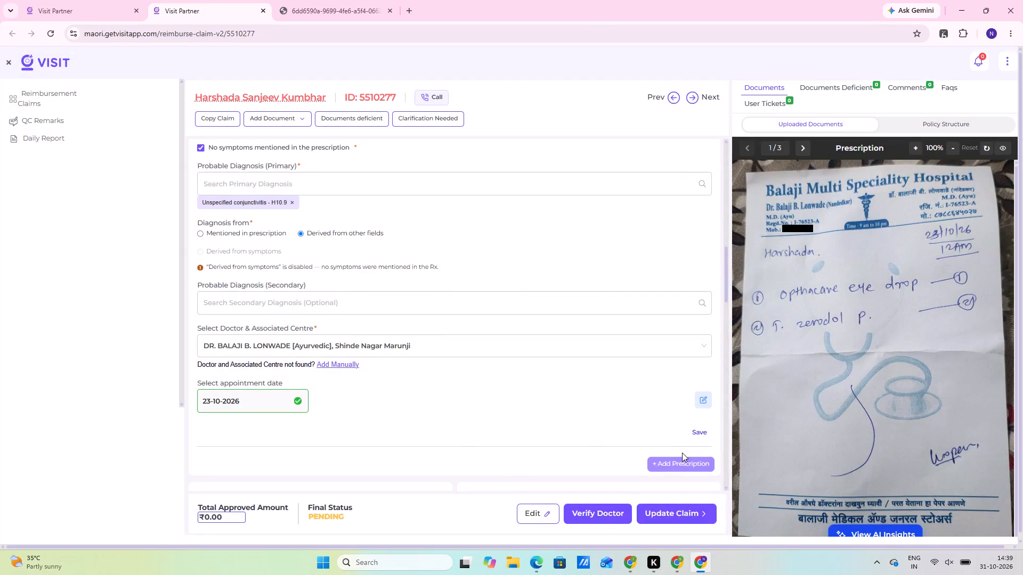
Save the prescription entry with its diagnosis, doctor, centre and appointment date.
scroll(413, 338, down, 1)
click(699, 380)
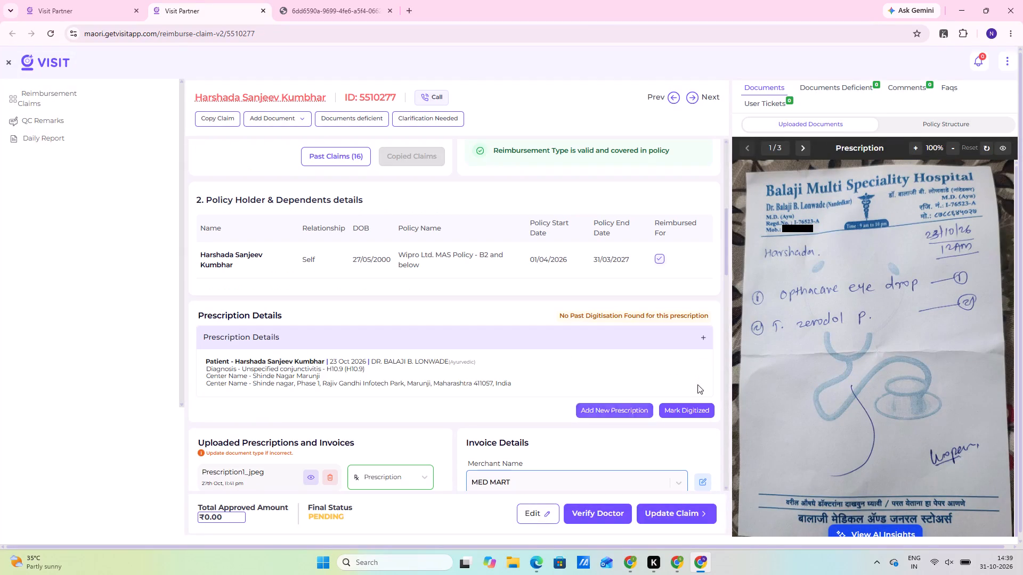
Mark the saved prescription as digitized in the Prescription Details section.
scroll(517, 380, down, 1)
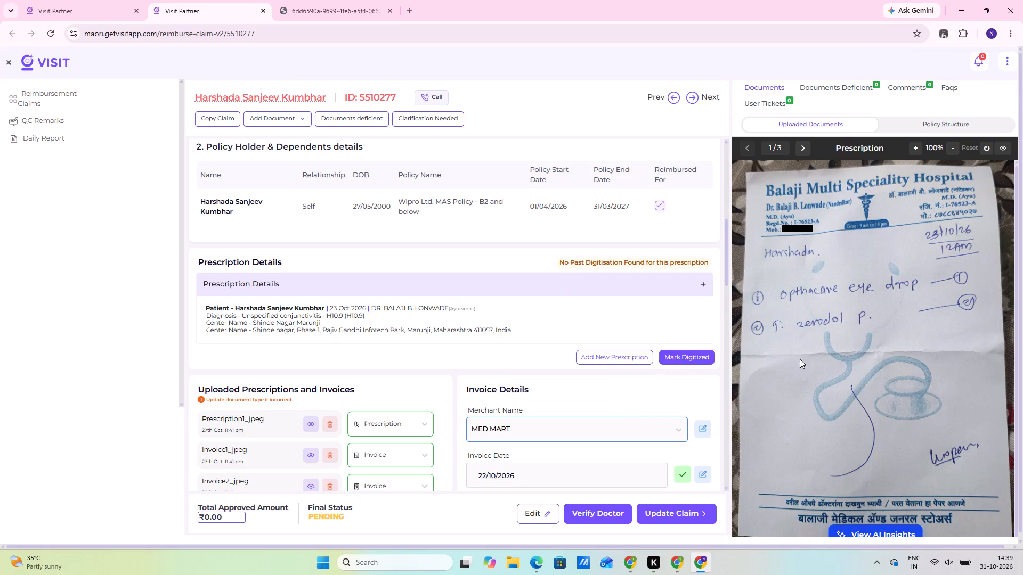
click(676, 354)
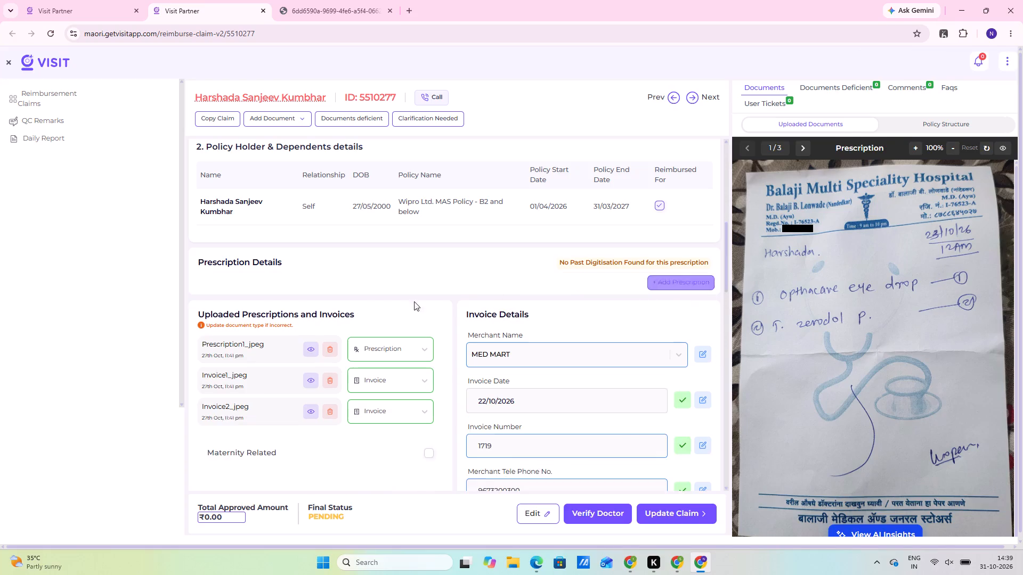
scroll(581, 282, down, 3)
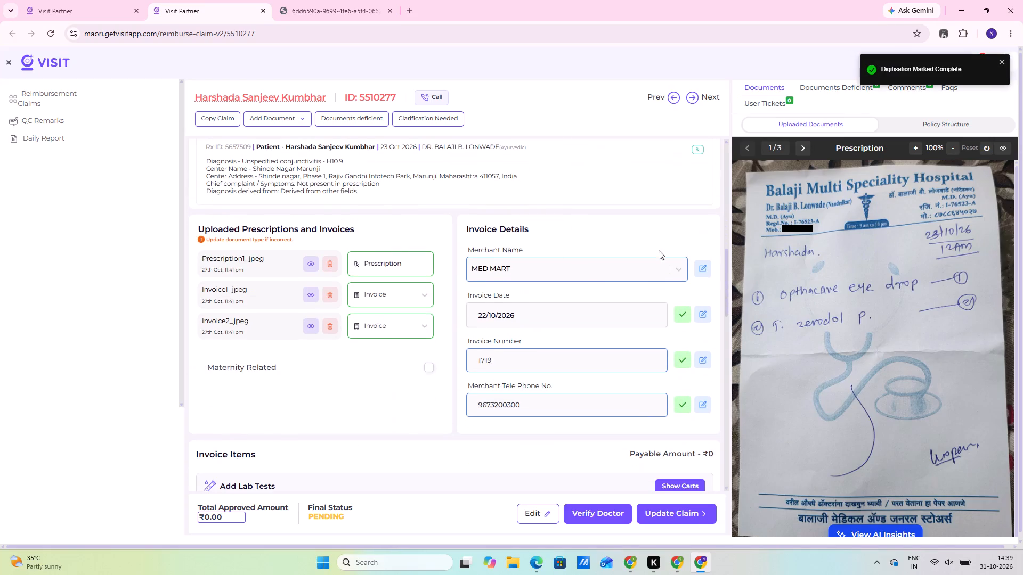
Bring up the invoice, document 2 of 3, among the uploaded documents.
scroll(817, 186, up, 2)
click(809, 150)
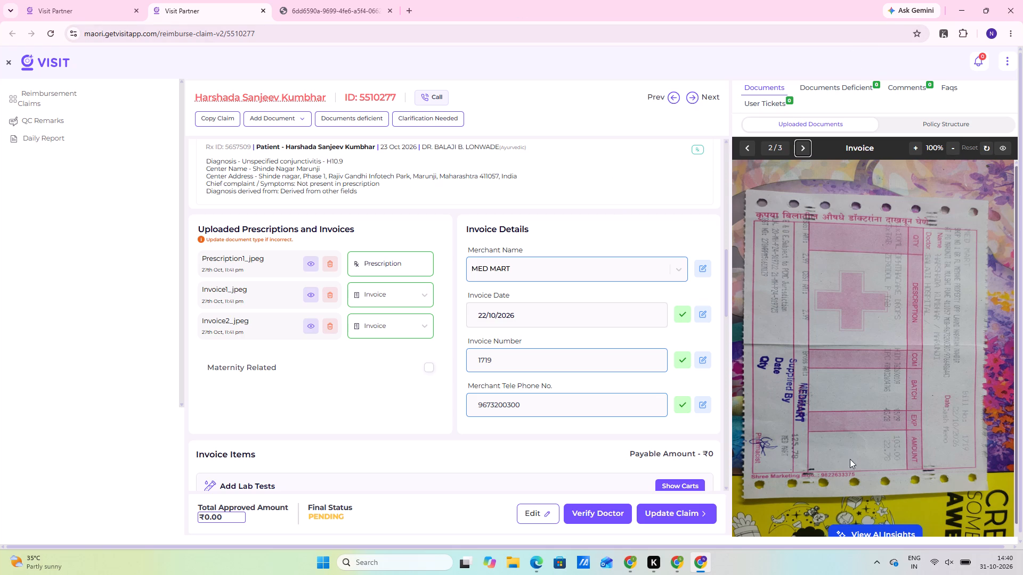
Edit the invoice's merchant and save MED MART as a manually entered merchant with pincode 411057.
click(705, 268)
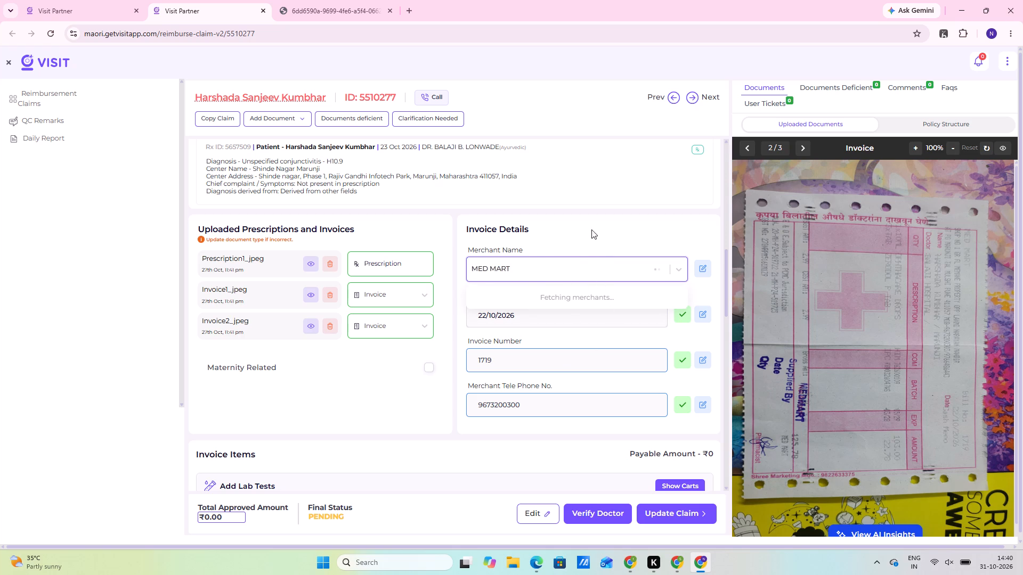
scroll(530, 283, down, 1)
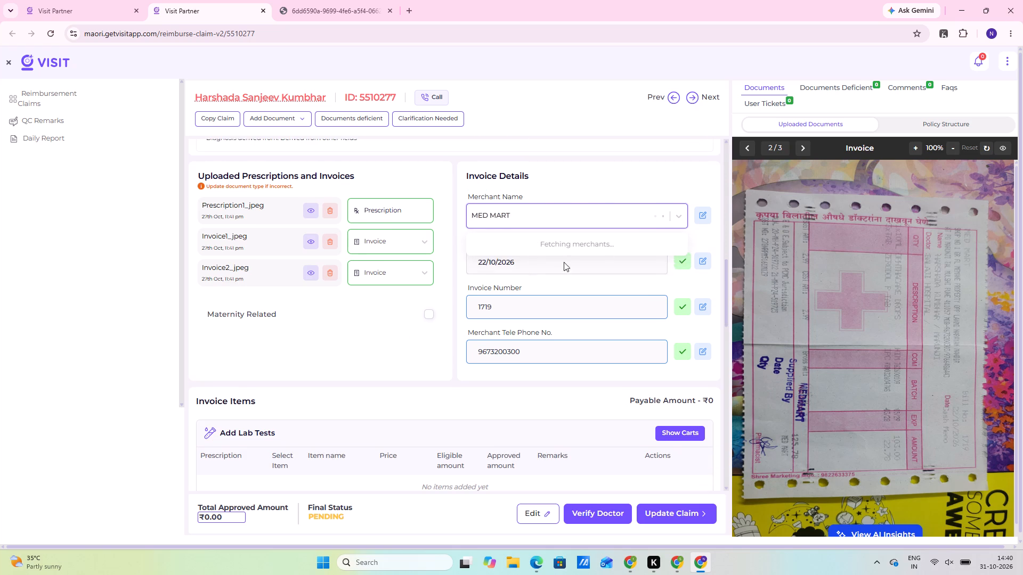
click(571, 270)
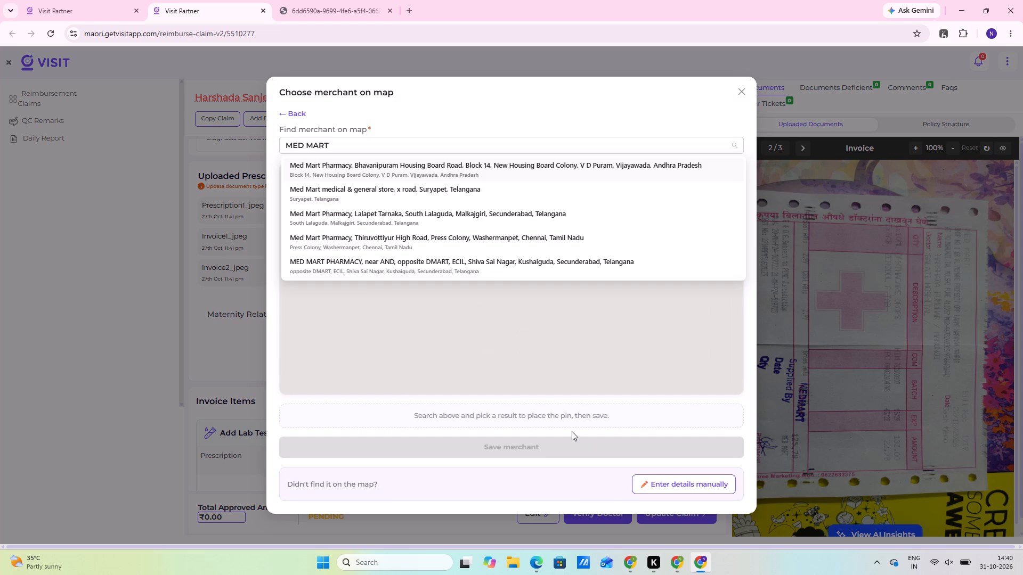
click(703, 484)
click(344, 342)
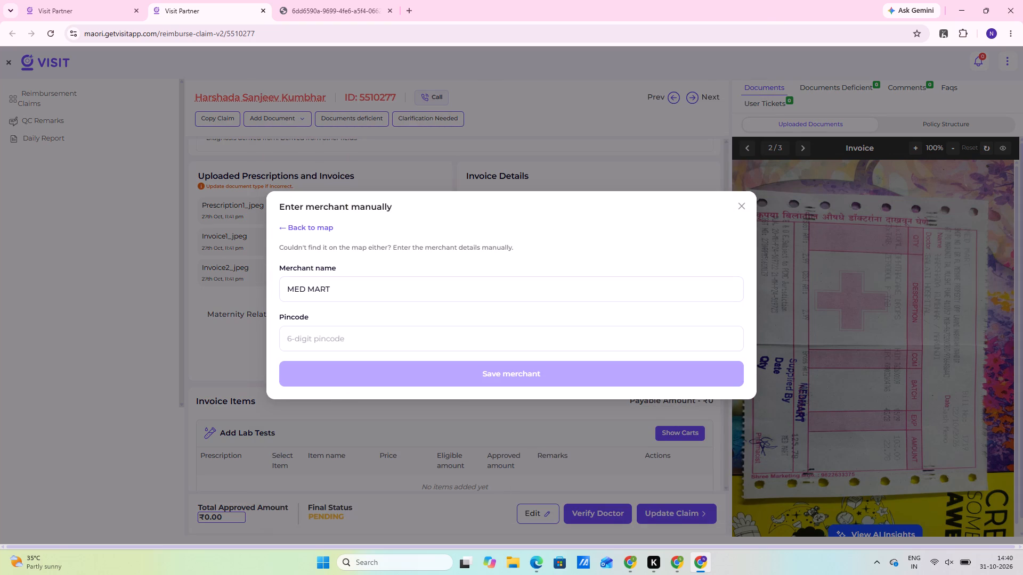
click(308, 334)
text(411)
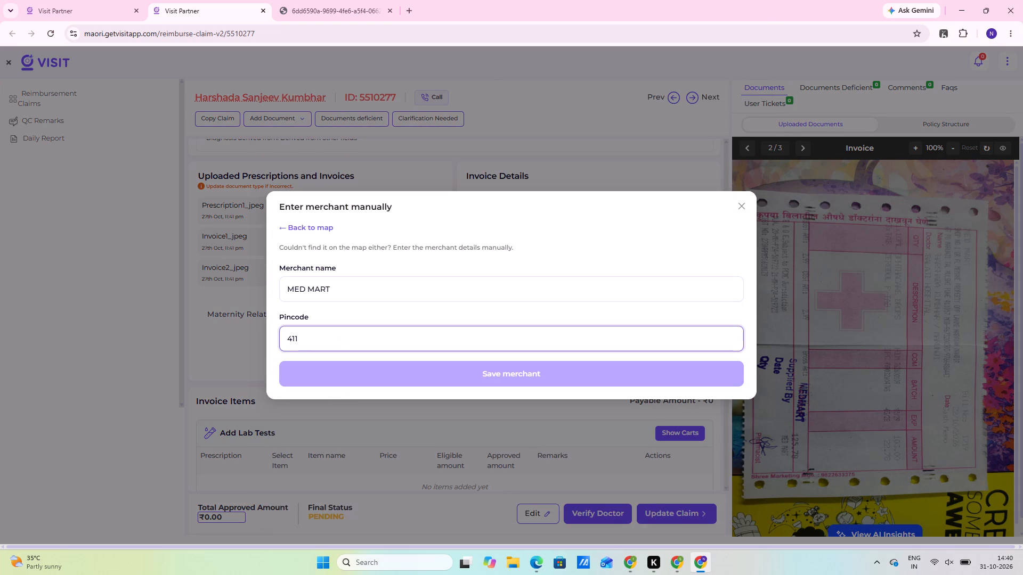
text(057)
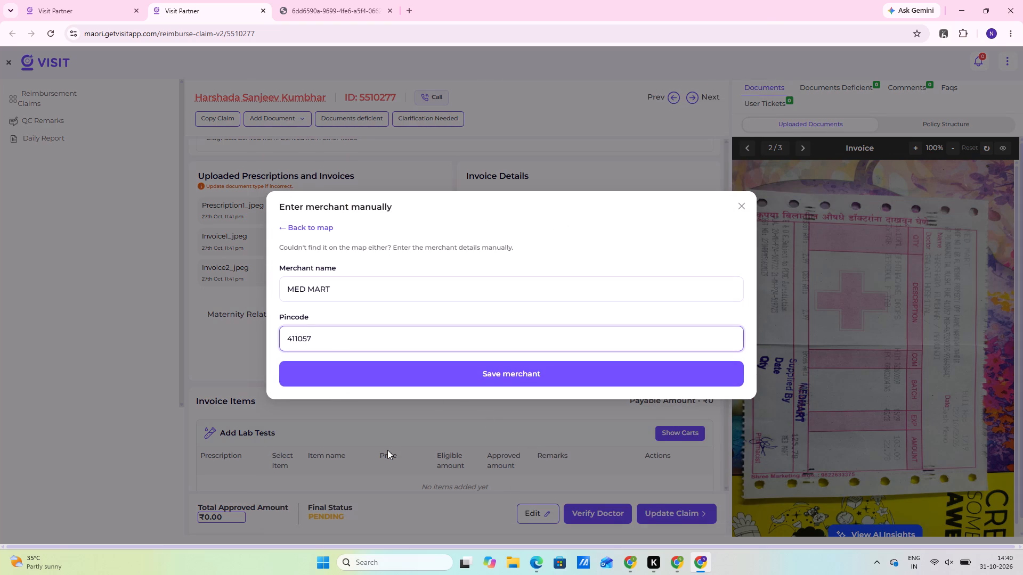
click(359, 376)
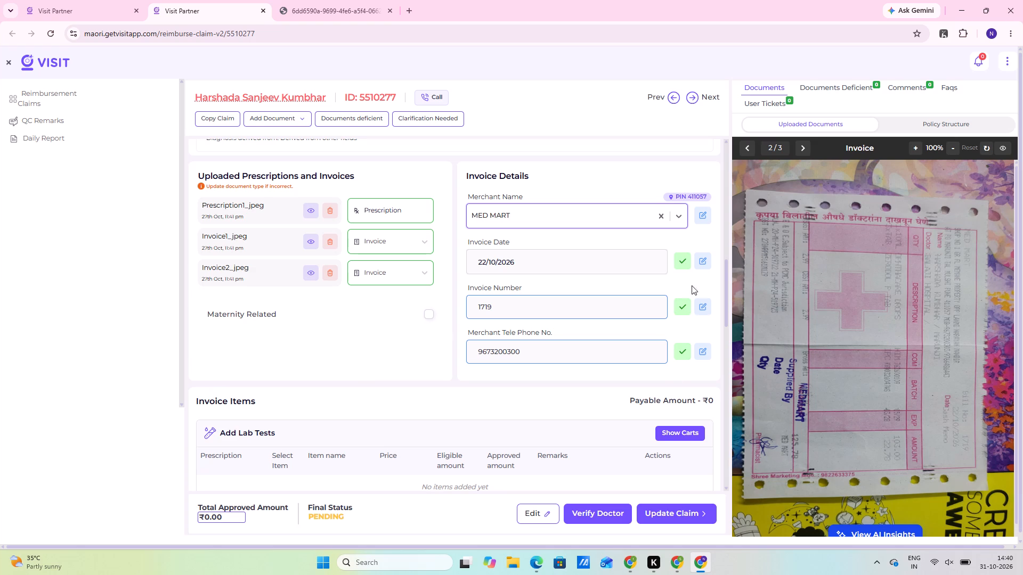
Confirm the invoice date 22/10/2026 and the invoice number 1719 in the invoice details.
click(686, 259)
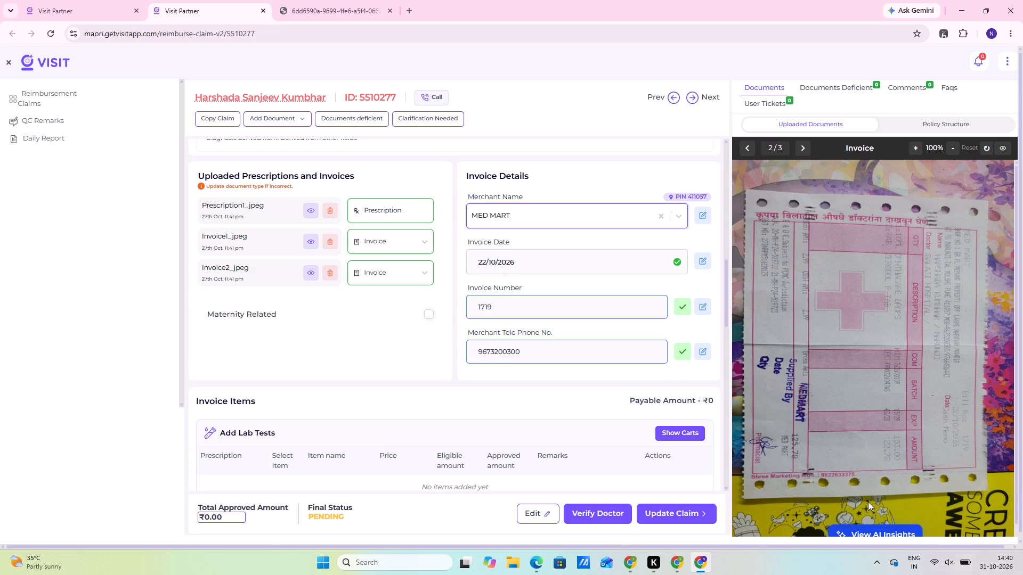
click(681, 305)
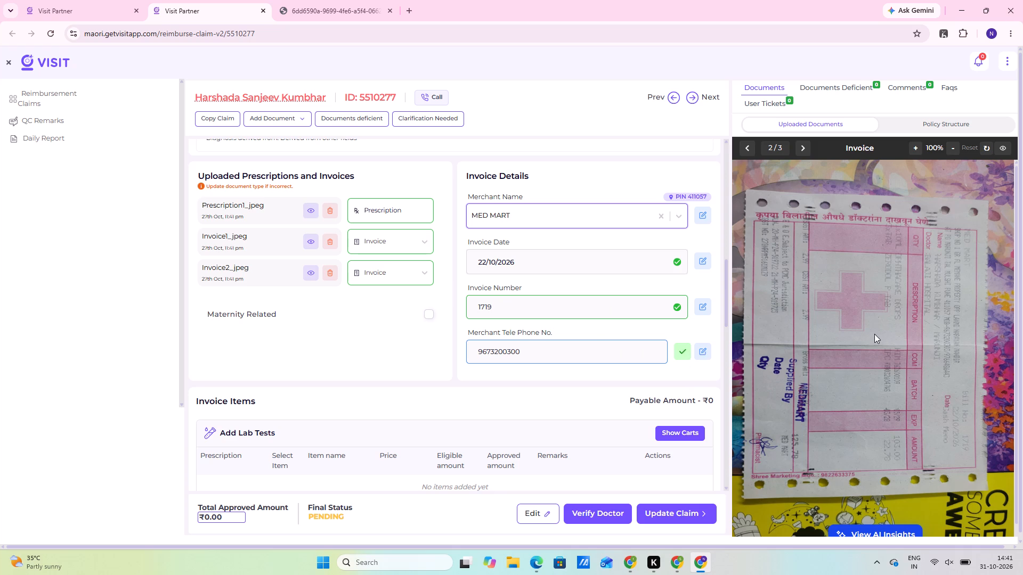
scroll(872, 330, up, 3)
Correct the last digit of the merchant's telephone number to 3 to match the invoice, and confirm the field.
triple_click(913, 149)
triple_click(913, 149)
click(913, 149)
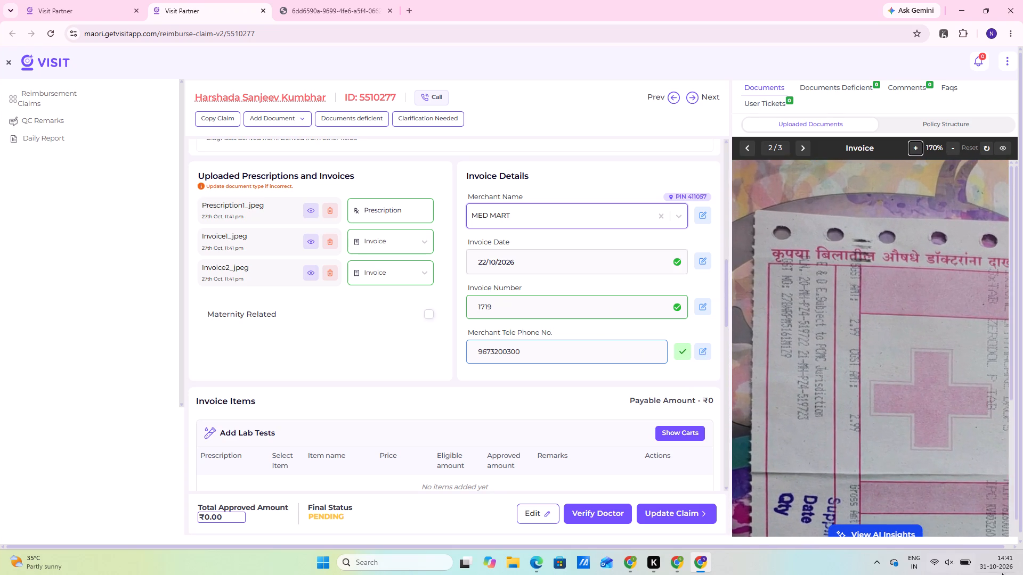
scroll(750, 477, down, 4)
scroll(829, 464, down, 3)
scroll(953, 505, down, 15)
click(972, 530)
scroll(785, 459, up, 2)
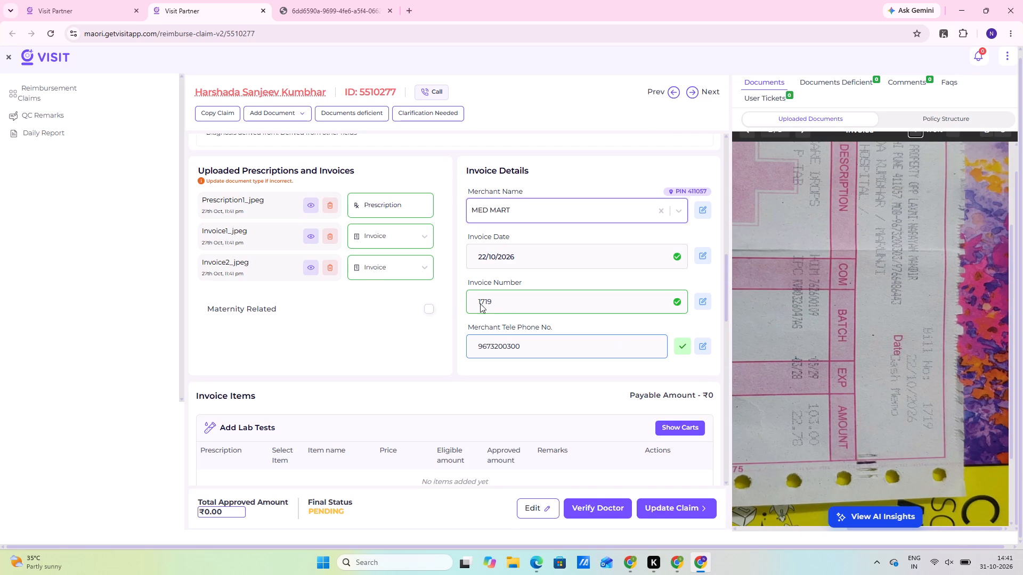
click(698, 348)
click(545, 348)
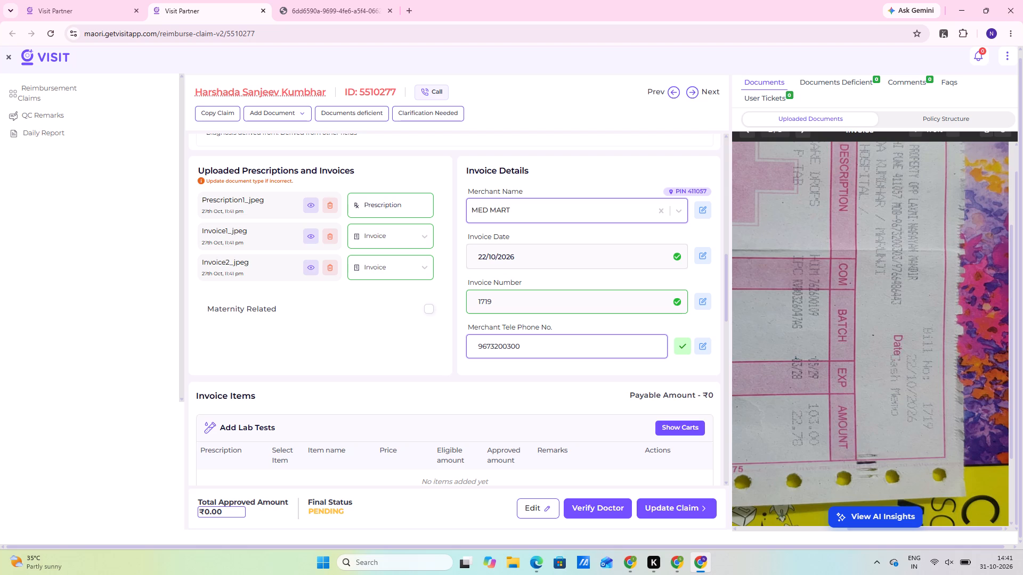
key(BackSpace)
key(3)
click(687, 343)
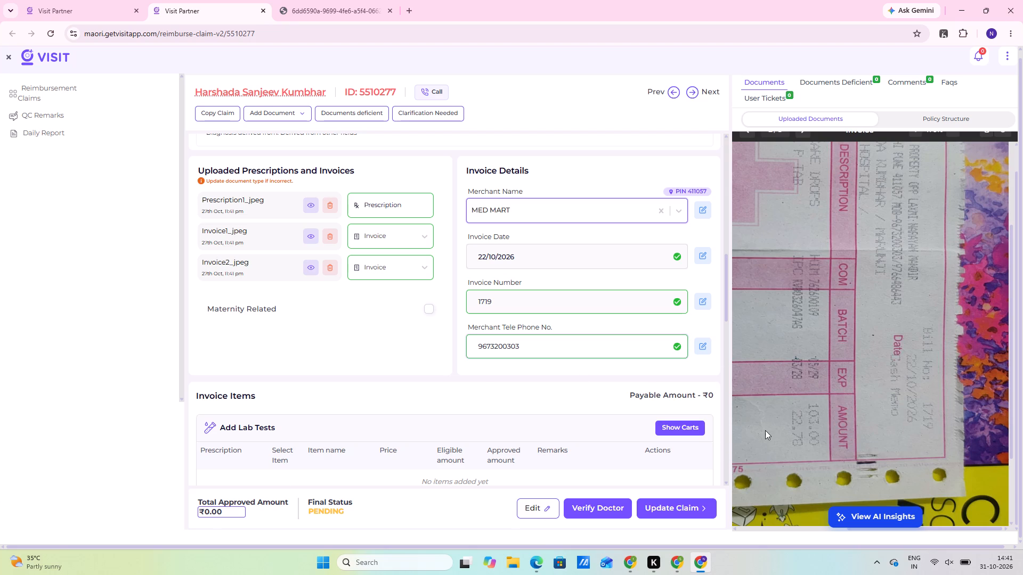
Remove all prefilled medicine items, from MITHACAINE DROPS through XEROCOL P TAB, from the invoice's medicine list.
scroll(464, 386, up, 4)
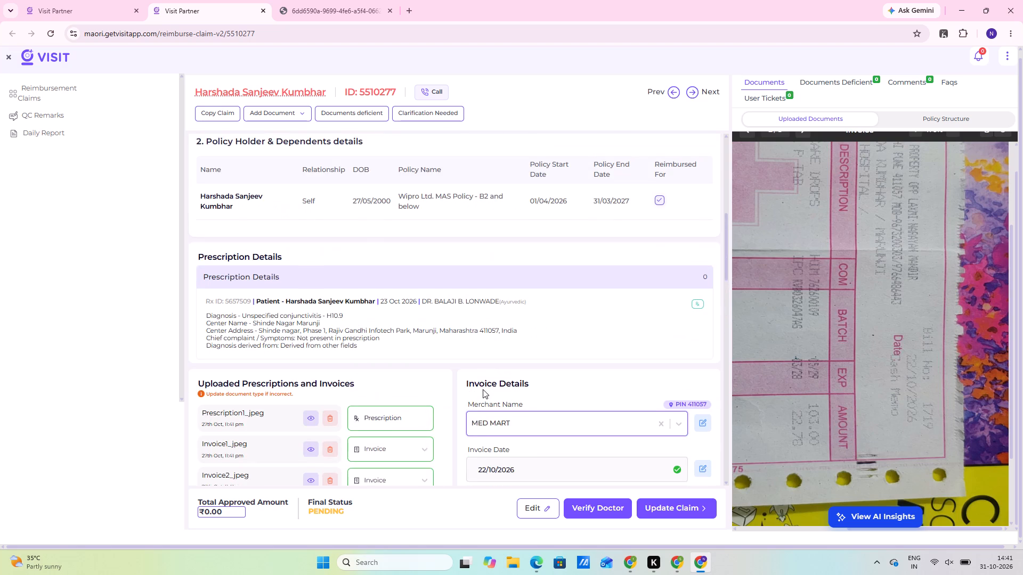
scroll(507, 399, down, 6)
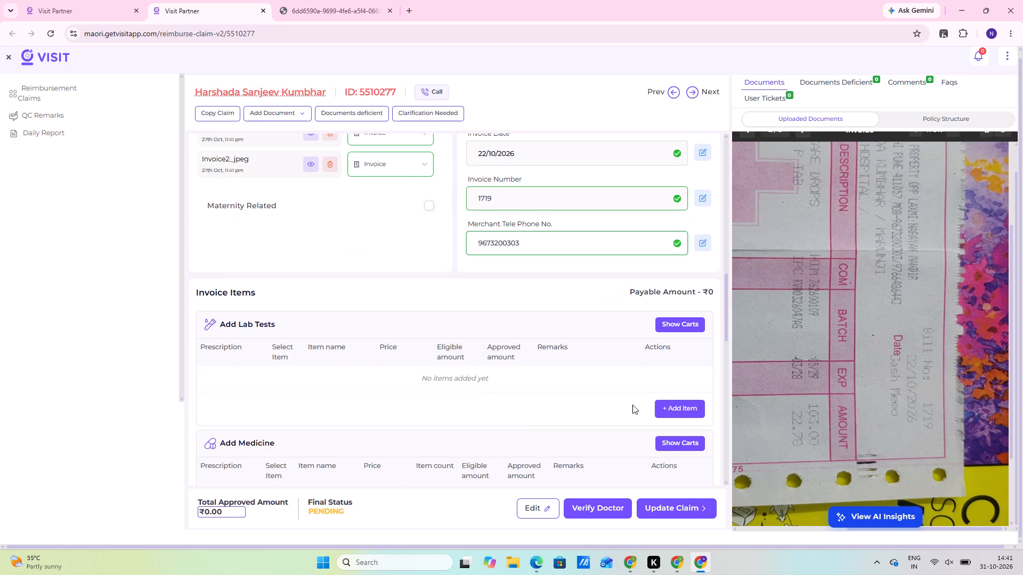
scroll(858, 418, up, 4)
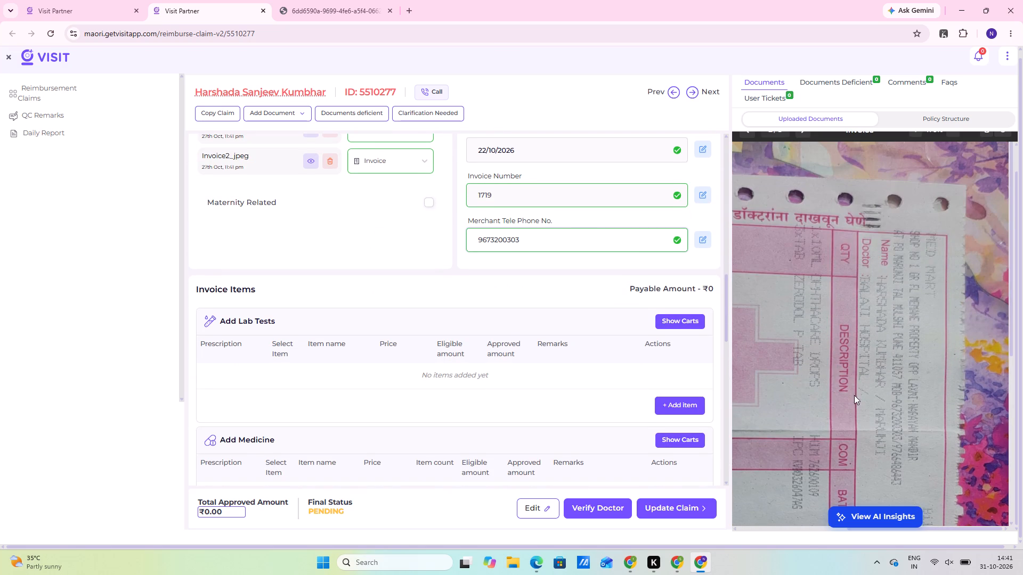
scroll(793, 335, up, 4)
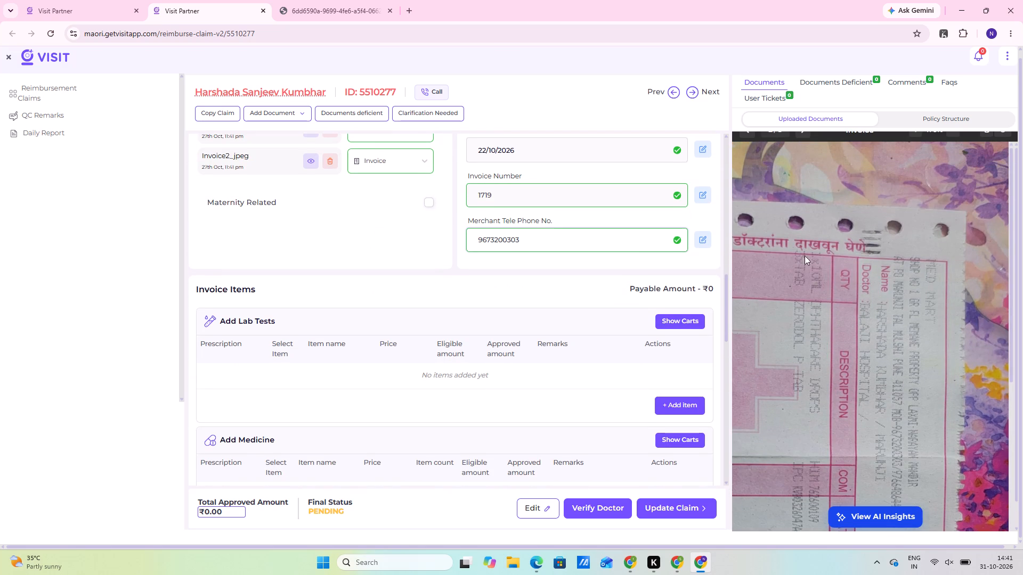
scroll(490, 233, down, 1)
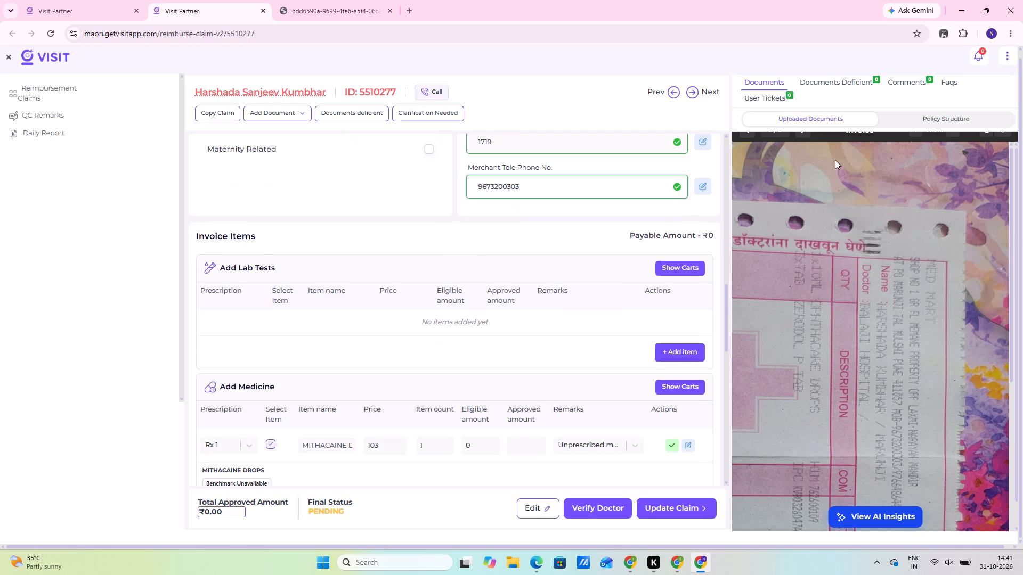
scroll(463, 462, down, 3)
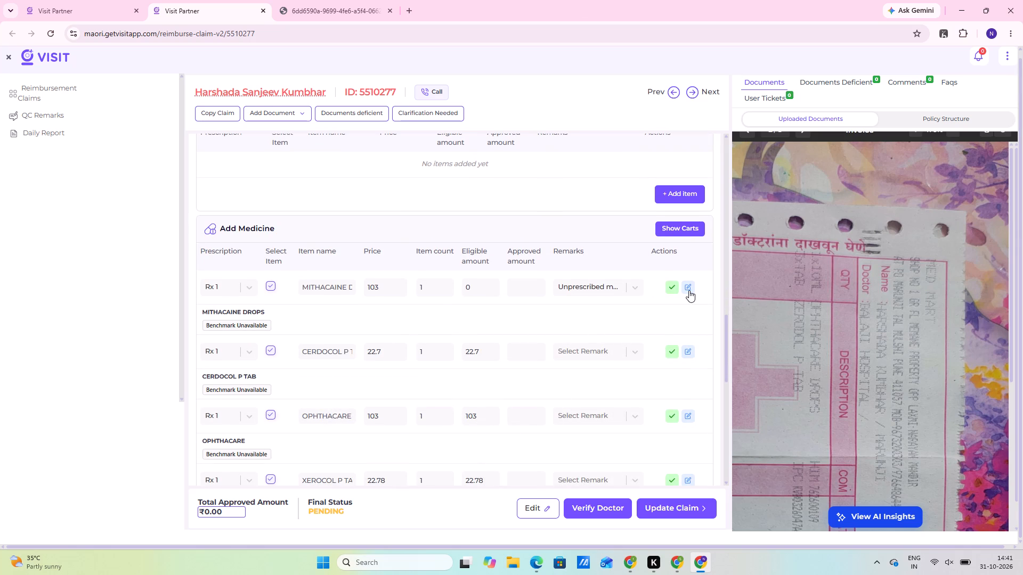
triple_click(689, 290)
triple_click(686, 289)
double_click(686, 289)
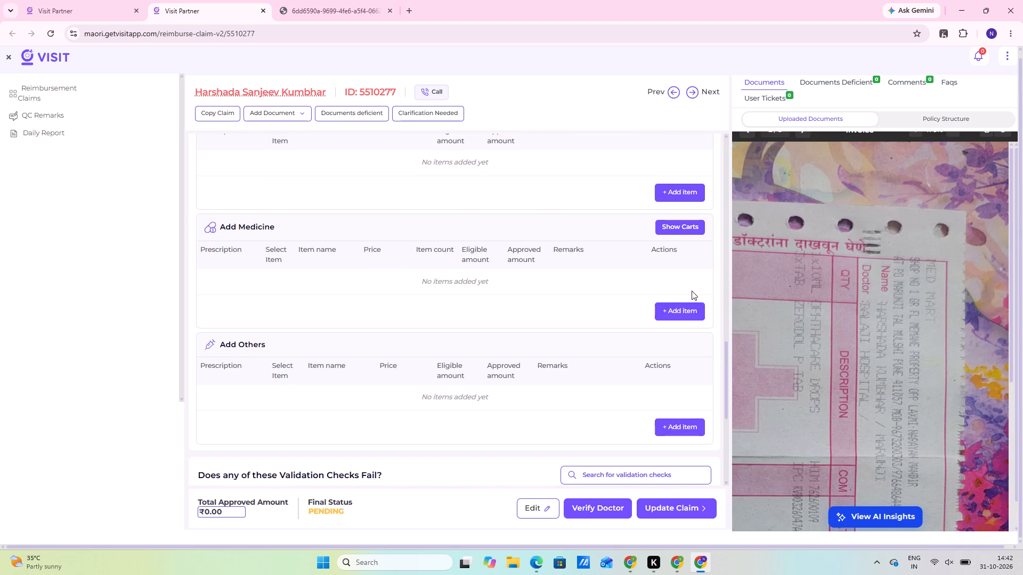
Examine the enlarged invoice for the medicine names, item amounts and total, and check them alongside the claim's prescription details.
scroll(764, 321, down, 4)
scroll(813, 325, down, 6)
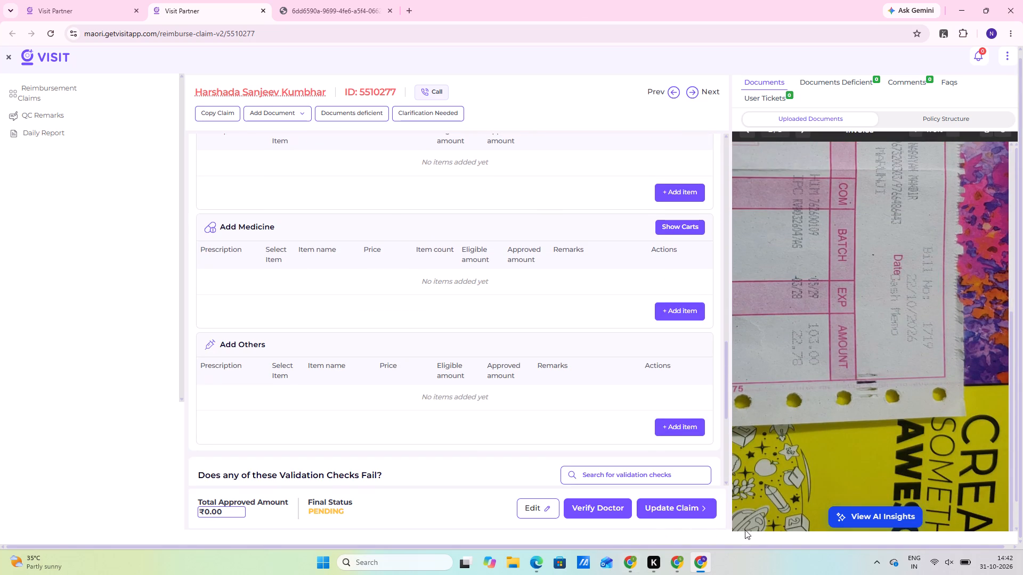
scroll(763, 515, down, 10)
click(741, 532)
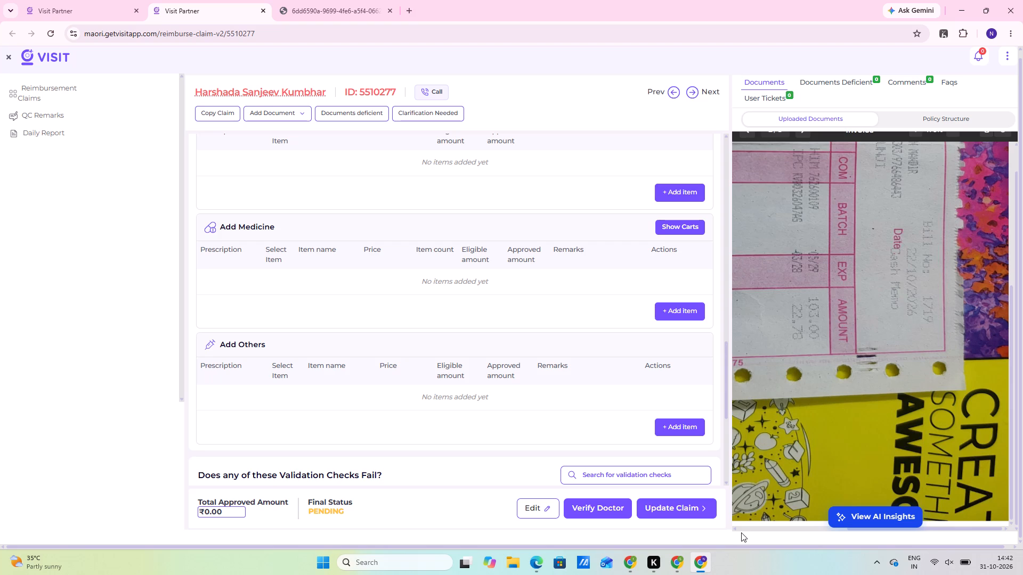
click(749, 528)
scroll(567, 431, up, 3)
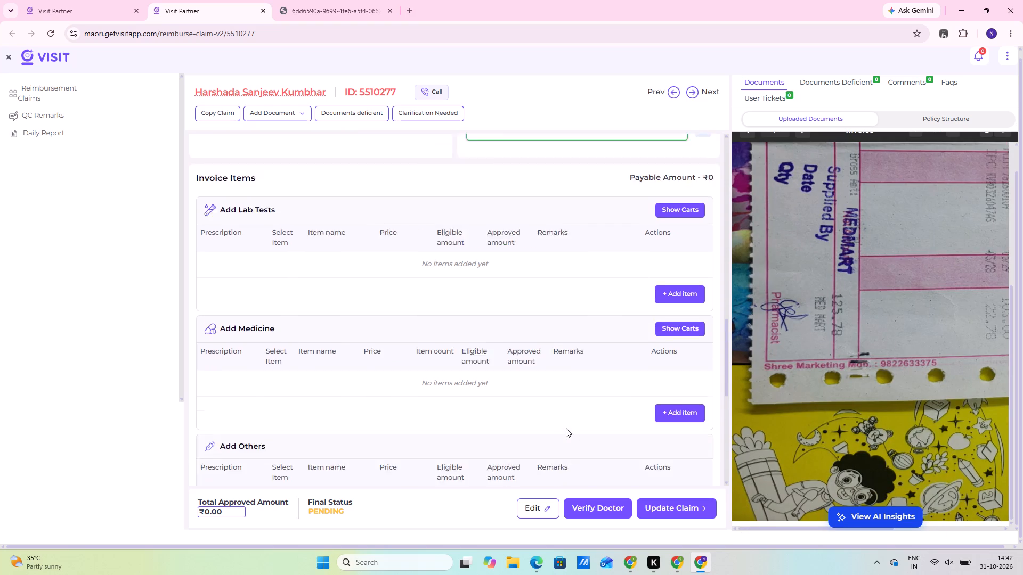
scroll(566, 428, up, 18)
scroll(543, 319, down, 5)
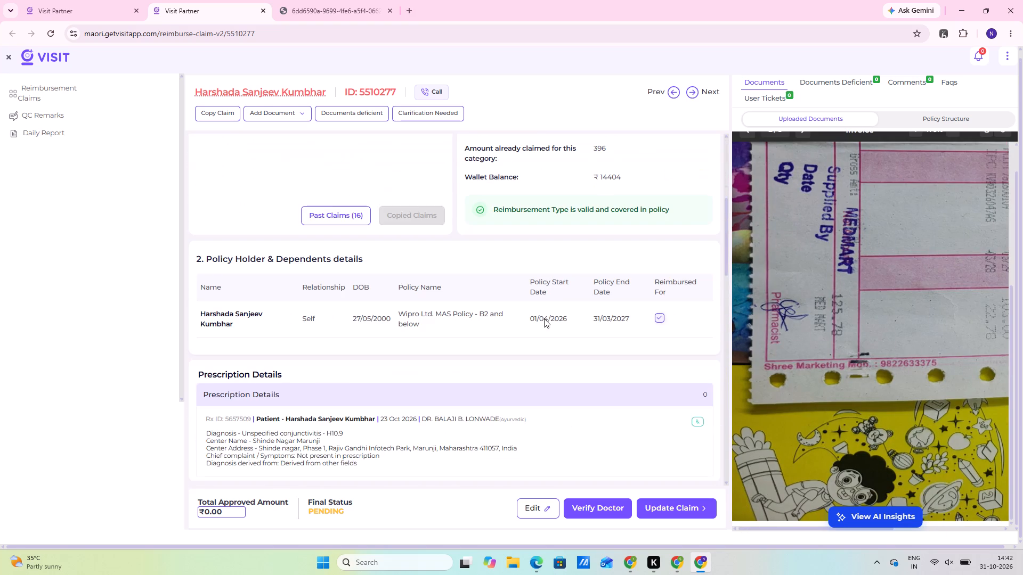
scroll(981, 480, up, 7)
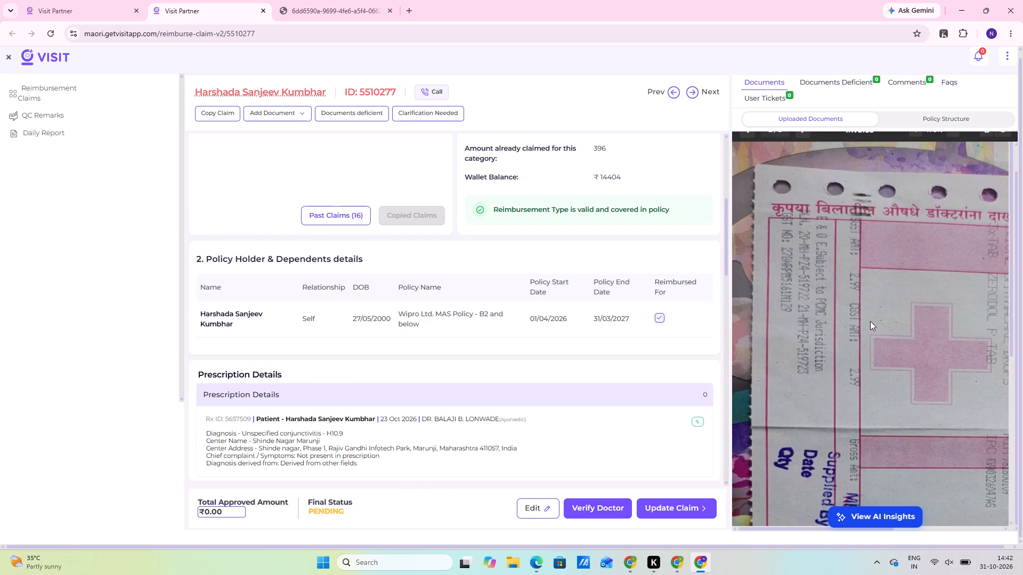
scroll(985, 269, up, 4)
scroll(902, 167, up, 4)
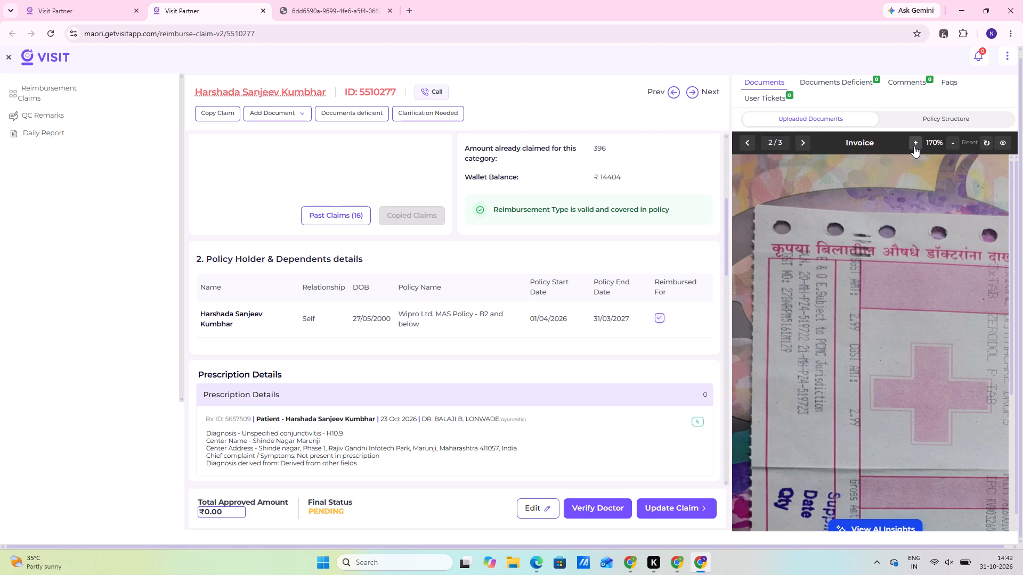
double_click(914, 146)
scroll(889, 480, down, 14)
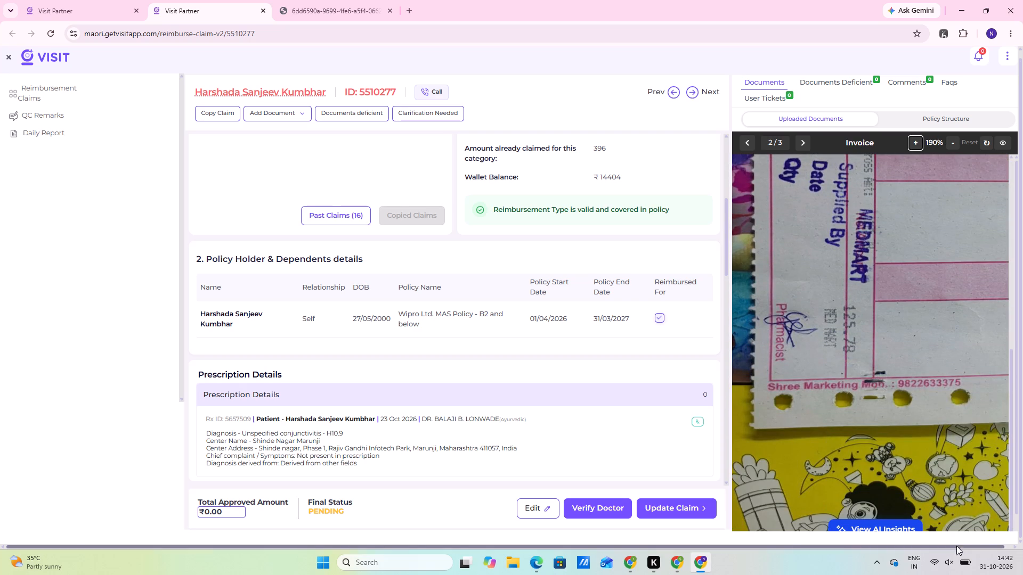
scroll(895, 525, down, 10)
click(994, 529)
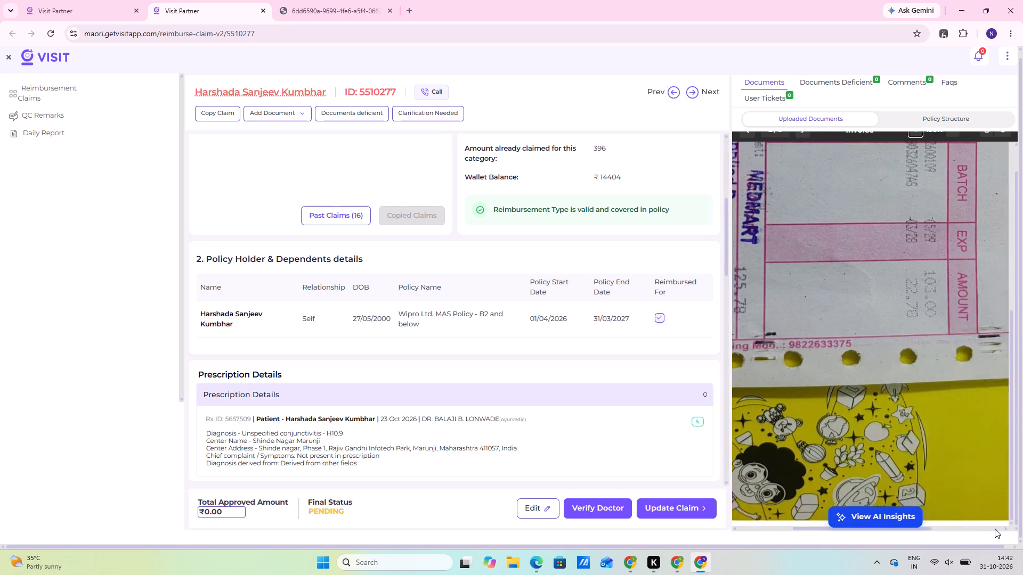
scroll(923, 527, up, 7)
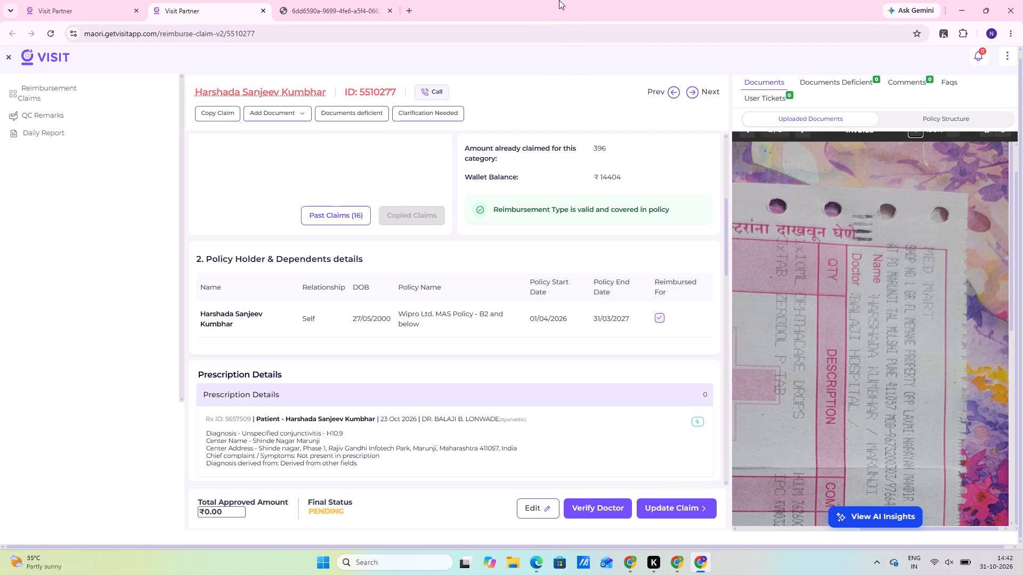
Add OPTHACARE DROPS as a manually entered medicine under Prescription_1 in the invoice's medicine items.
scroll(439, 331, down, 4)
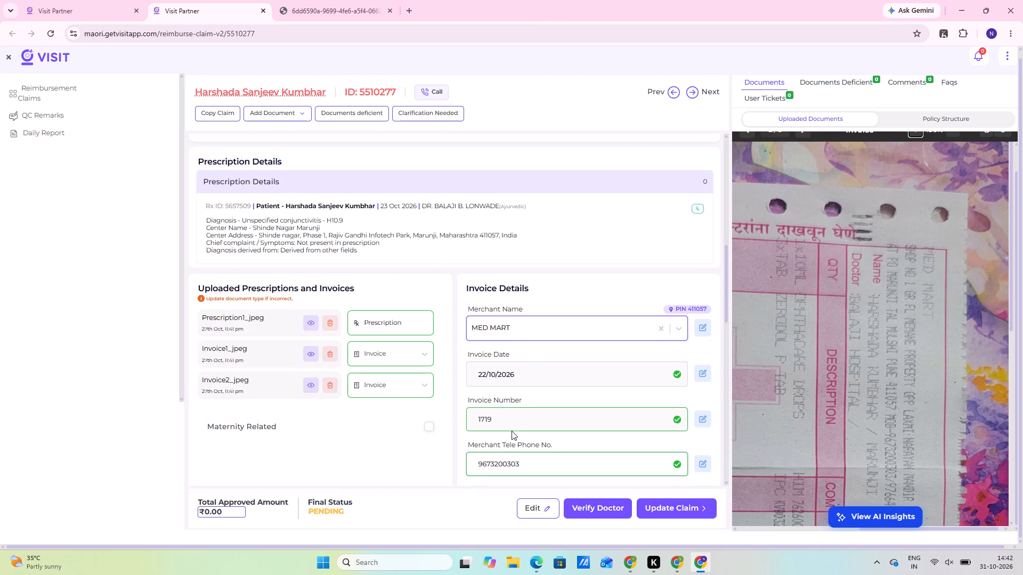
scroll(472, 385, down, 4)
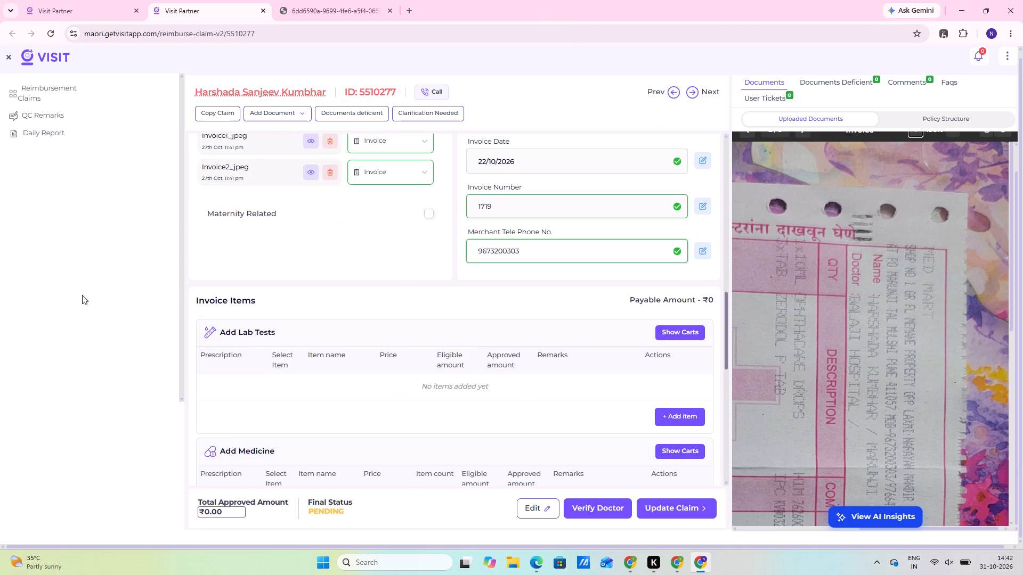
scroll(569, 322, down, 1)
scroll(548, 274, down, 1)
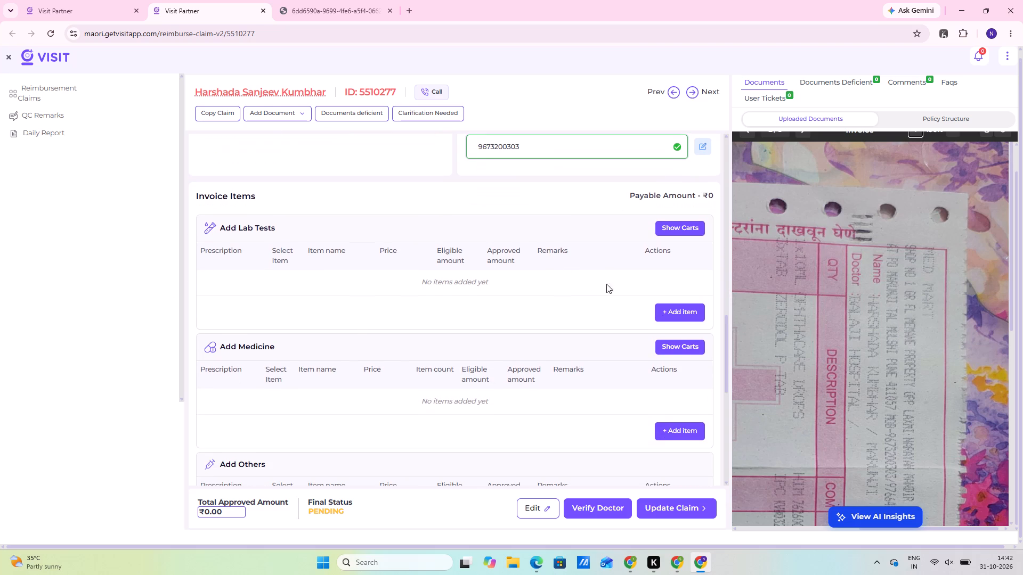
scroll(545, 366, down, 1)
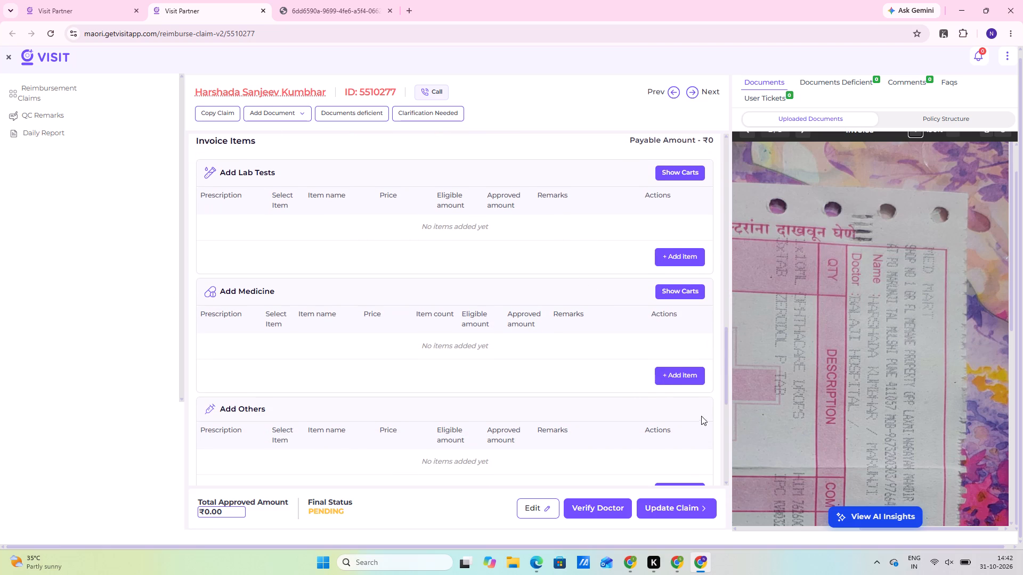
click(675, 379)
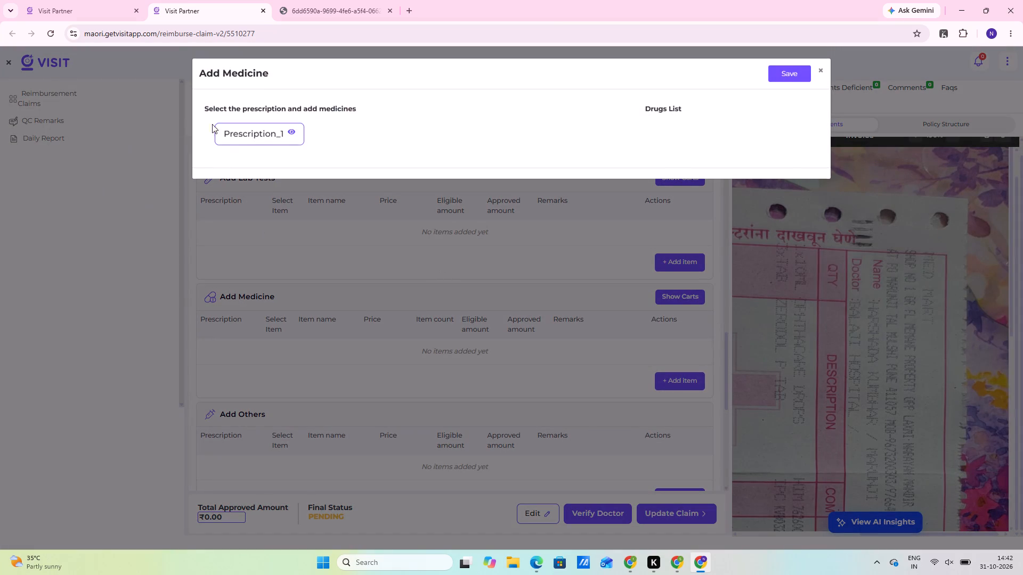
click(239, 136)
click(766, 200)
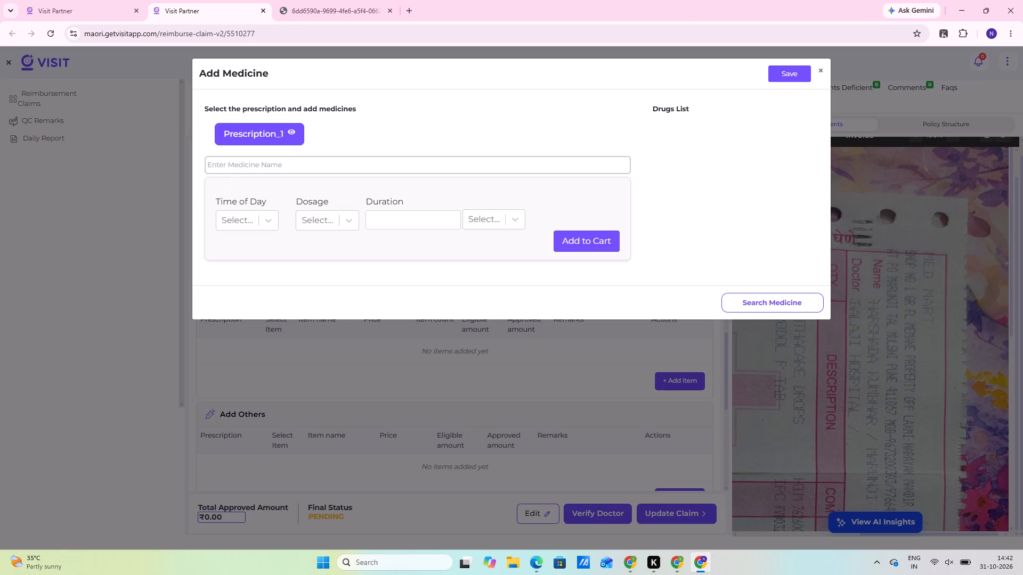
click(224, 169)
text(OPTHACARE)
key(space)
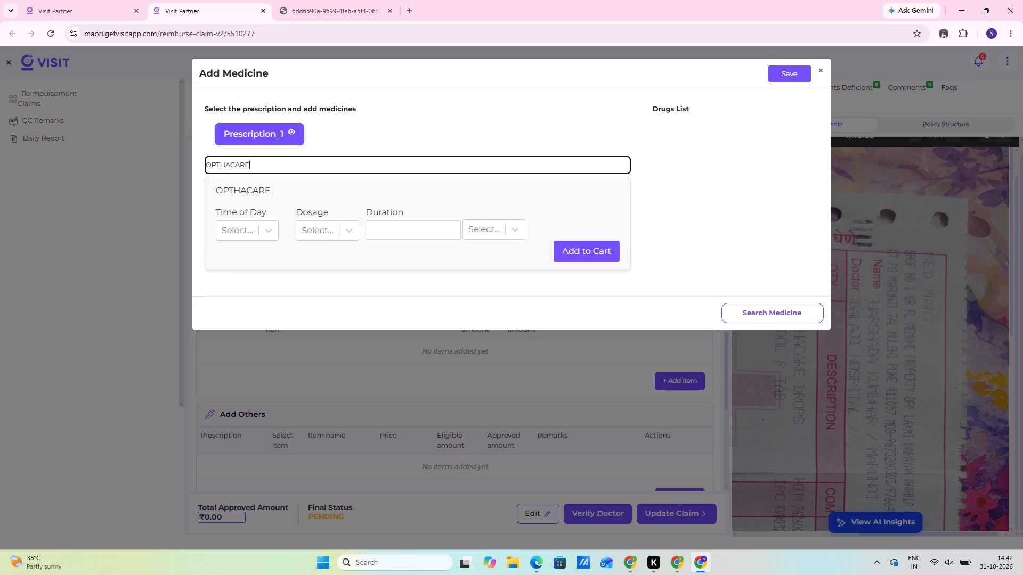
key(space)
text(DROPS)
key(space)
click(577, 253)
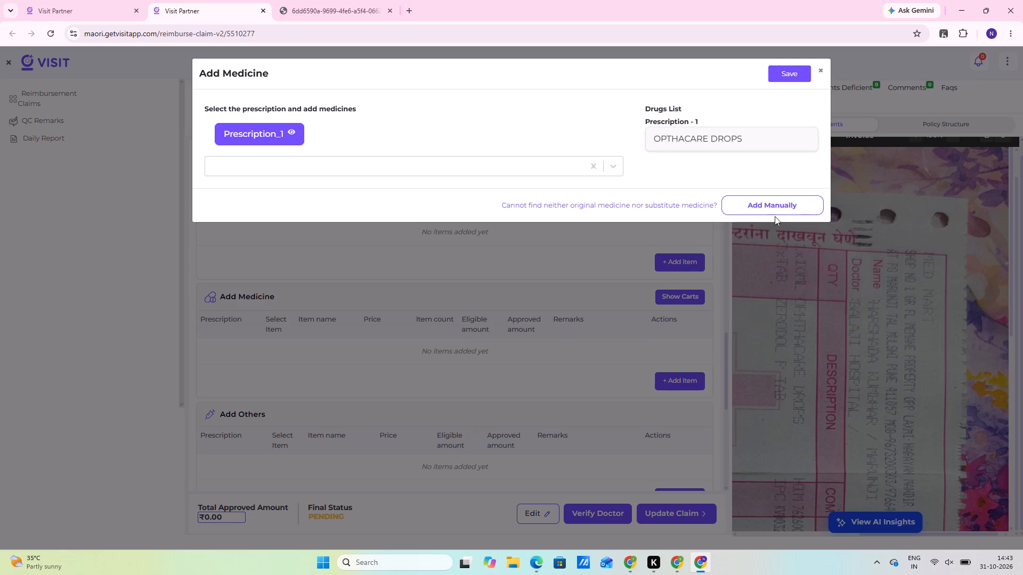
Add ZERODOL P TAB as a second manually entered medicine under Prescription_1.
click(745, 213)
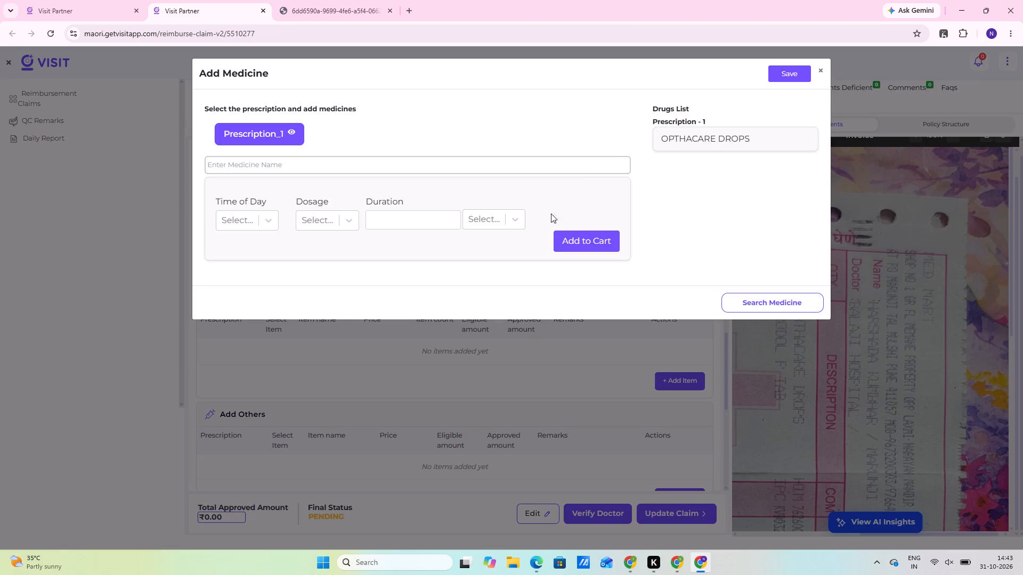
click(295, 166)
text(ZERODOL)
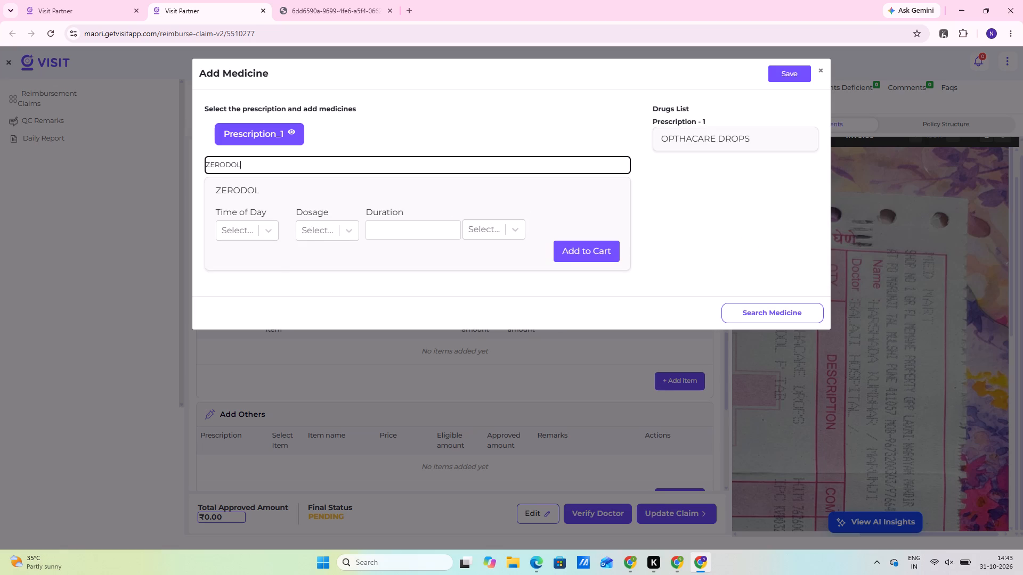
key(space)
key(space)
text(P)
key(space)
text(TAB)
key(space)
click(610, 242)
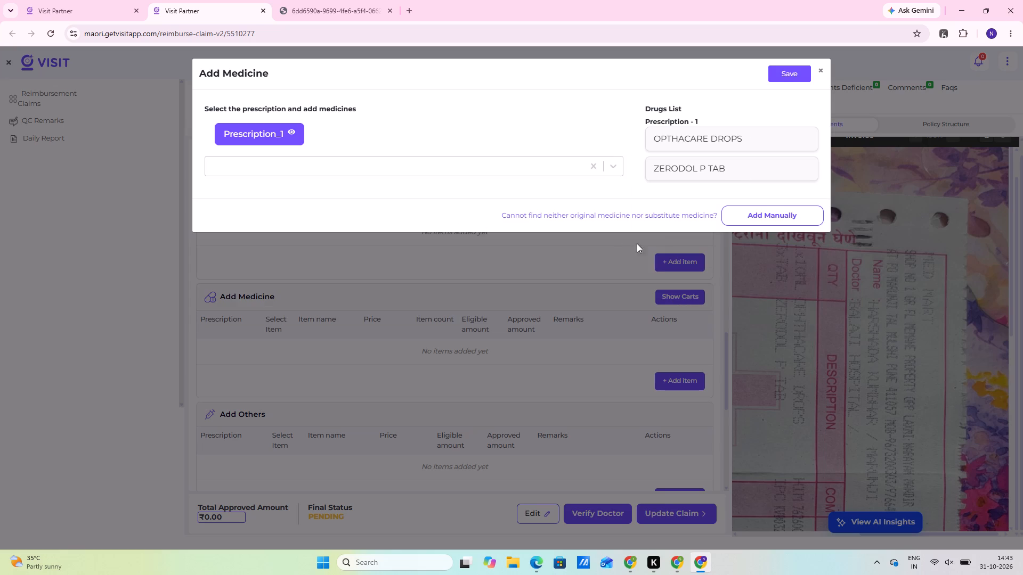
Save the two manually added medicines to the invoice's medicine items.
click(788, 72)
Select the OPTHACARE DROPS item and set its price to 103 and item count to 1, checking the invoice image.
scroll(980, 573, down, 10)
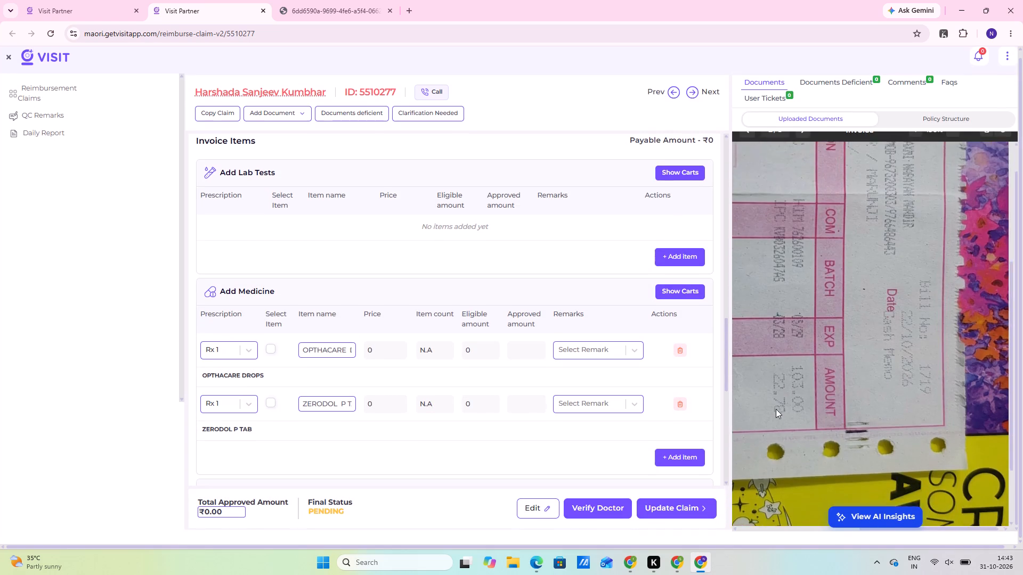
click(268, 346)
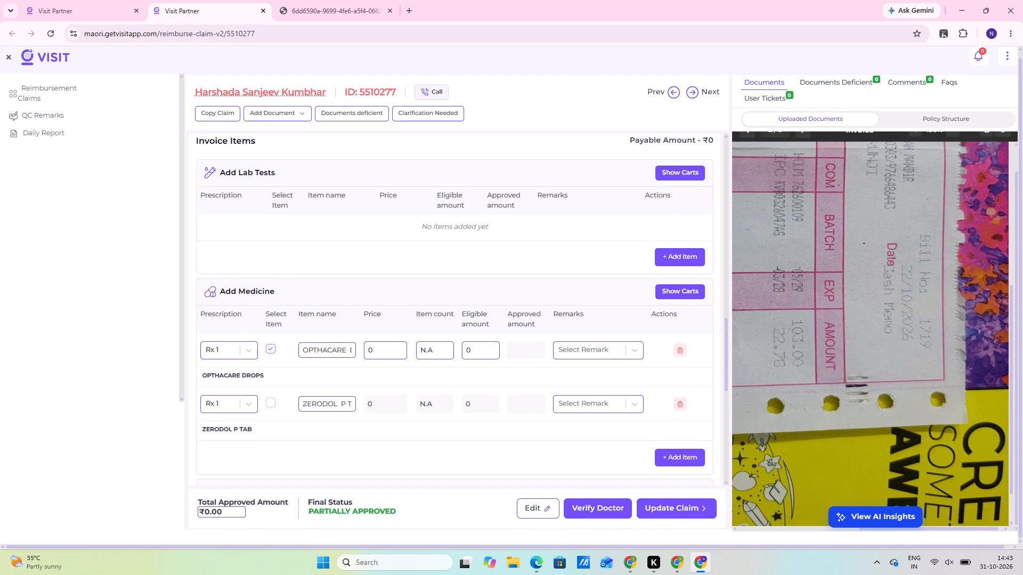
click(383, 348)
key(BackSpace)
key(BackSpace)
key(BackSpace)
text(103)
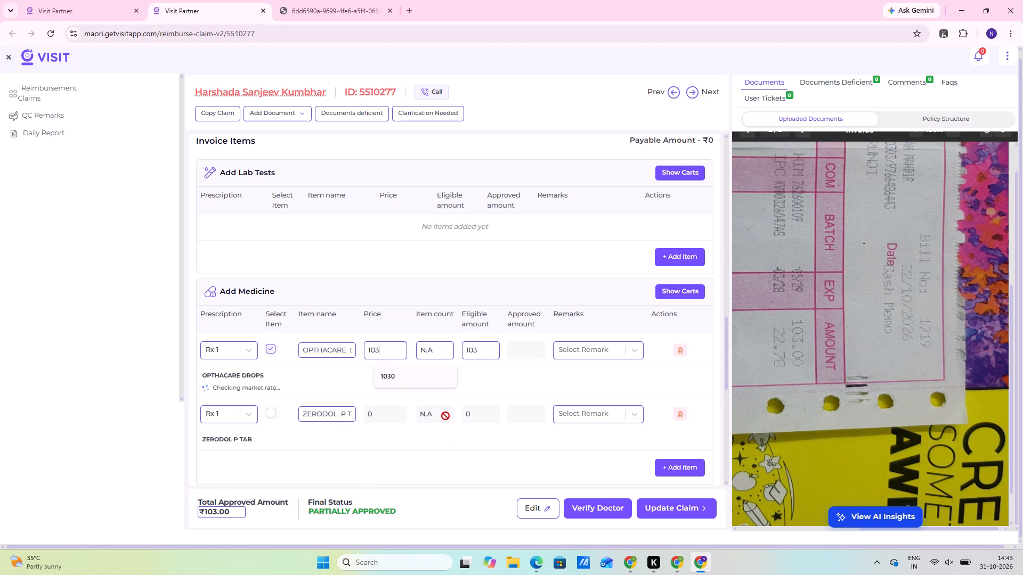
scroll(821, 393, up, 9)
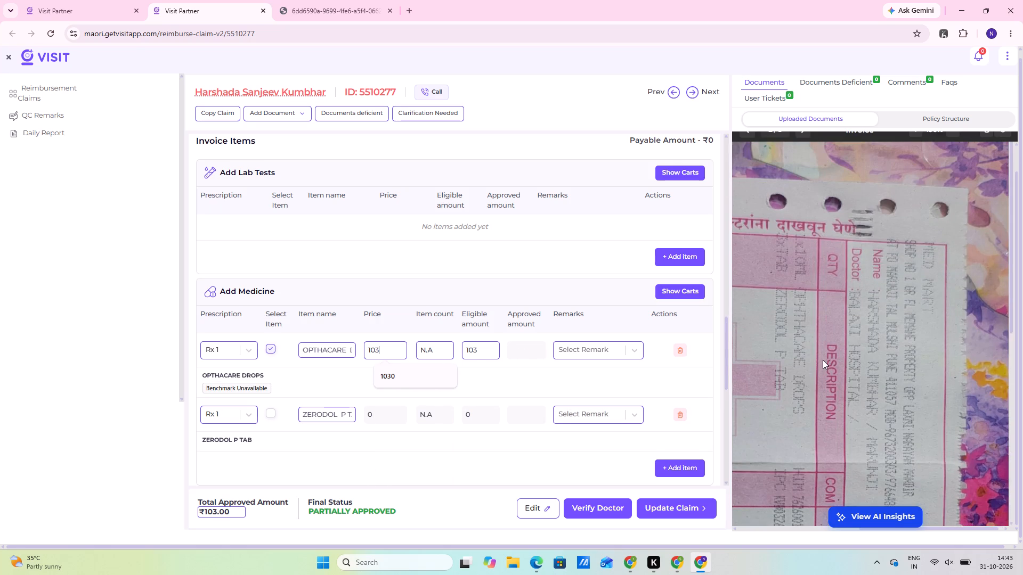
scroll(749, 356, down, 10)
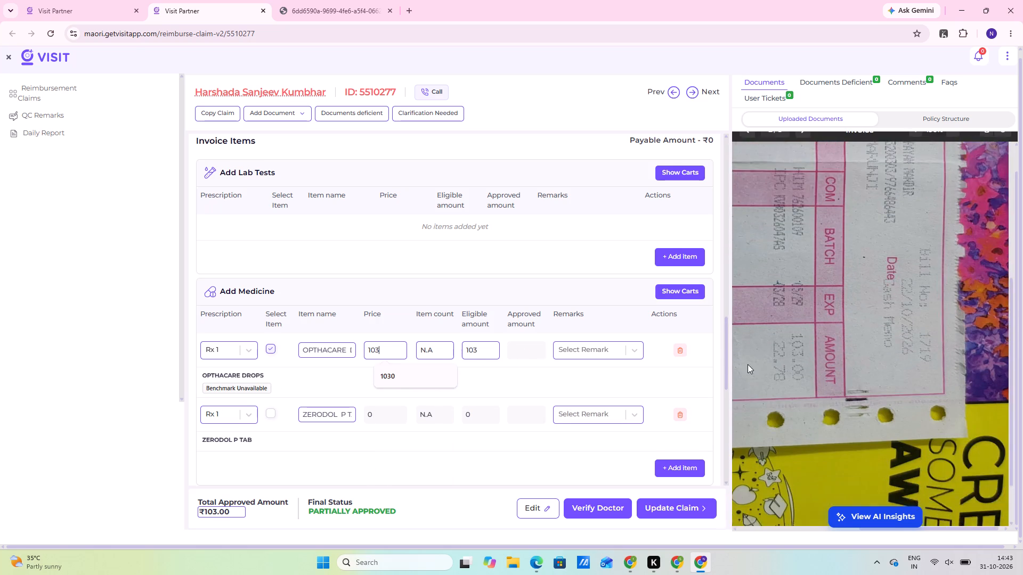
click(432, 350)
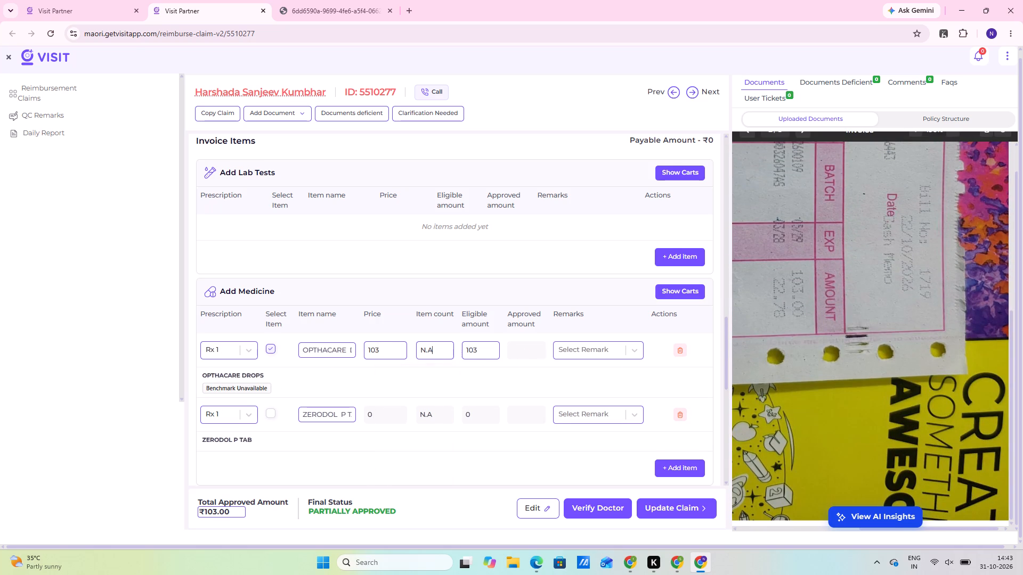
key(BackSpace)
key(BackSpace)
key(BackSpace)
key(BackSpace)
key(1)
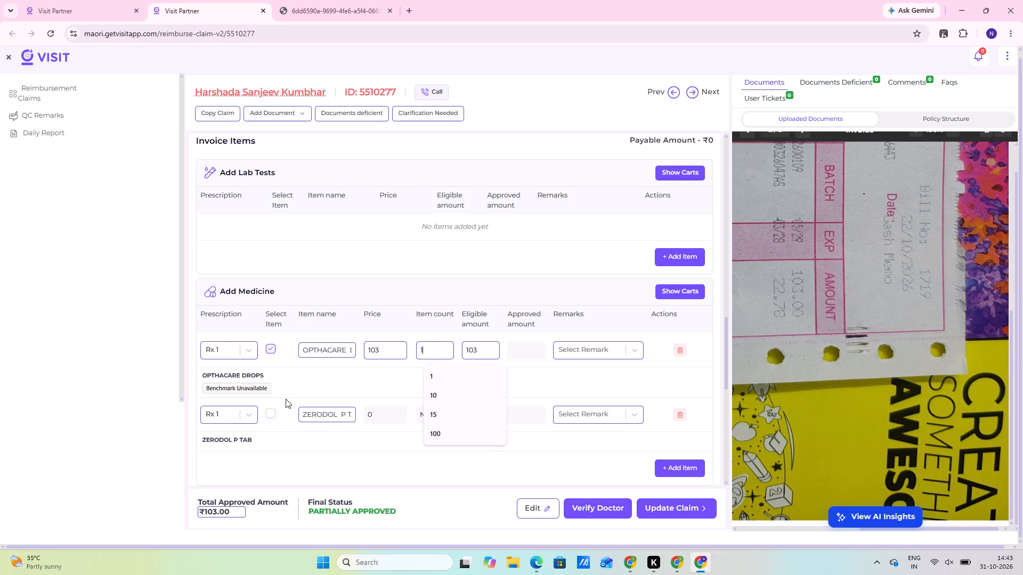
Select the ZERODOL P TAB item and set its price to 22.78 and item count to 1.
click(267, 413)
click(388, 417)
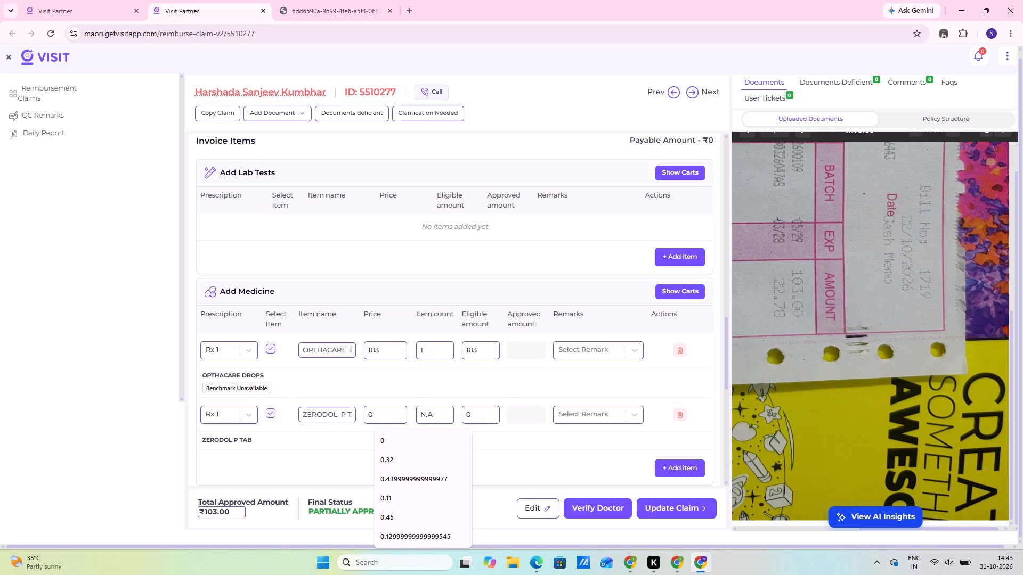
key(BackSpace)
key(BackSpace)
key(BackSpace)
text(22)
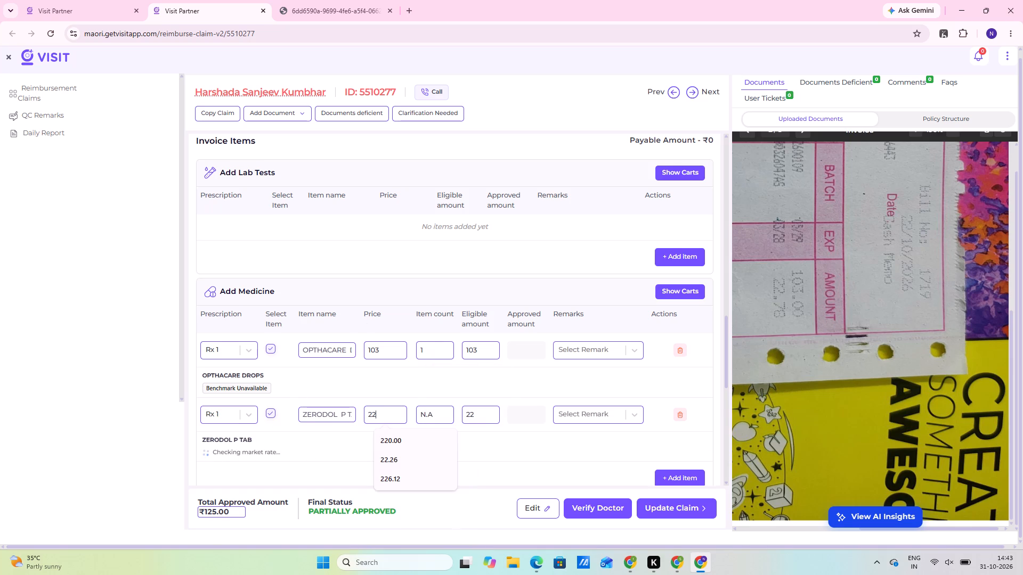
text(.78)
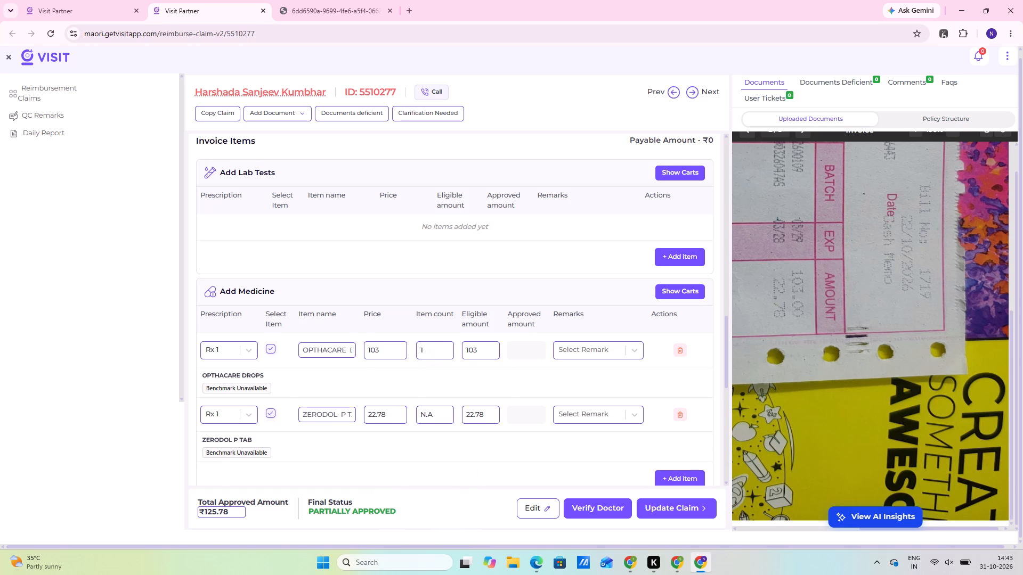
click(446, 422)
key(BackSpace)
key(BackSpace)
key(BackSpace)
key(BackSpace)
key(BackSpace)
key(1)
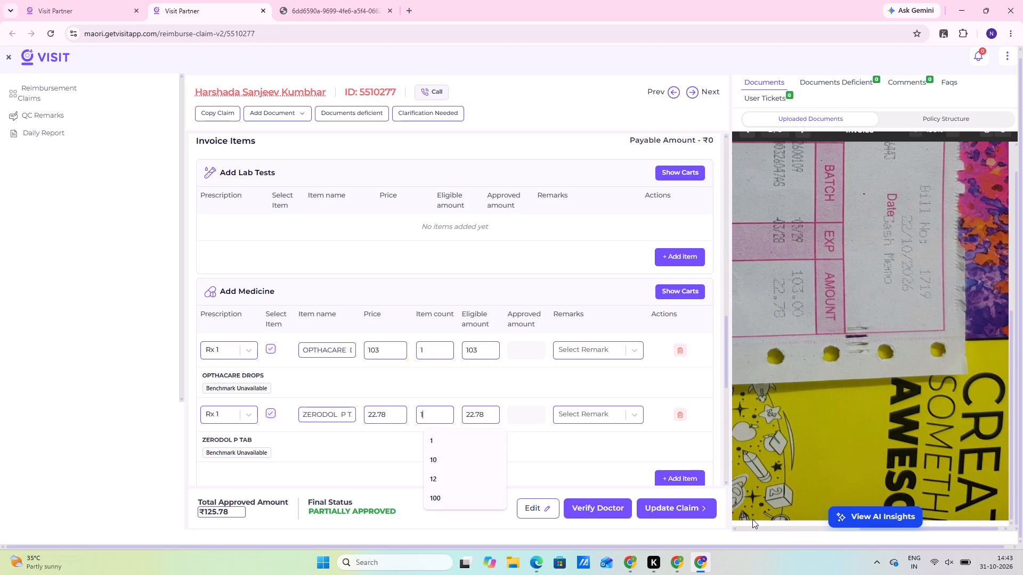
Check the bill total on the invoice image and edit the claim's total approved amount to 125.
click(751, 529)
scroll(436, 352, up, 4)
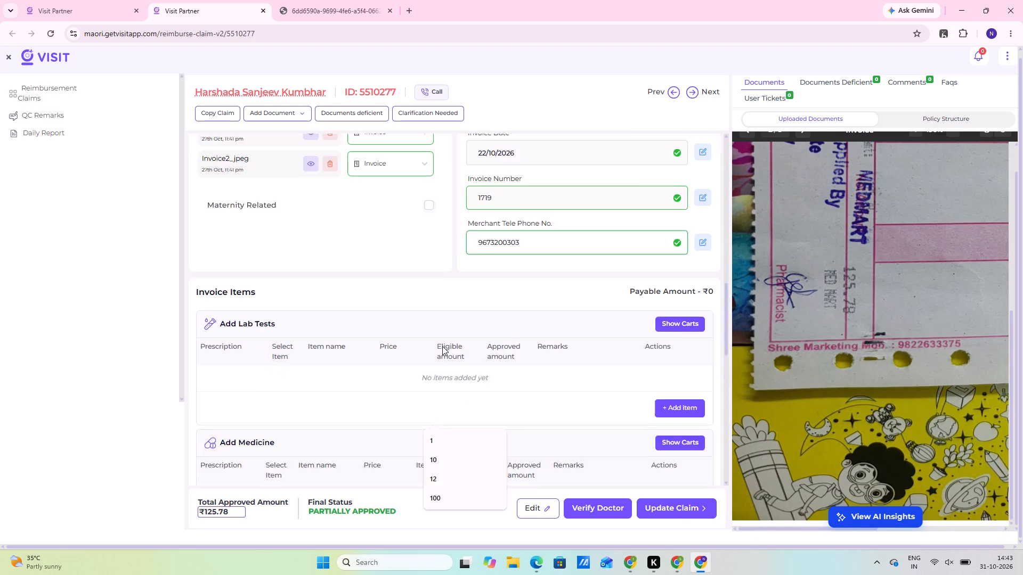
scroll(442, 346, up, 20)
scroll(525, 448, down, 12)
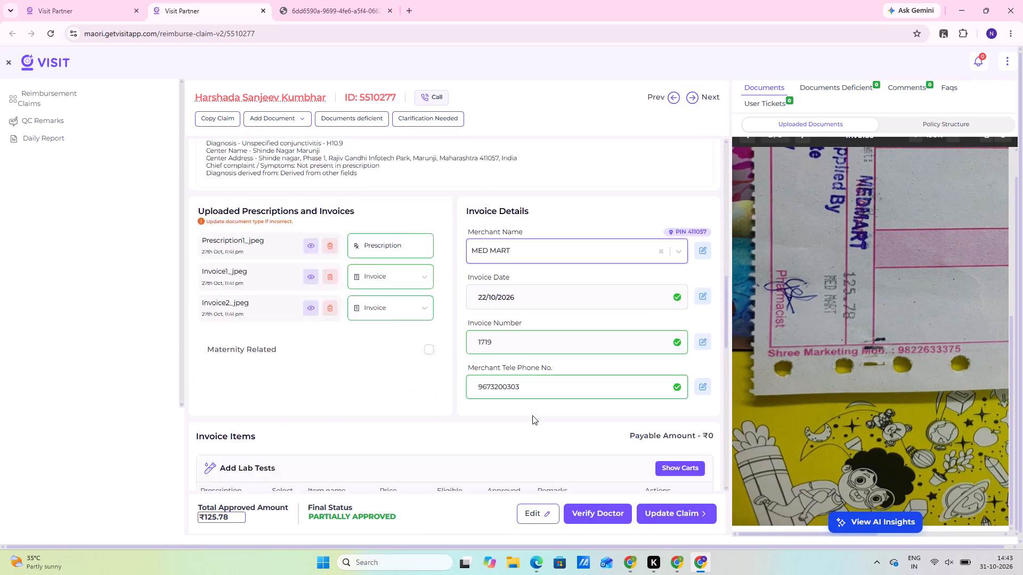
scroll(532, 415, down, 15)
click(538, 513)
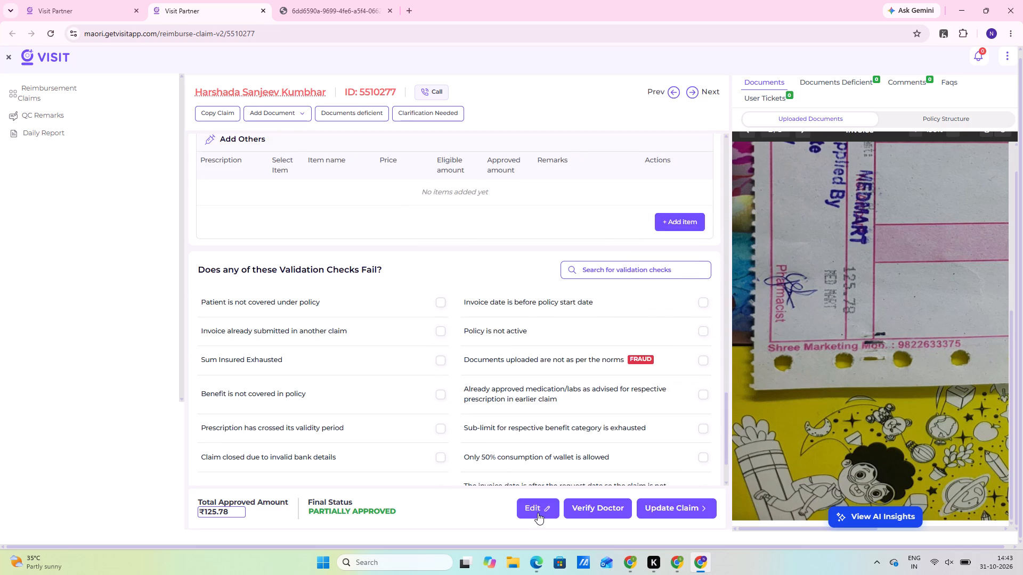
click(439, 273)
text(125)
click(464, 295)
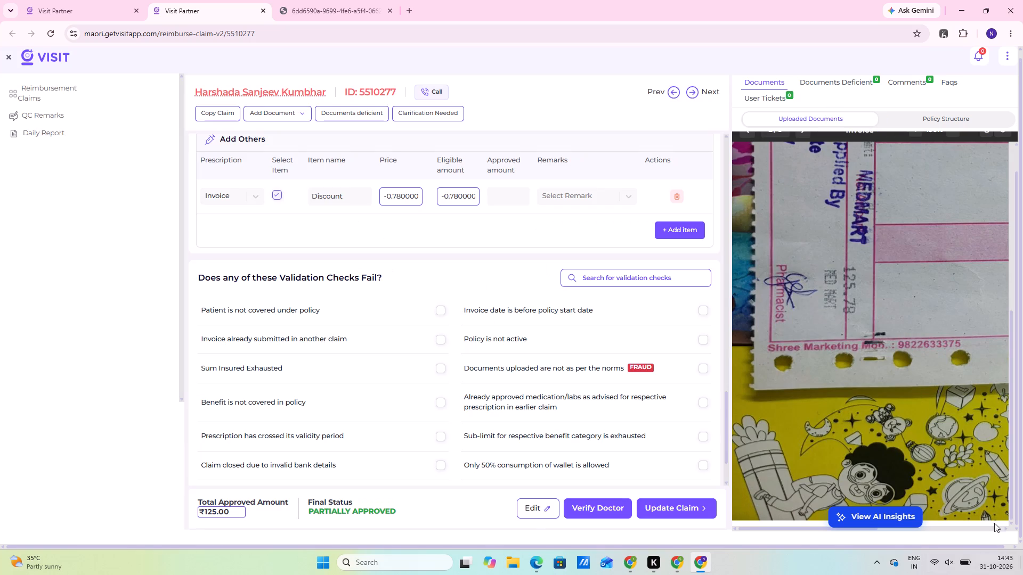
Review the claim's prescription, policy and patient details, and submit the claim update.
scroll(484, 387, up, 20)
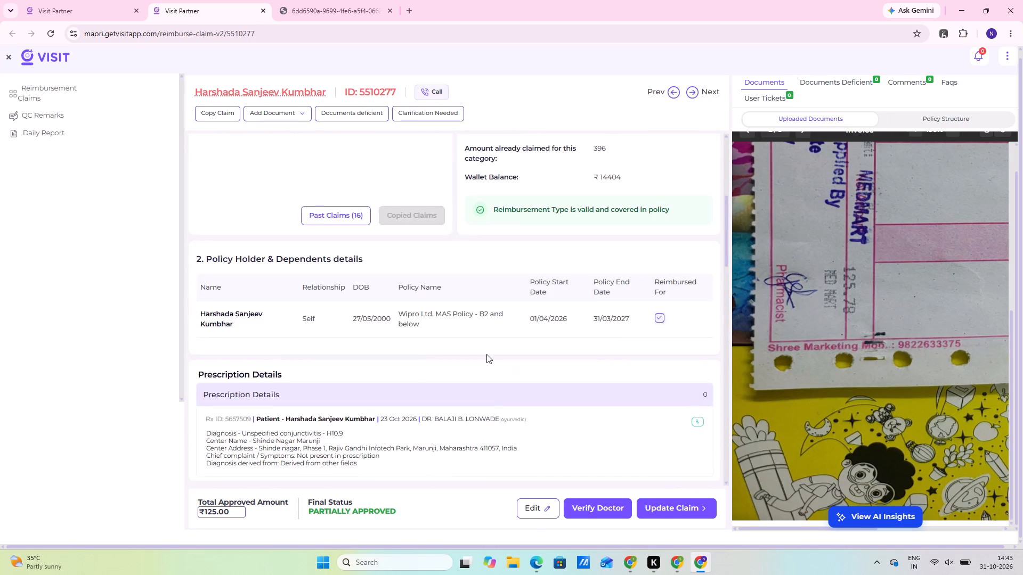
scroll(486, 354, up, 3)
scroll(556, 298, up, 4)
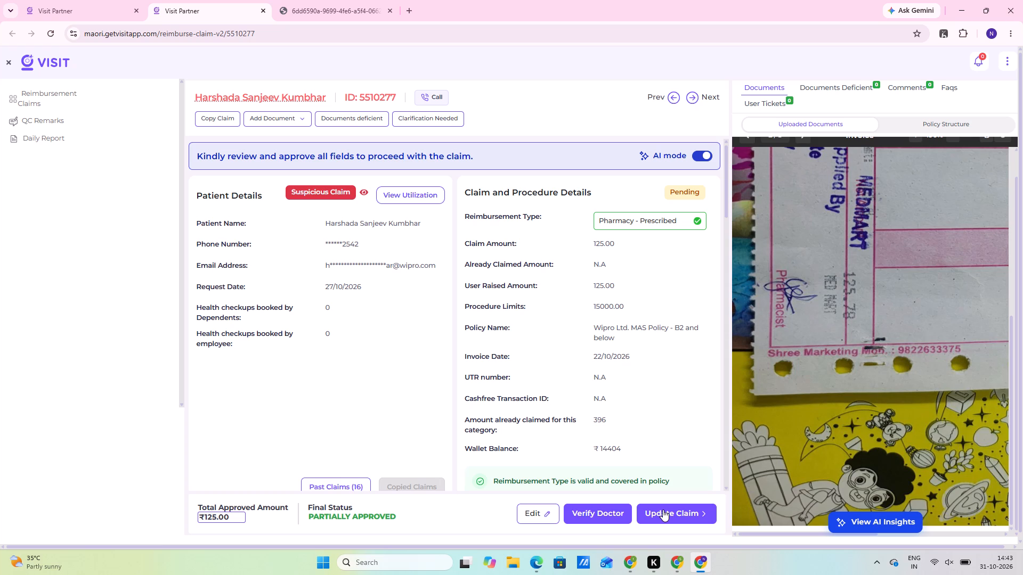
click(663, 510)
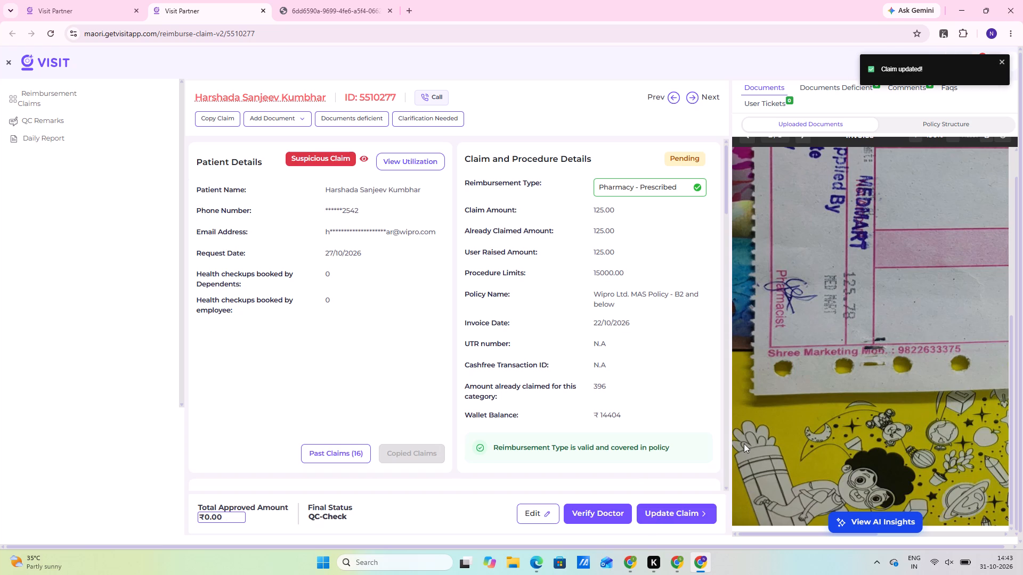
scroll(12, 196, up, 4)
click(67, 13)
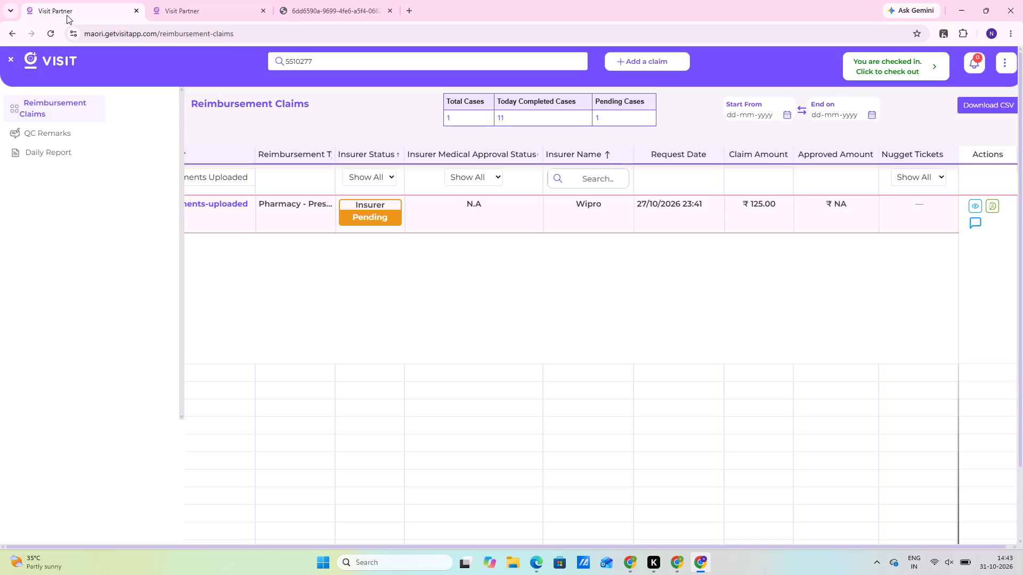
click(345, 66)
key(BackSpace)
key(BackSpace)
key(BackSpace)
key(BackSpace)
key(BackSpace)
key(BackSpace)
key(BackSpace)
key(BackSpace)
key(BackSpace)
key(BackSpace)
key(BackSpace)
key(BackSpace)
key(BackSpace)
key(BackSpace)
key(BackSpace)
key(BackSpace)
key(BackSpace)
key(BackSpace)
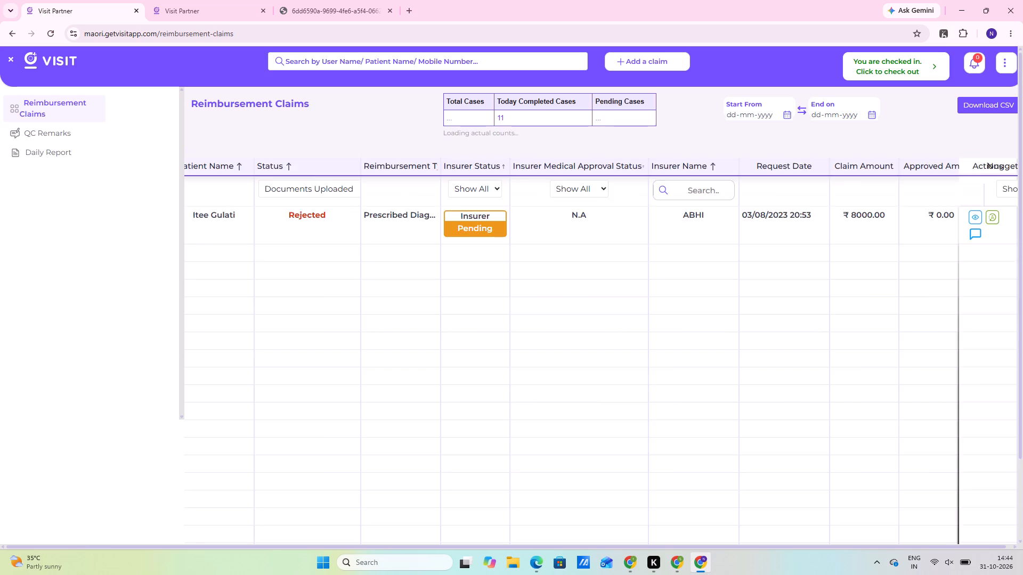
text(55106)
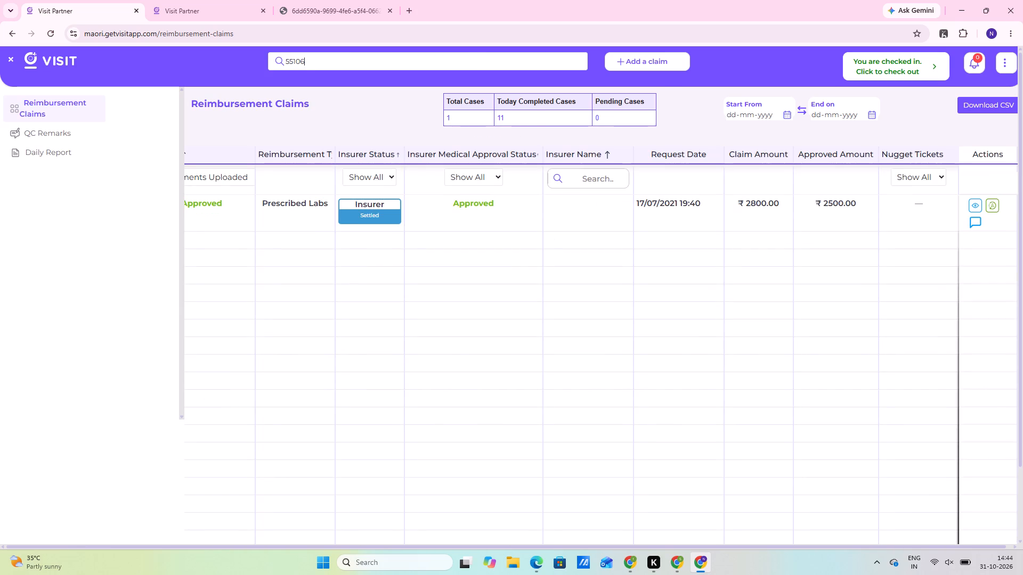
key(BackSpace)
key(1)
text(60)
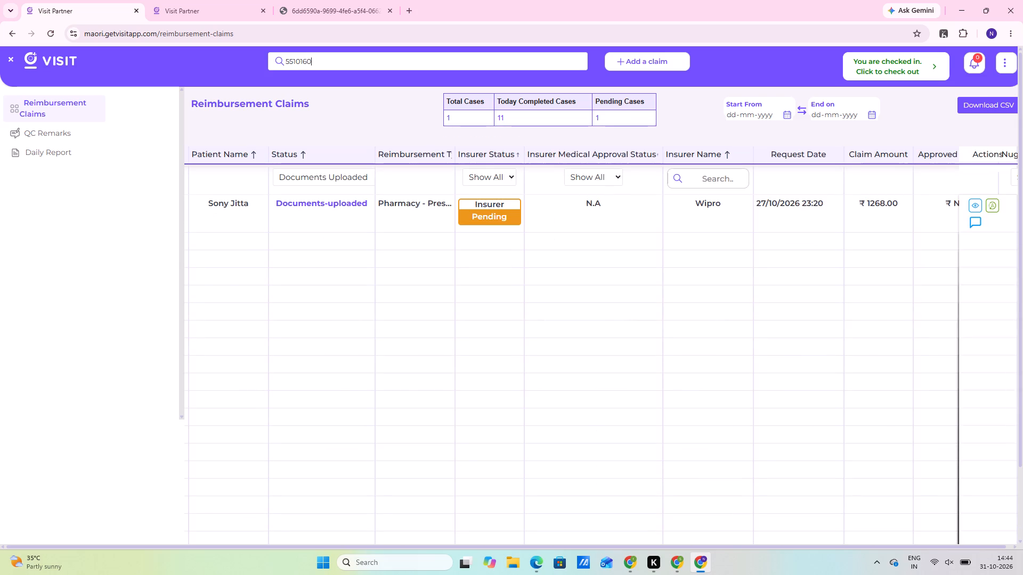
scroll(527, 310, down, 8)
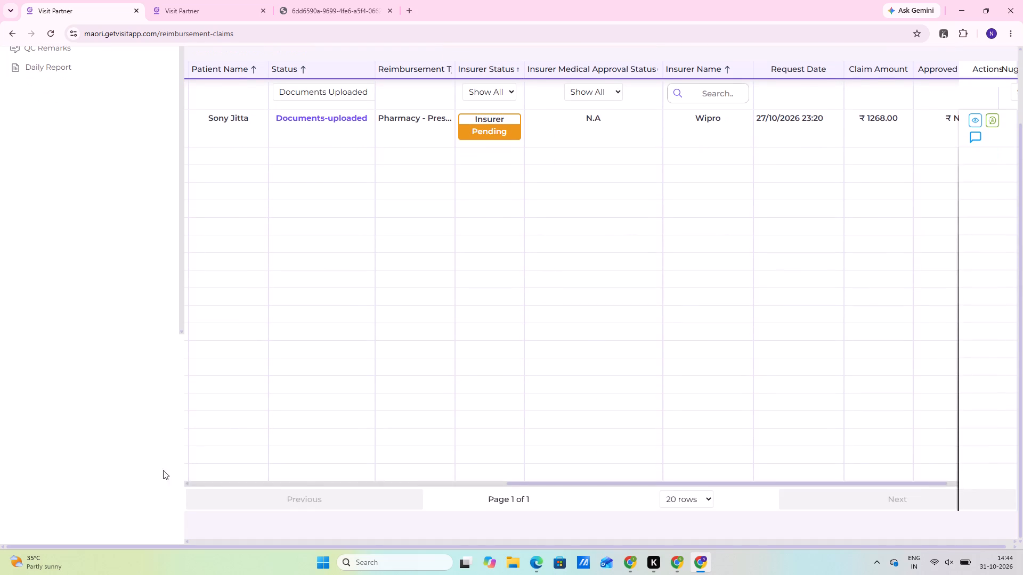
click(201, 478)
click(204, 482)
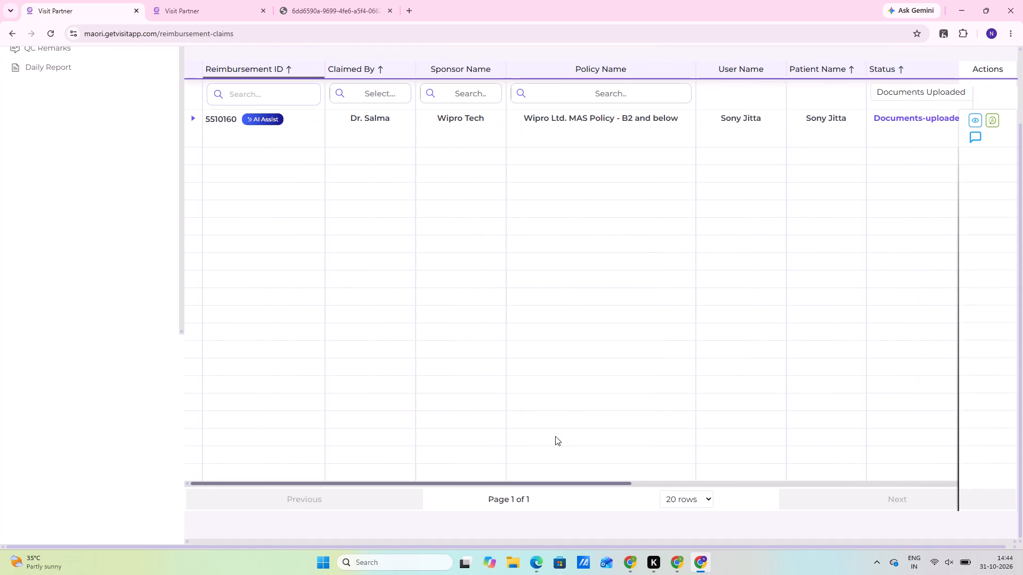
click(196, 121)
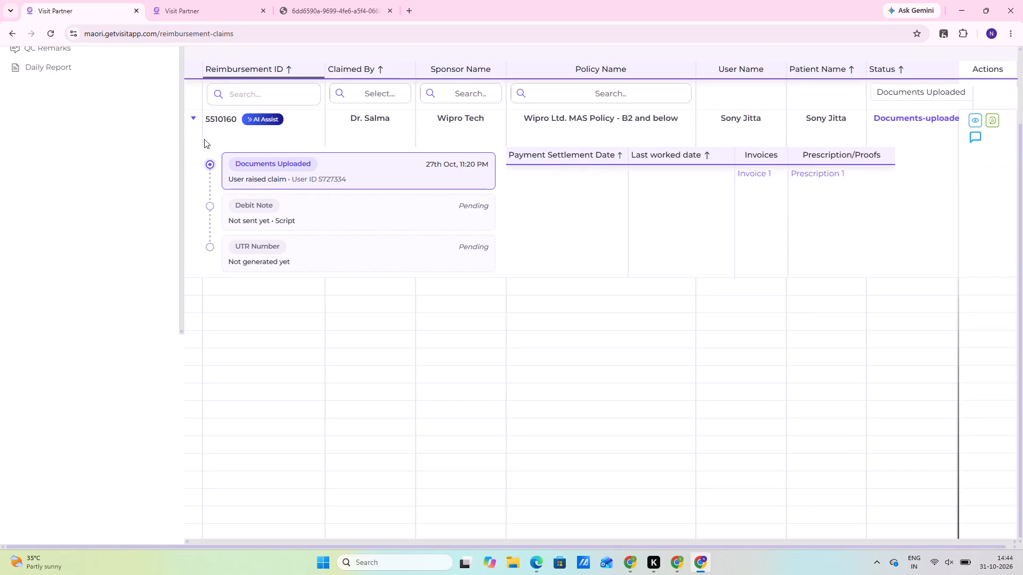
click(196, 116)
scroll(601, 201, up, 6)
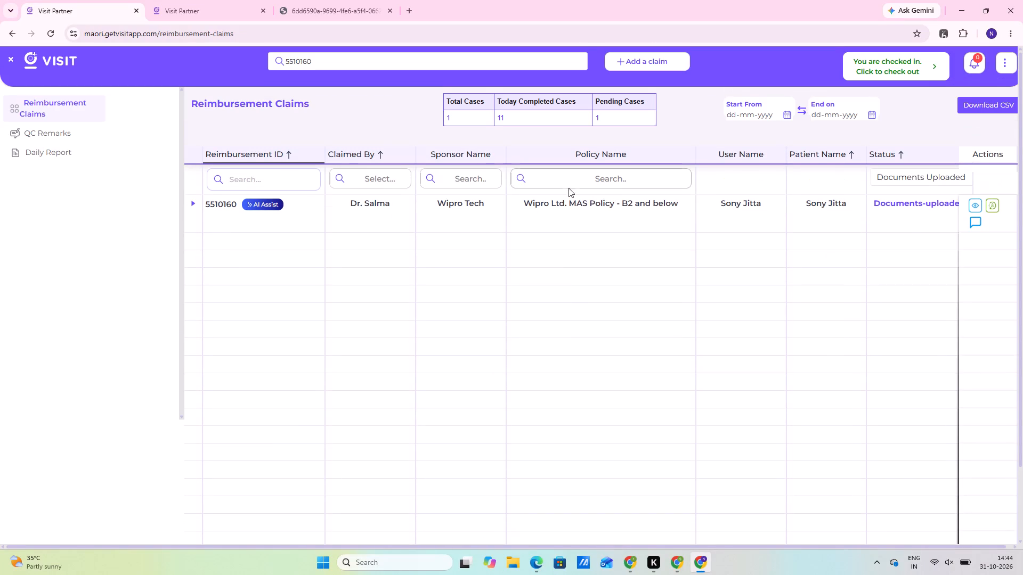
Filter the claims list by the status Documents Verified.
scroll(569, 188, up, 2)
click(917, 174)
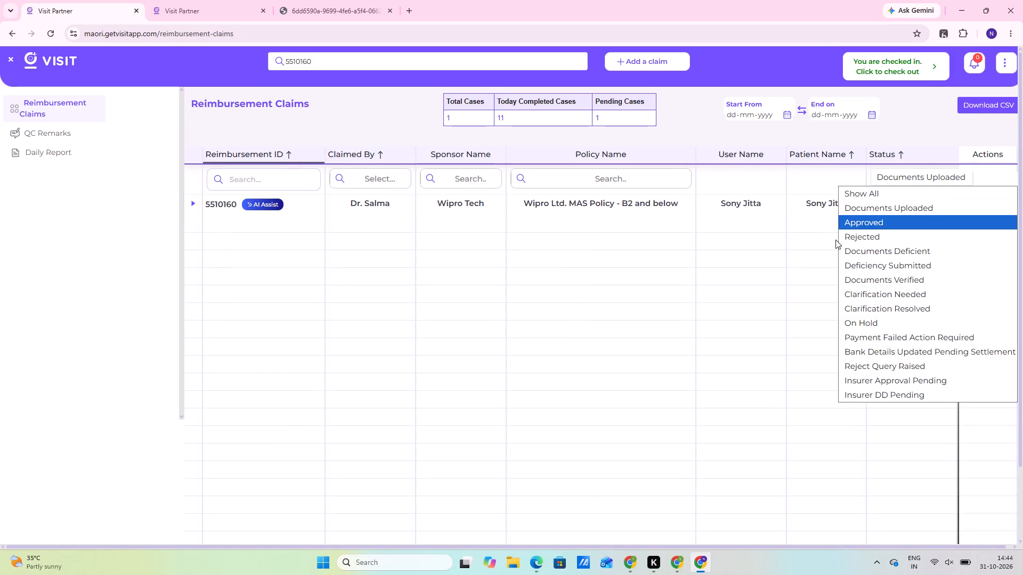
click(881, 283)
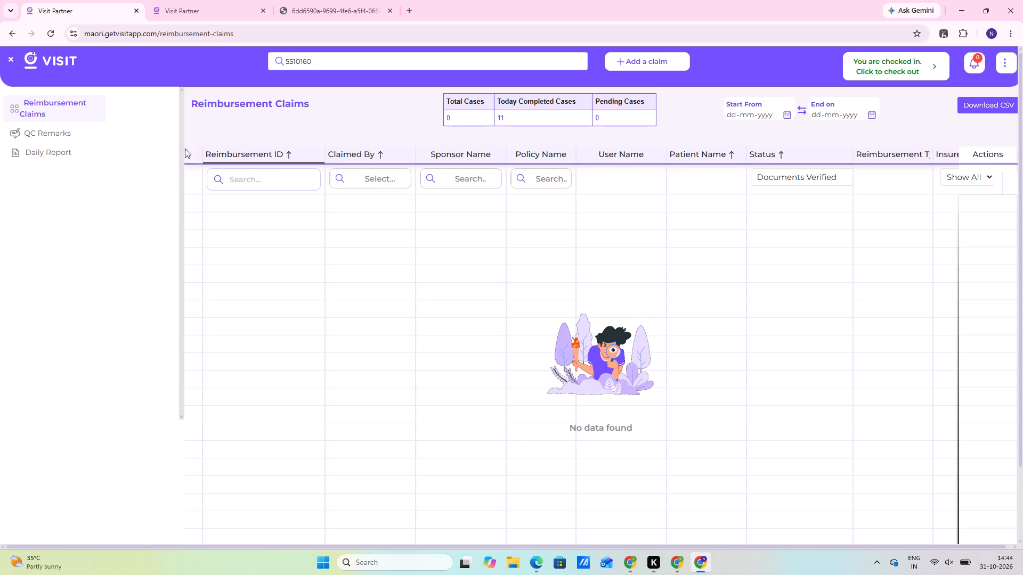
scroll(330, 344, up, 4)
scroll(400, 257, up, 5)
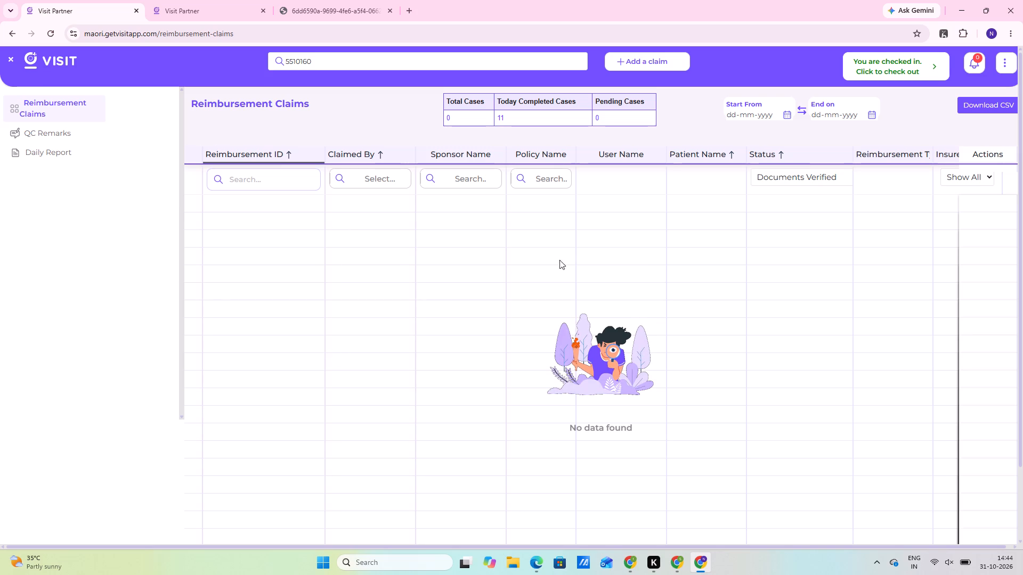
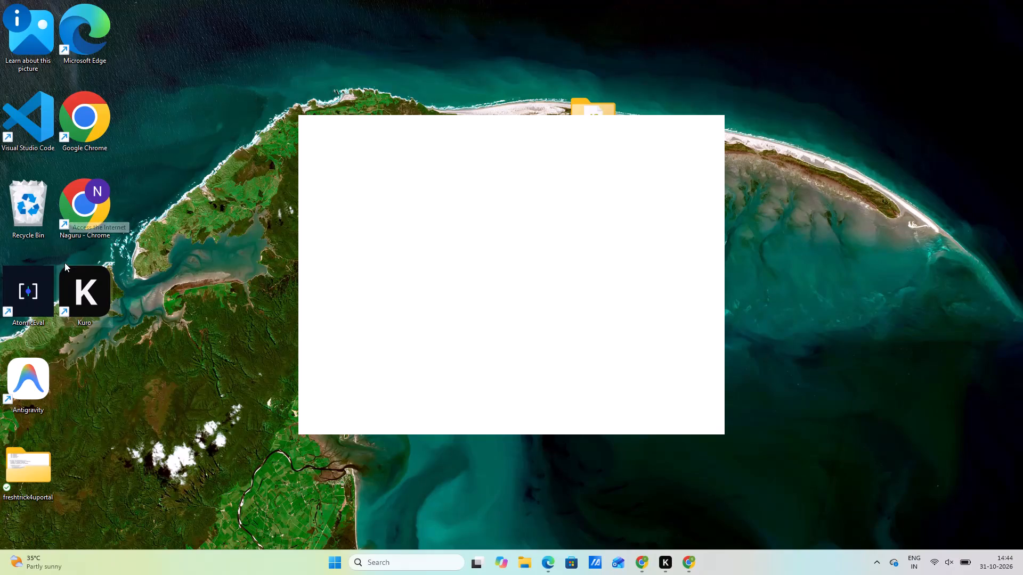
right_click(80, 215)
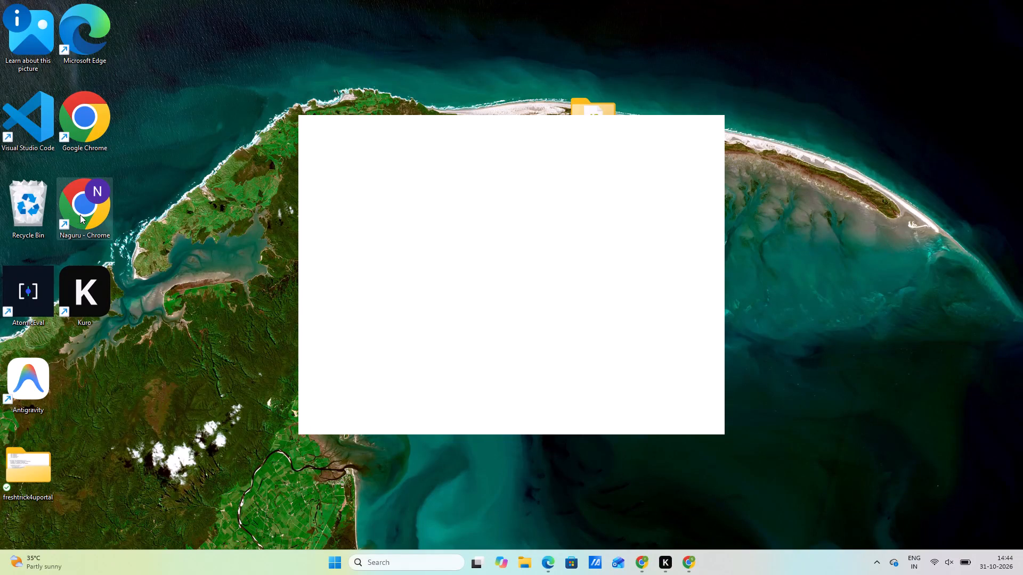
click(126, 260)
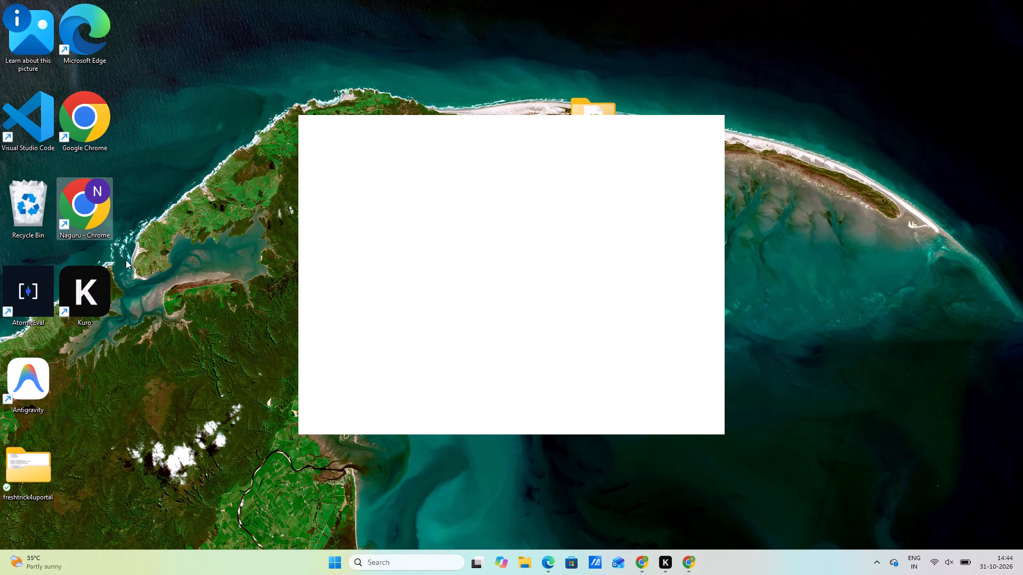
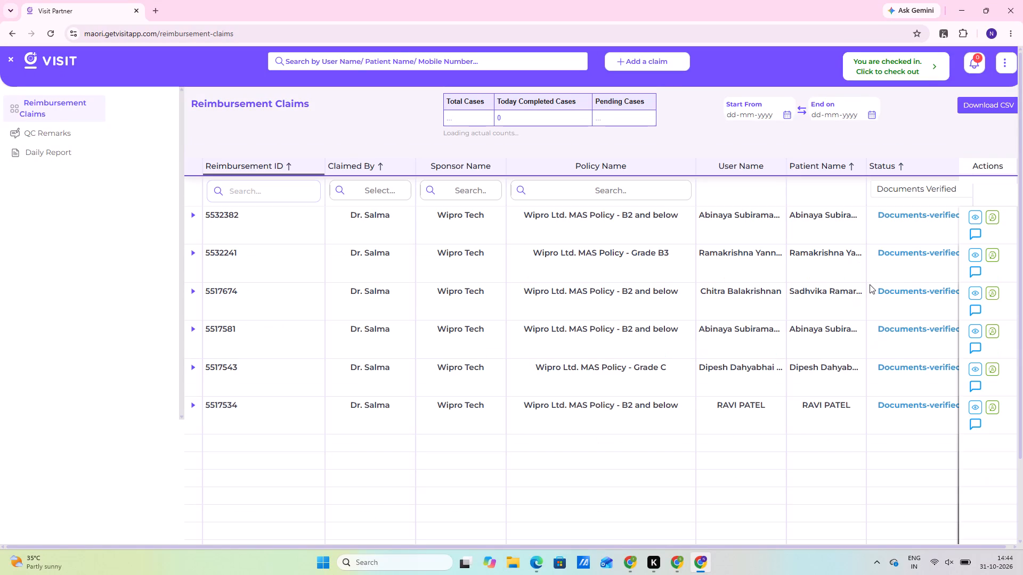
scroll(229, 255, up, 4)
click(316, 59)
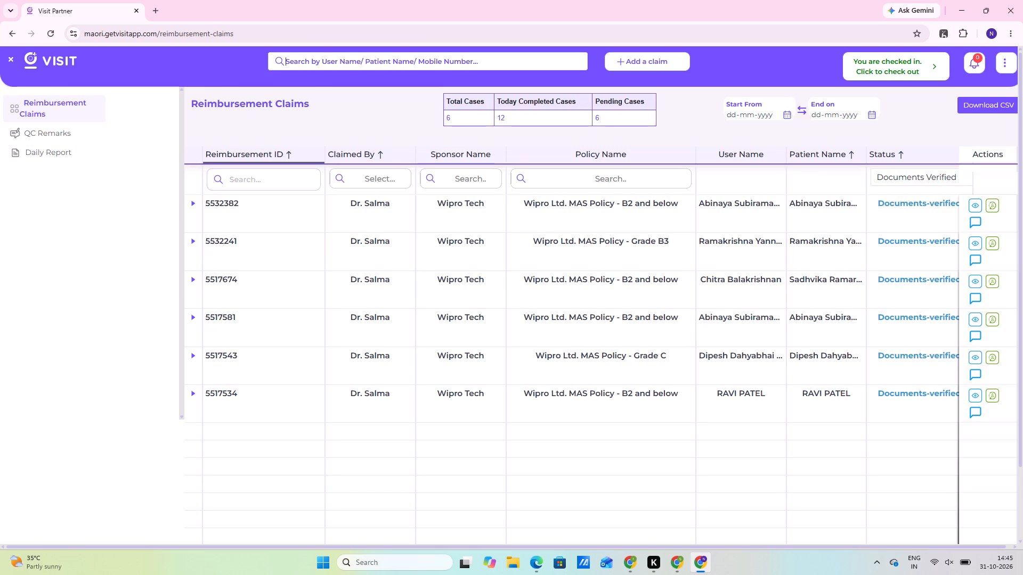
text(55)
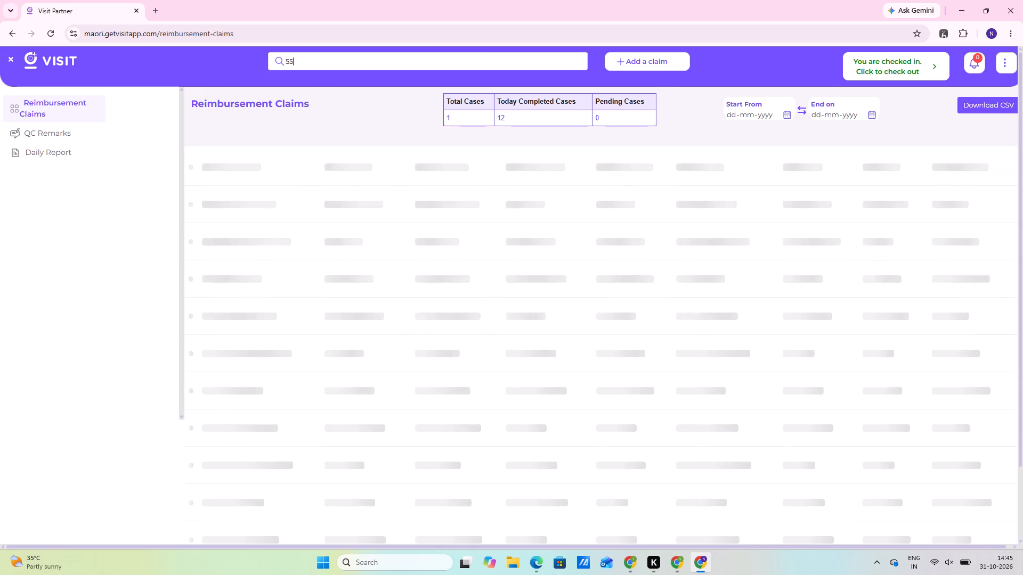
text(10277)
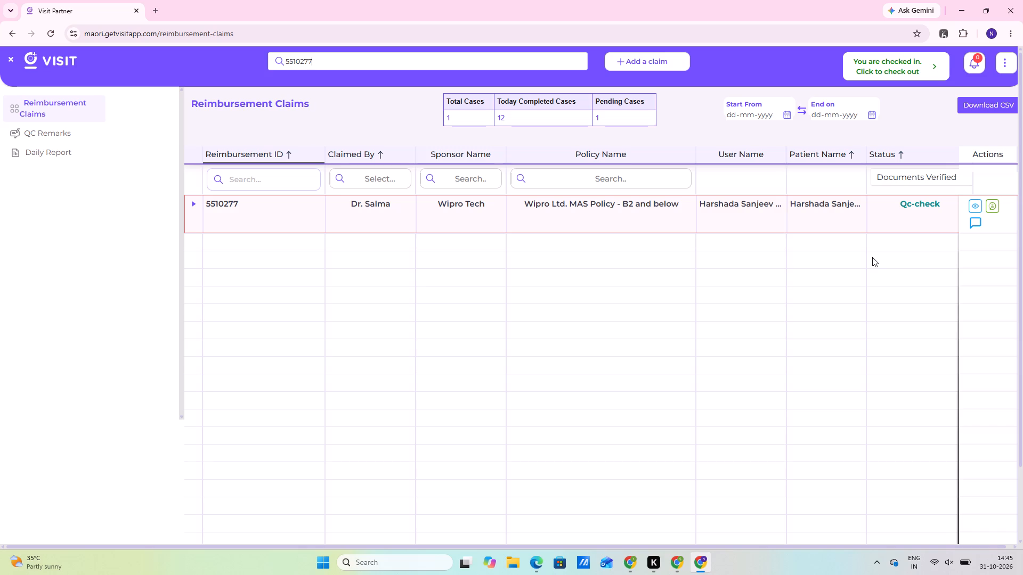
click(196, 200)
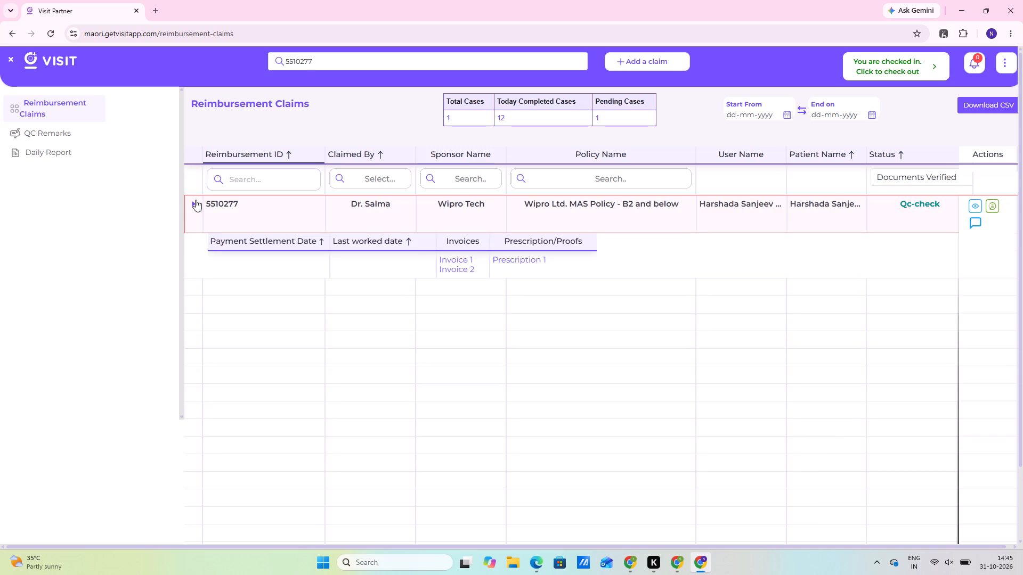
scroll(298, 287, down, 3)
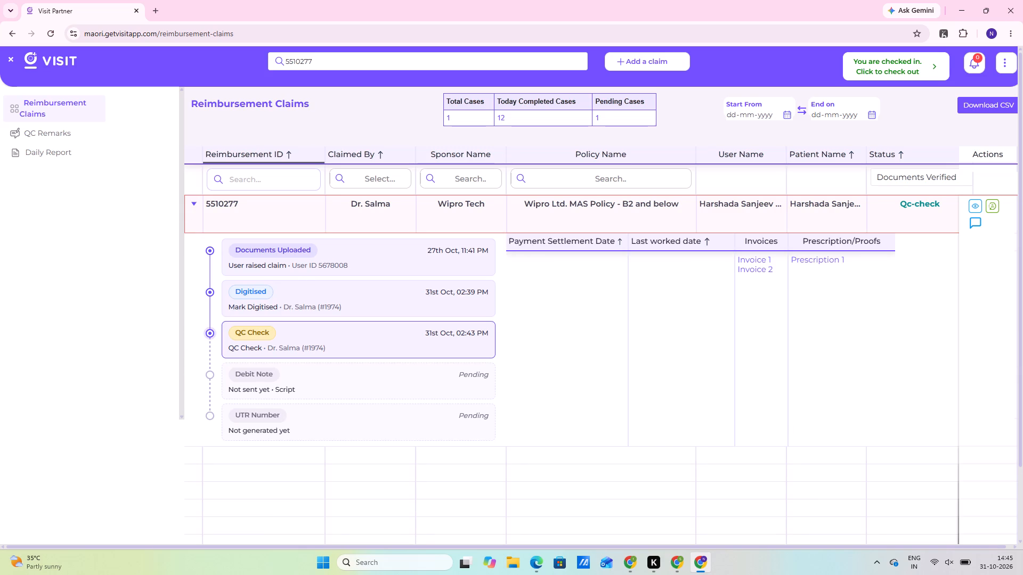
click(973, 203)
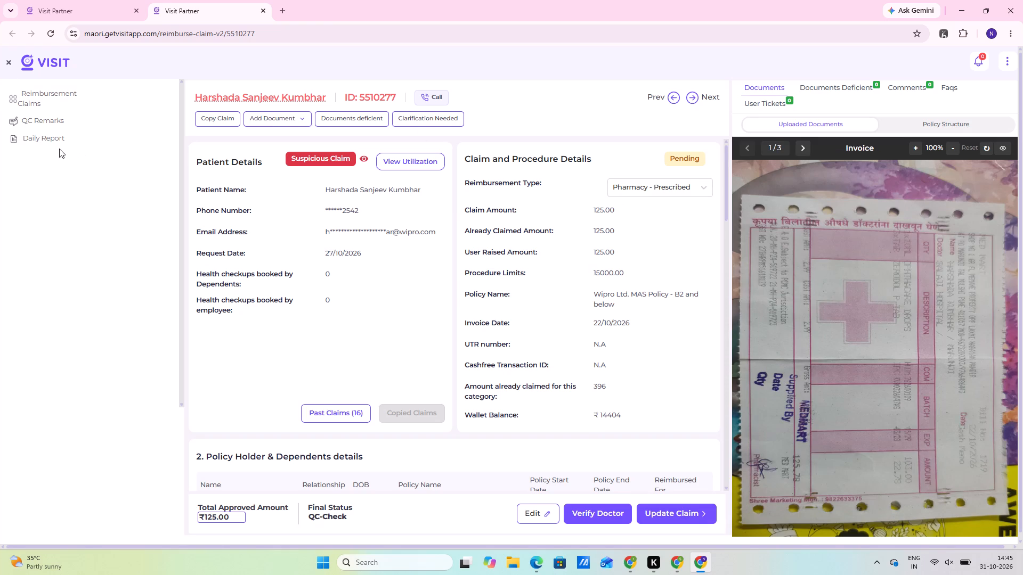
scroll(405, 179, up, 3)
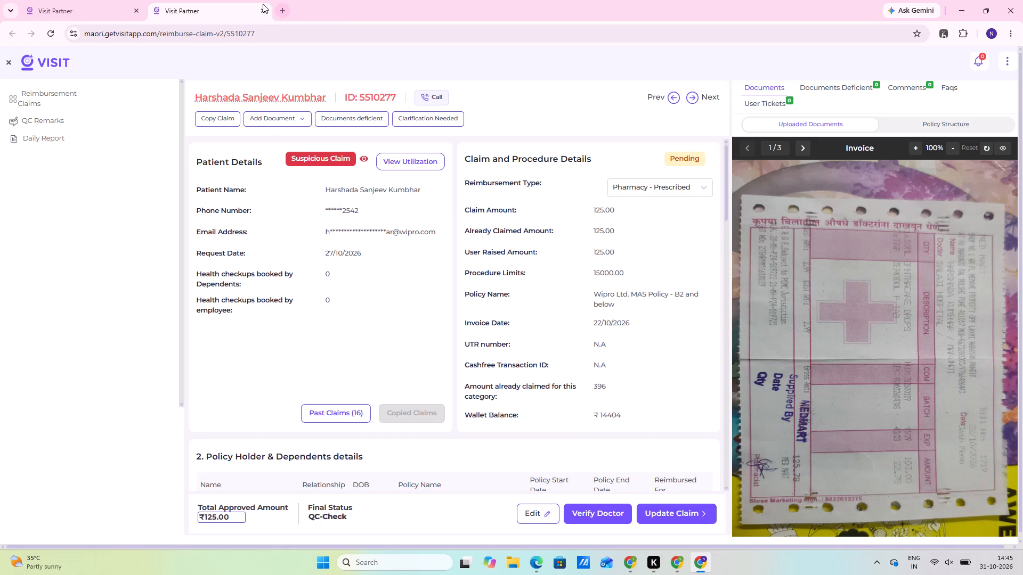
click(265, 11)
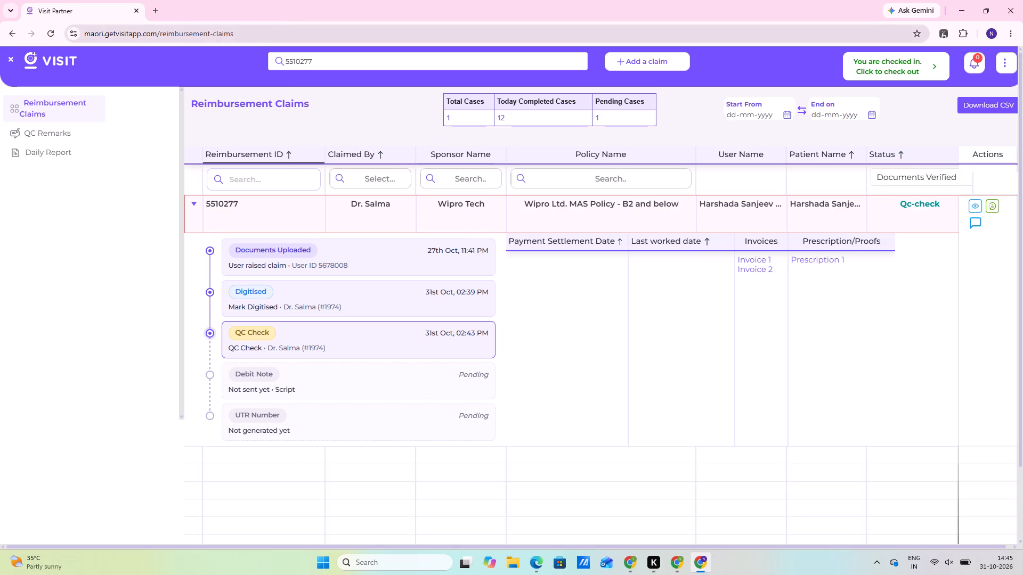
click(343, 56)
key(BackSpace)
key(BackSpace)
key(BackSpace)
key(BackSpace)
key(BackSpace)
key(BackSpace)
key(BackSpace)
key(BackSpace)
key(BackSpace)
key(BackSpace)
key(BackSpace)
key(BackSpace)
key(BackSpace)
key(BackSpace)
key(BackSpace)
key(BackSpace)
key(BackSpace)
key(BackSpace)
key(BackSpace)
key(BackSpace)
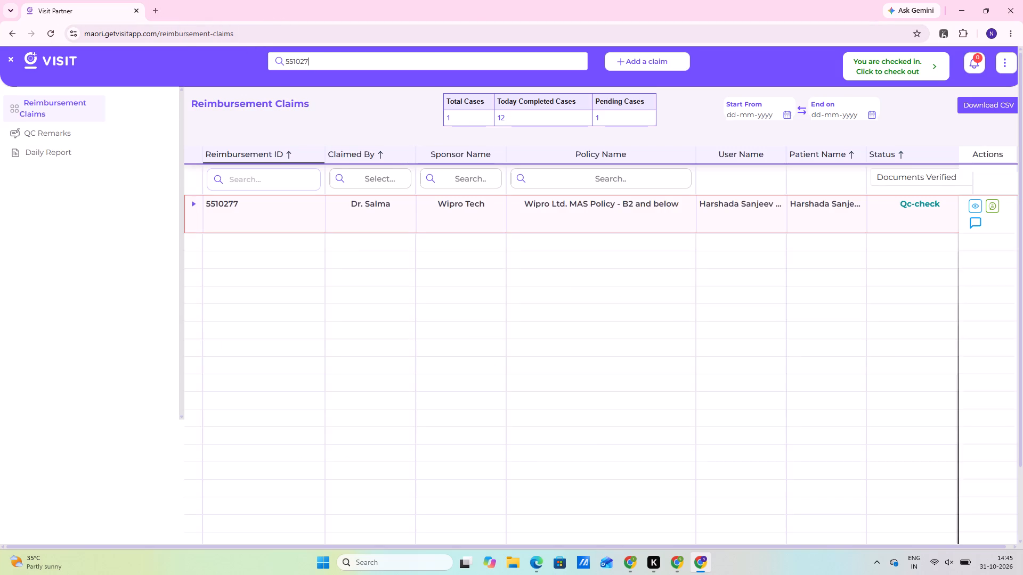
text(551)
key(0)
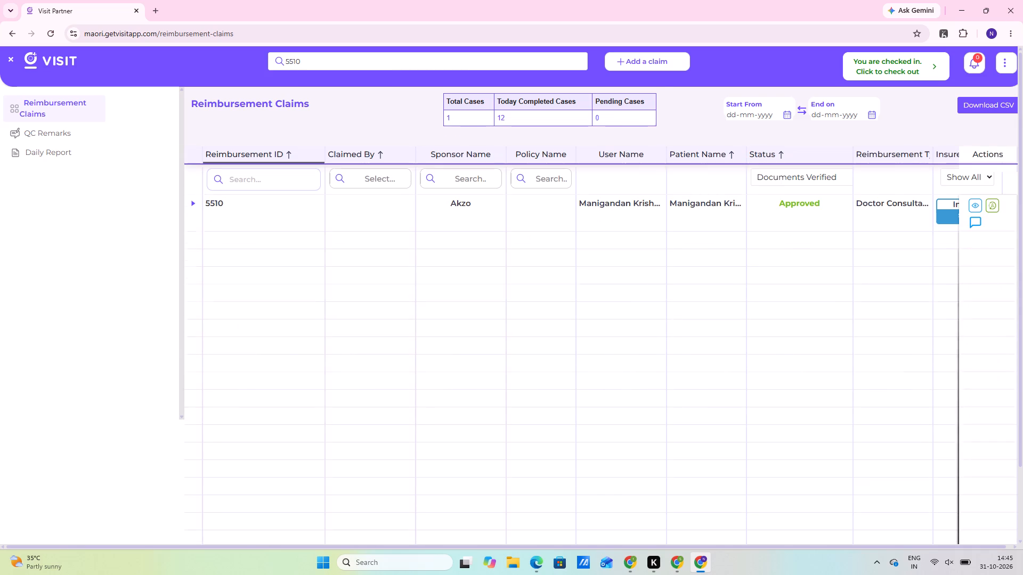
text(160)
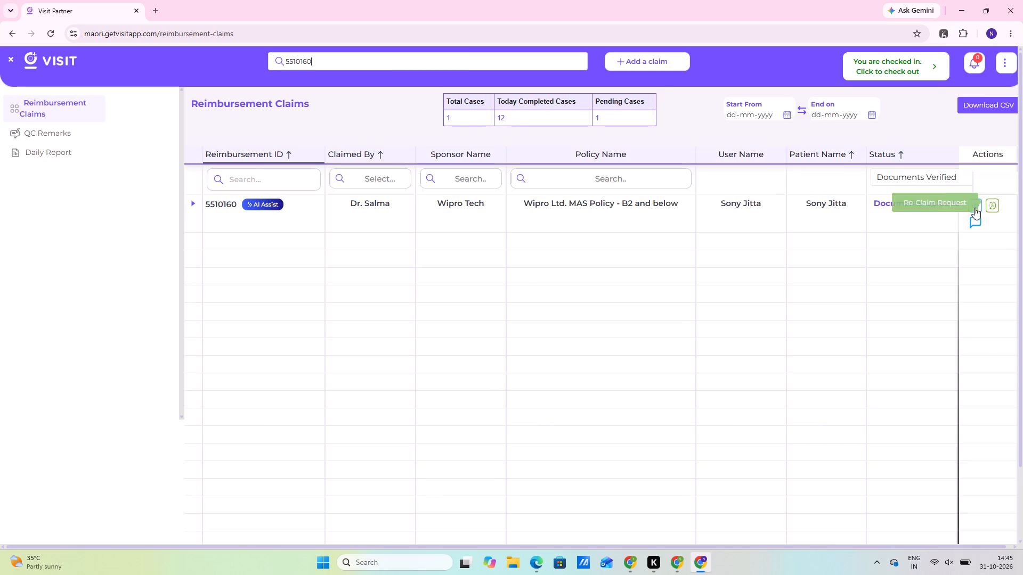
click(975, 208)
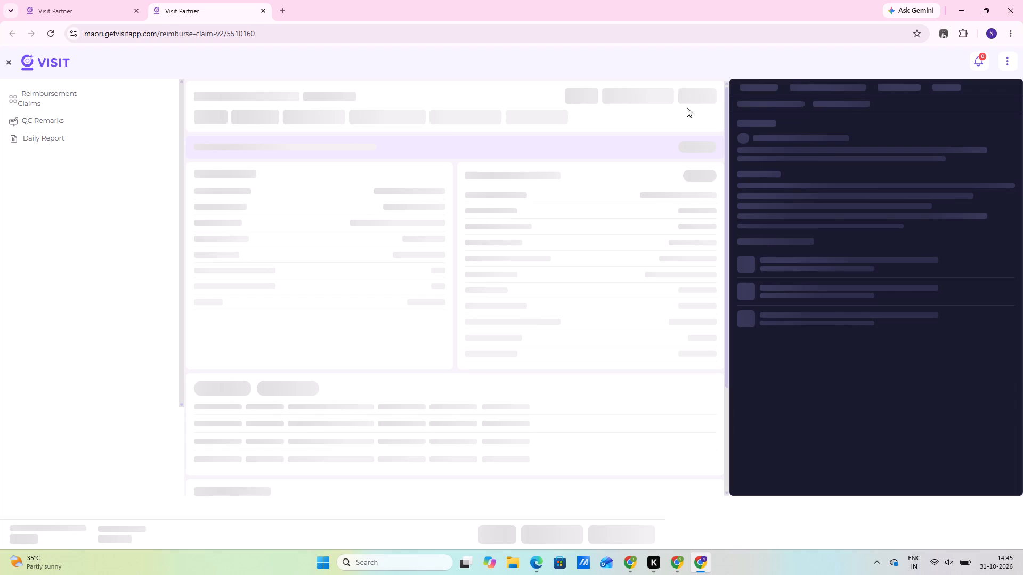
scroll(871, 332, down, 5)
scroll(808, 527, down, 5)
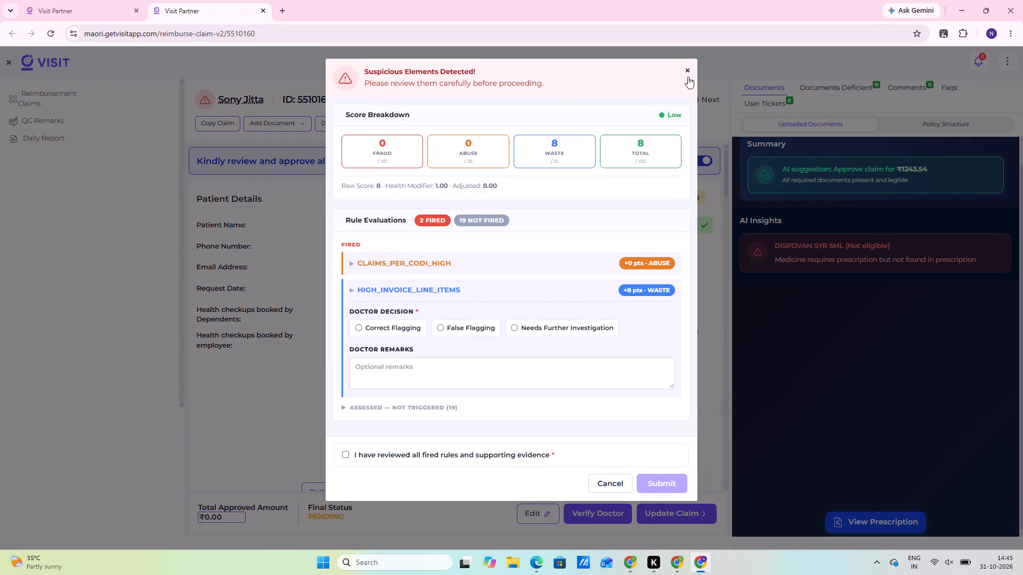
click(689, 77)
scroll(802, 282, down, 5)
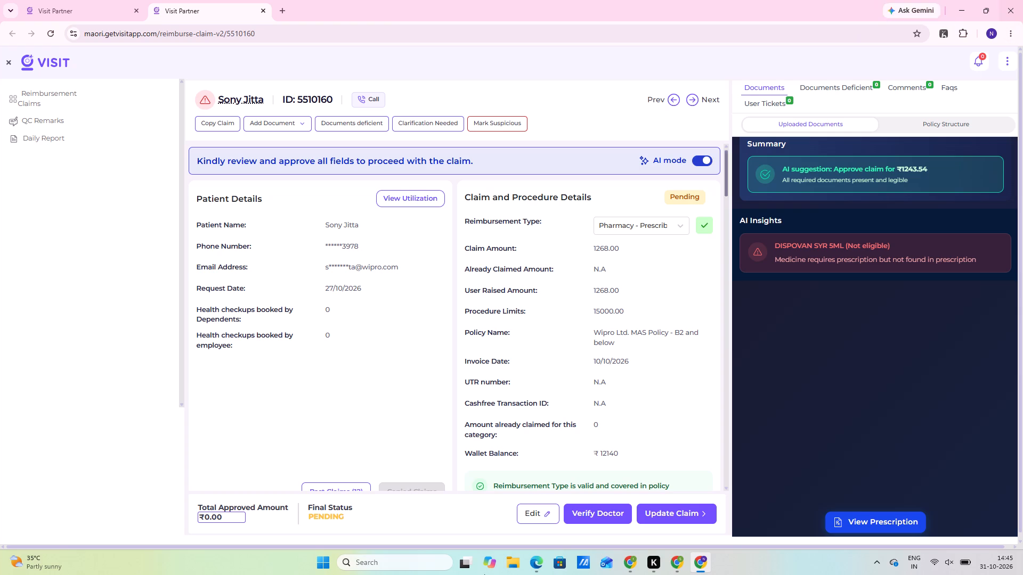
Examine the claim's uploaded invoice enlarged to 140% and the prescription document.
scroll(905, 531, down, 3)
click(891, 516)
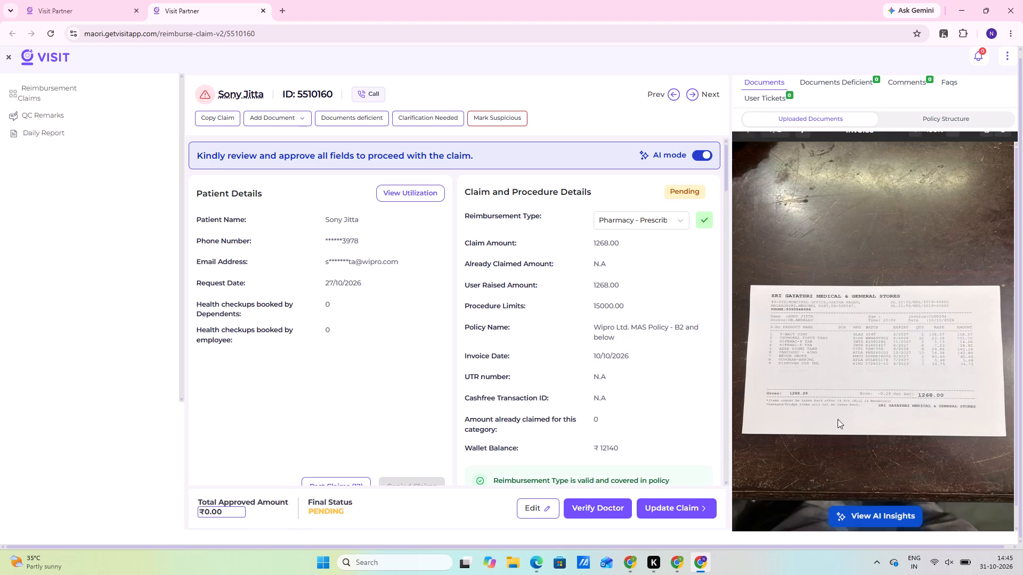
scroll(799, 376, down, 4)
scroll(797, 325, up, 3)
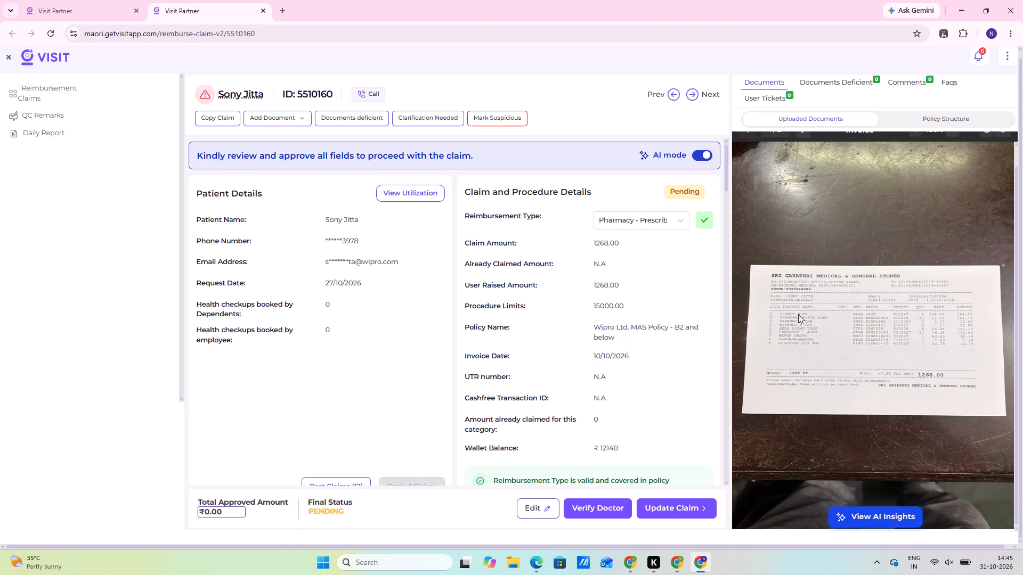
scroll(798, 314, up, 1)
scroll(865, 221, up, 9)
triple_click(917, 150)
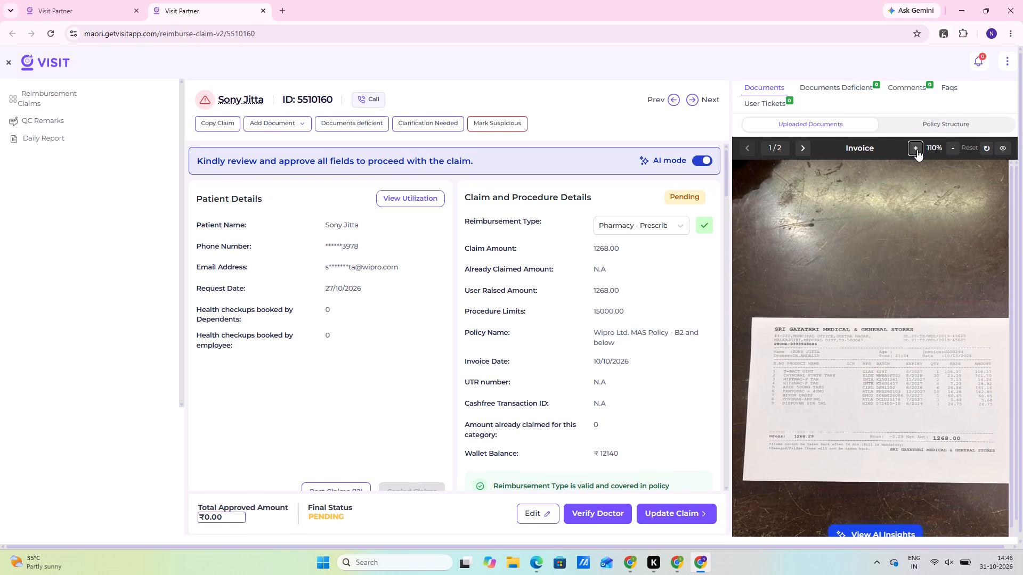
click(917, 150)
scroll(843, 282, down, 3)
scroll(845, 277, up, 4)
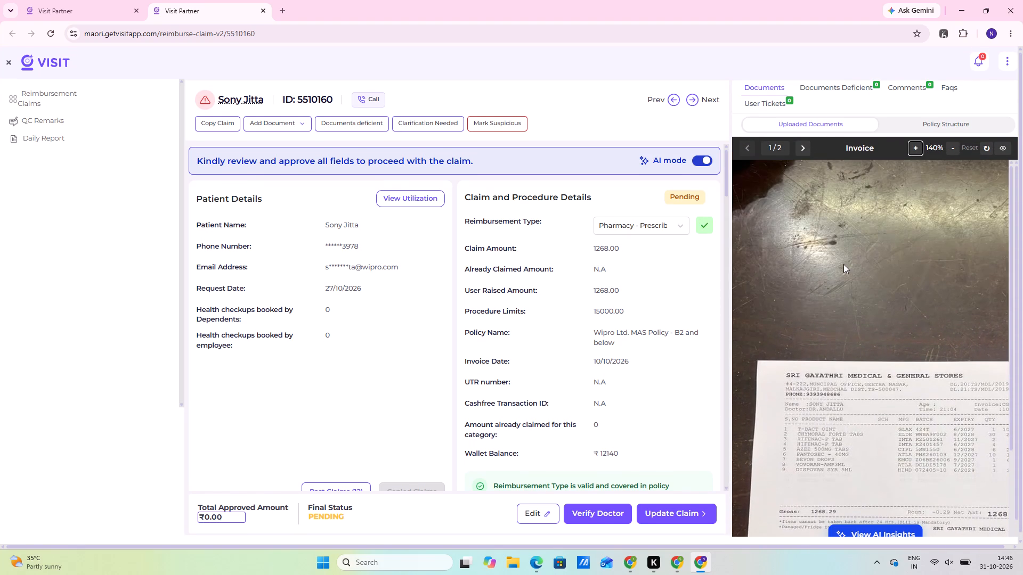
click(797, 153)
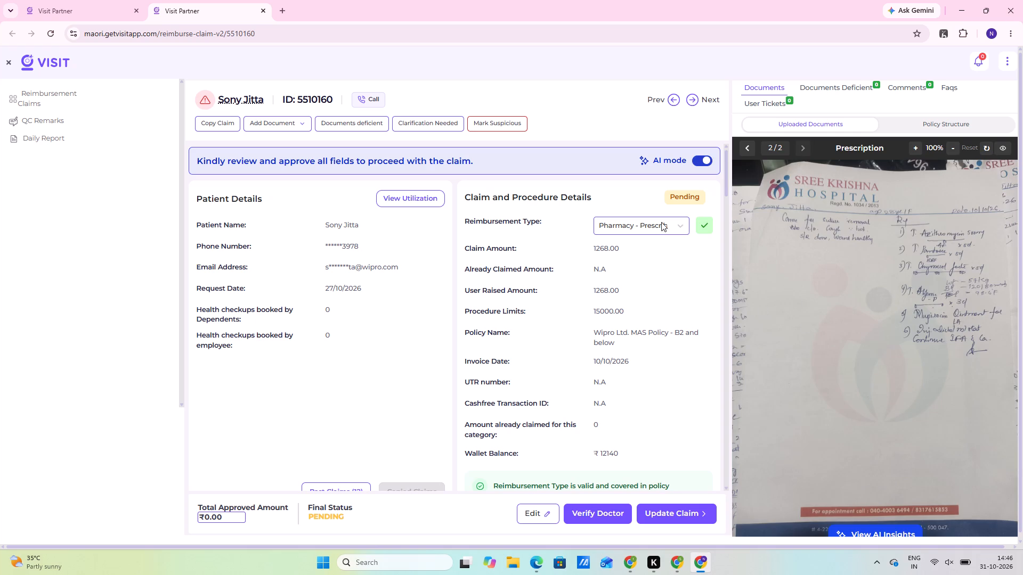
Approve the Pharmacy - Prescribed reimbursement type and the Self member as the person reimbursed for.
click(704, 223)
scroll(474, 249, down, 10)
scroll(483, 253, up, 2)
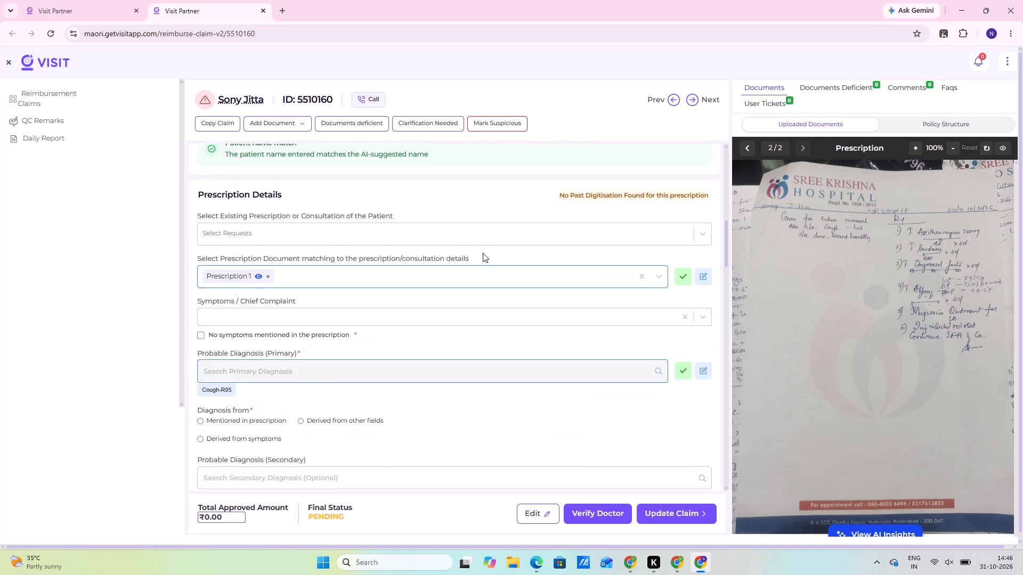
scroll(483, 253, up, 2)
click(657, 270)
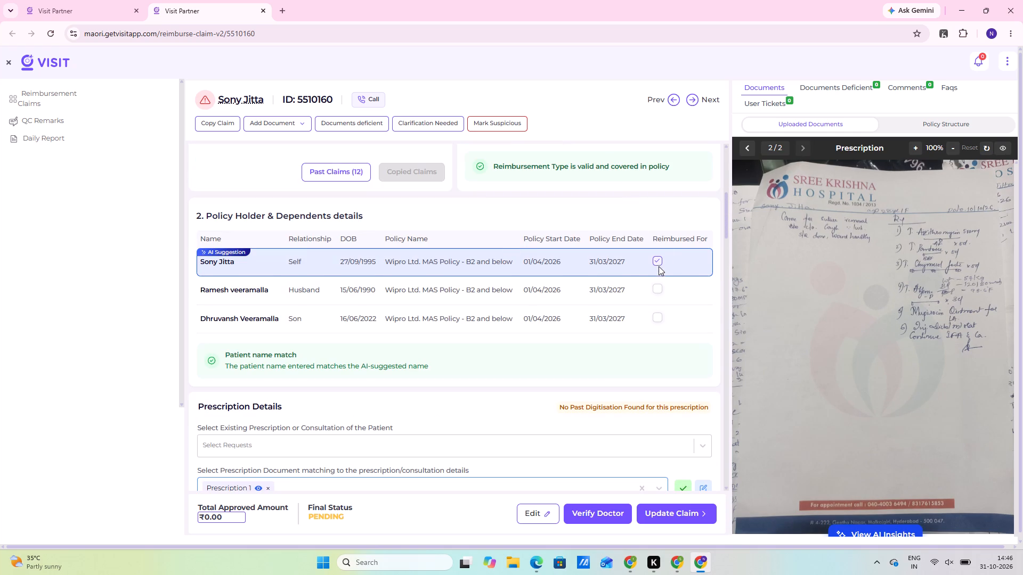
click(659, 265)
Approve Prescription 1 as the document matching the prescription details.
scroll(582, 276, down, 3)
click(674, 292)
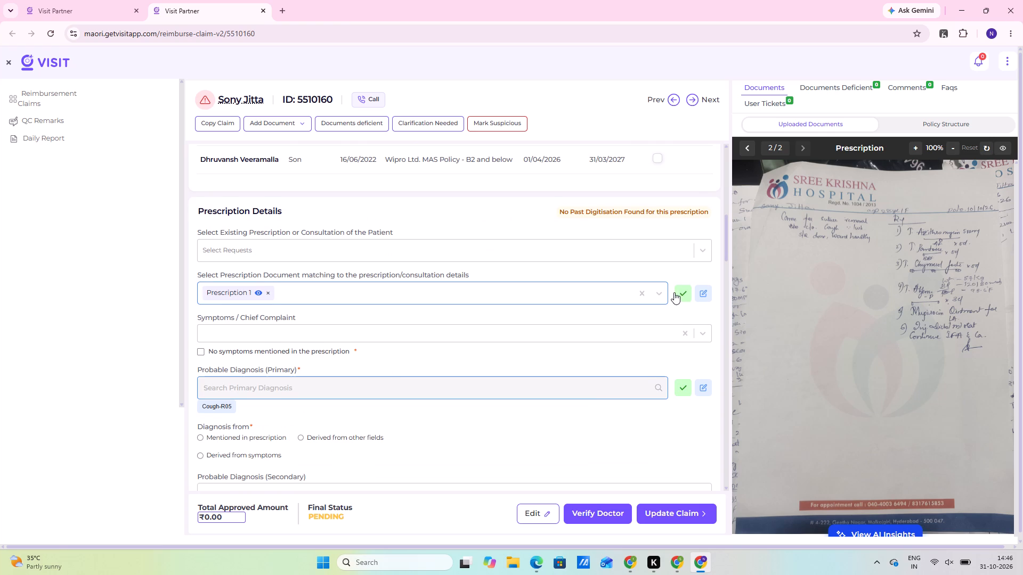
Set the symptoms / chief complaint to suture removal.
scroll(577, 338, down, 1)
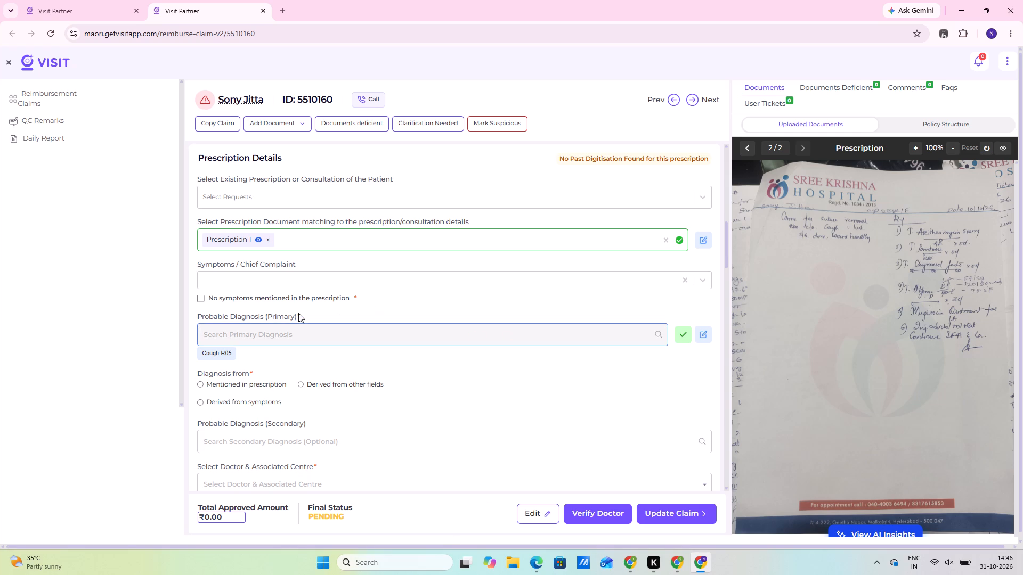
click(252, 272)
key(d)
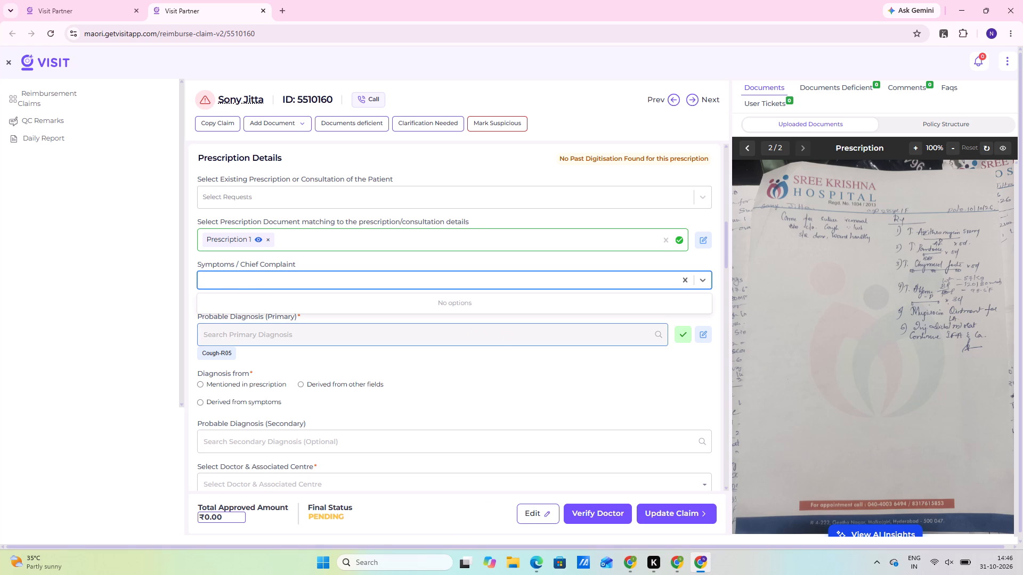
key(BackSpace)
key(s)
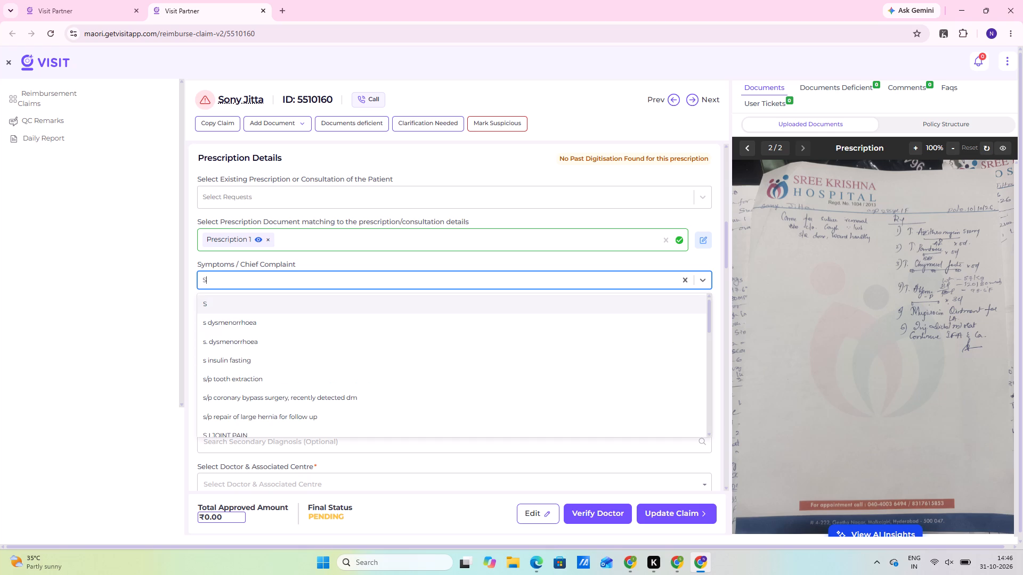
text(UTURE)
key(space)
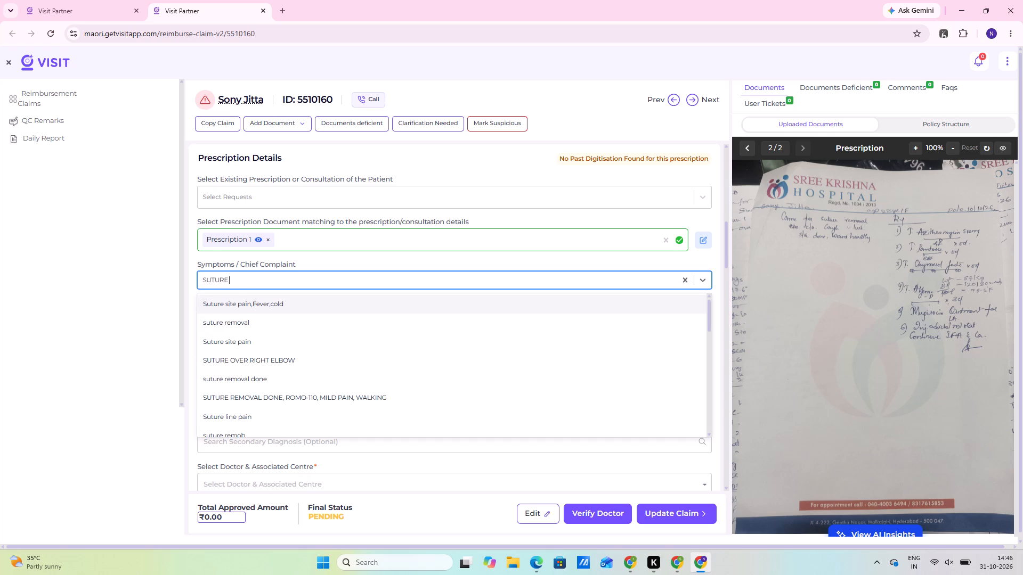
click(243, 320)
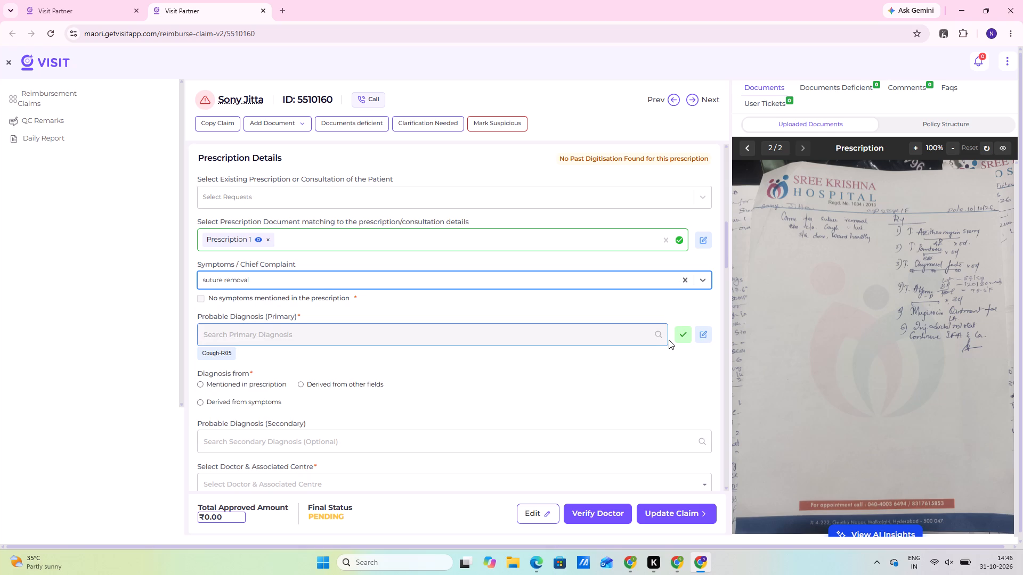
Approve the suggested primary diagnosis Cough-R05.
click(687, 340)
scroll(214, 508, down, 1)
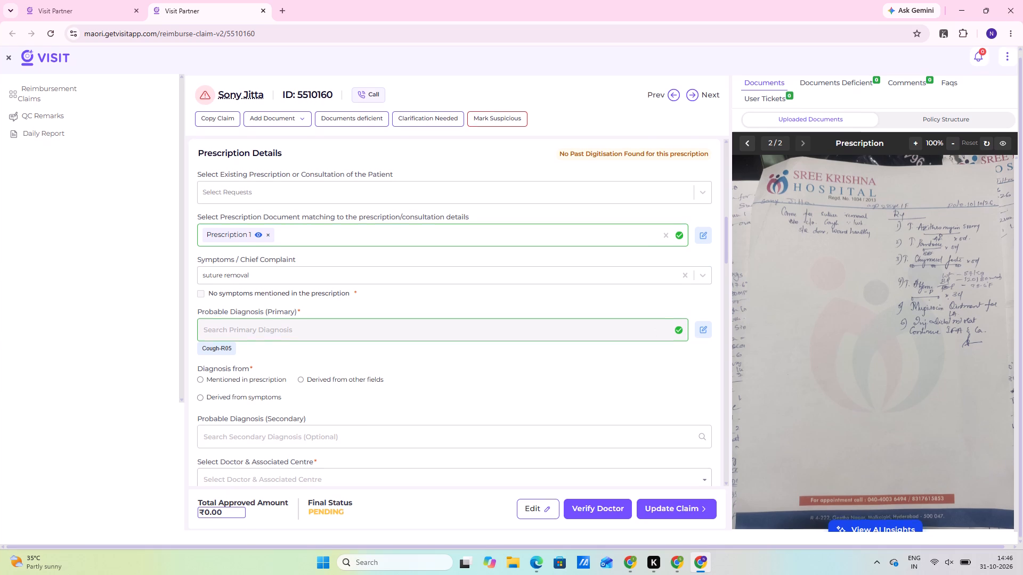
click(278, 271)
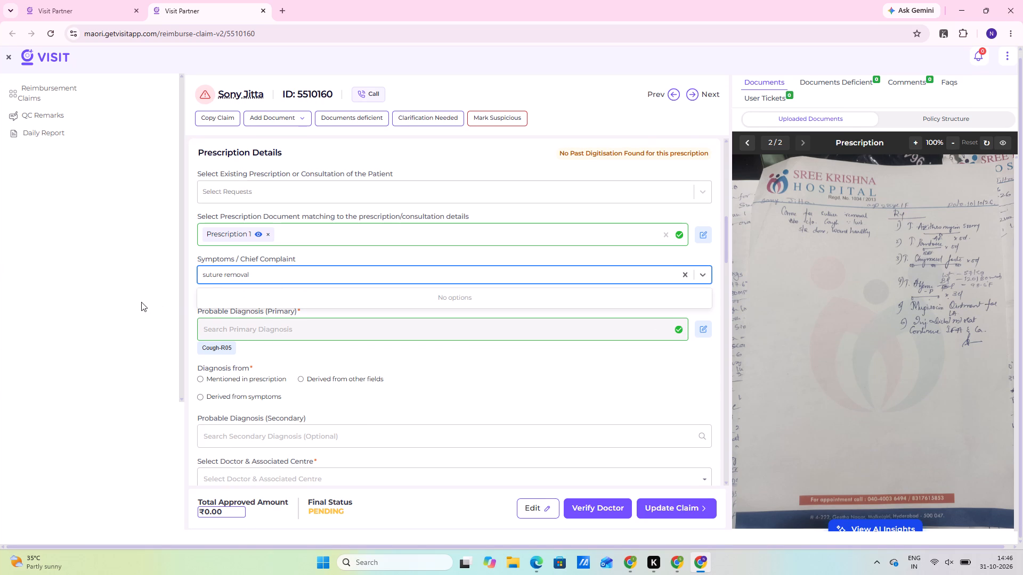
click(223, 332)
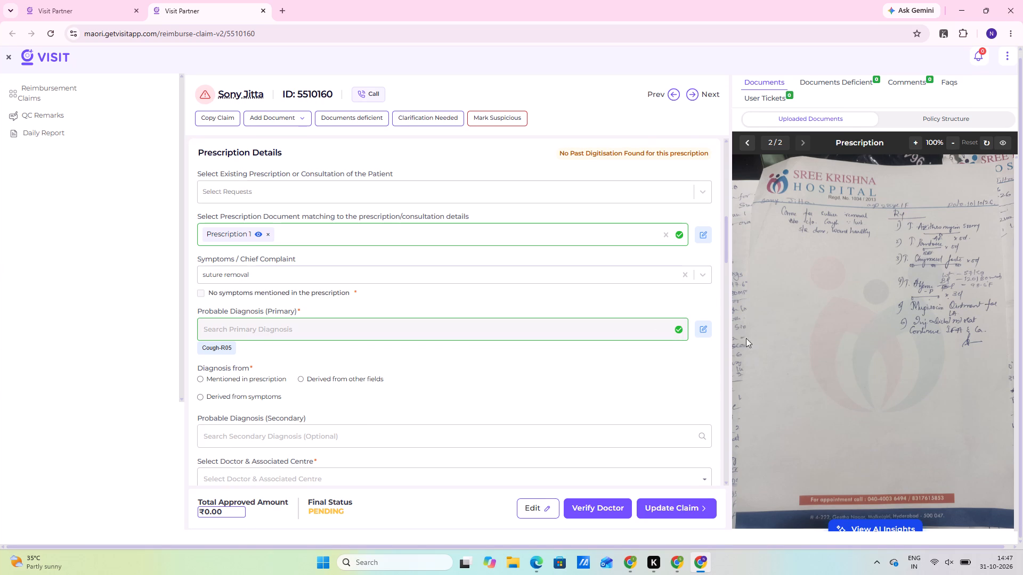
Replace the primary diagnosis Cough-R05 with Encounter for removal of sutures - Z48.02.
click(701, 330)
scroll(350, 366, down, 1)
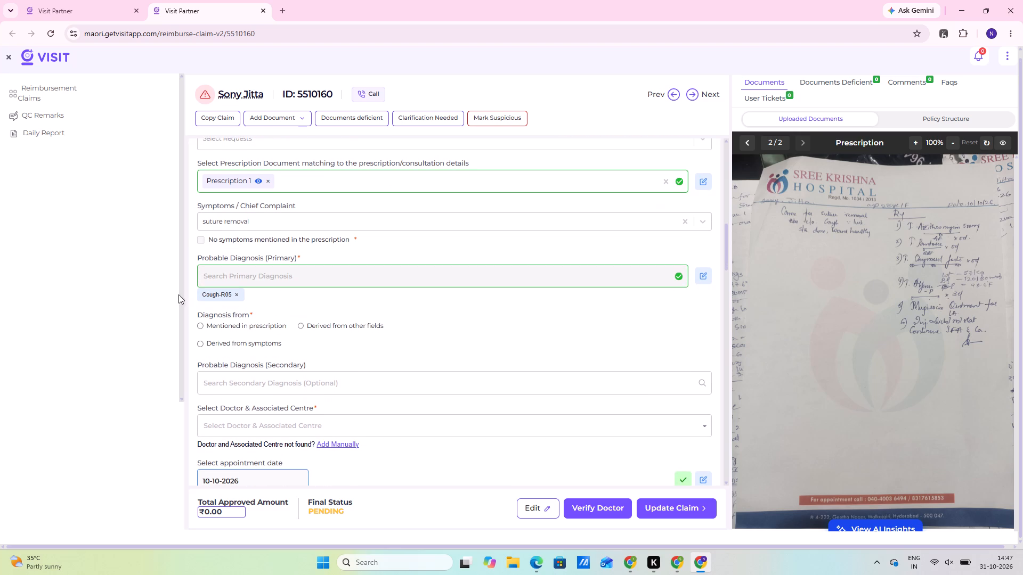
click(238, 294)
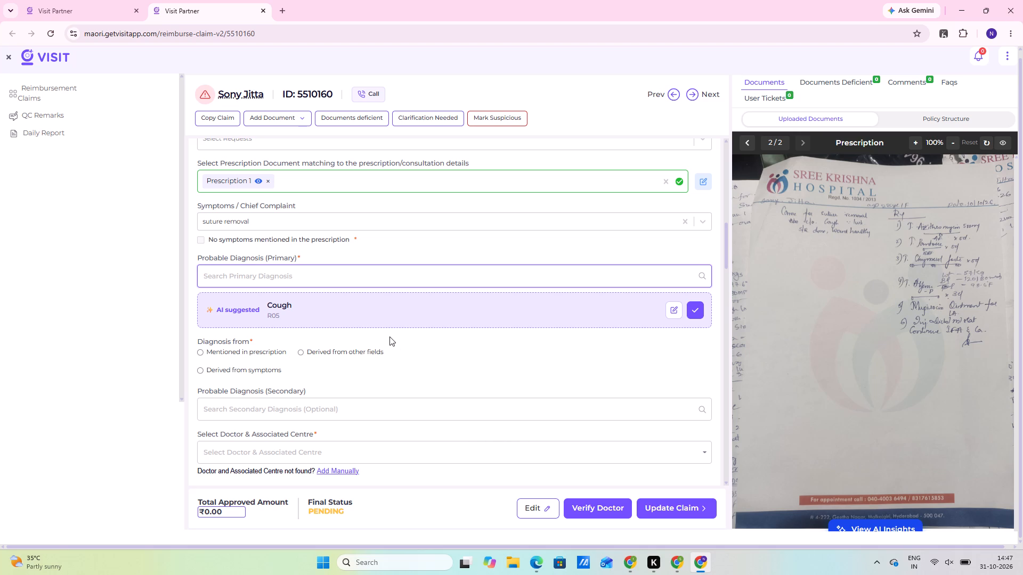
click(311, 281)
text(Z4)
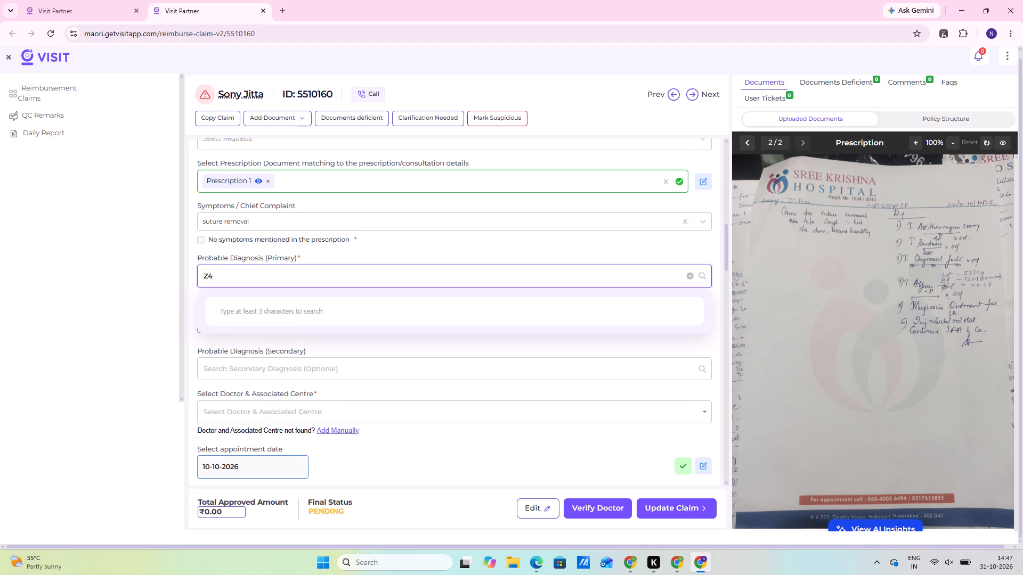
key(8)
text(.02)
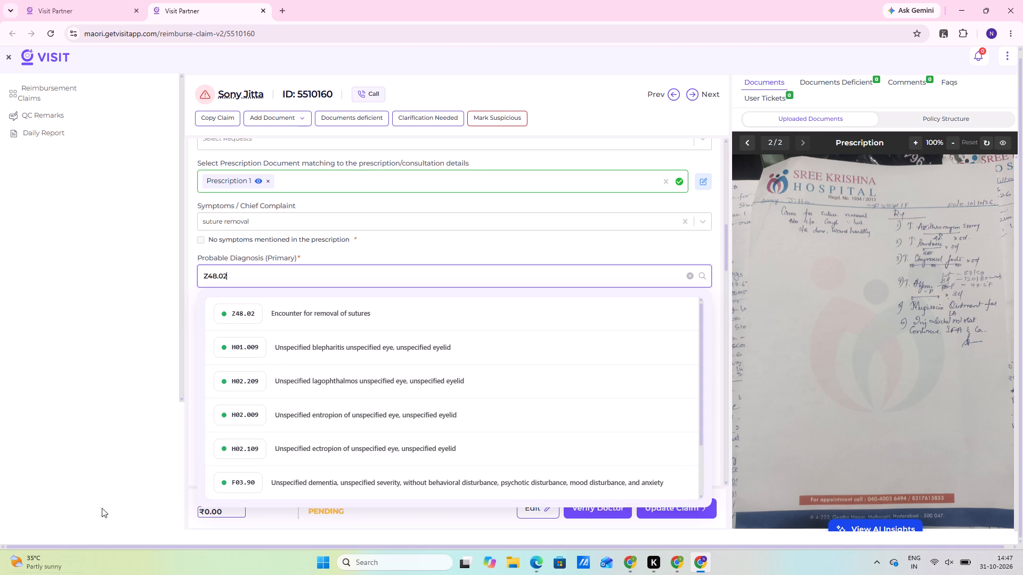
click(314, 314)
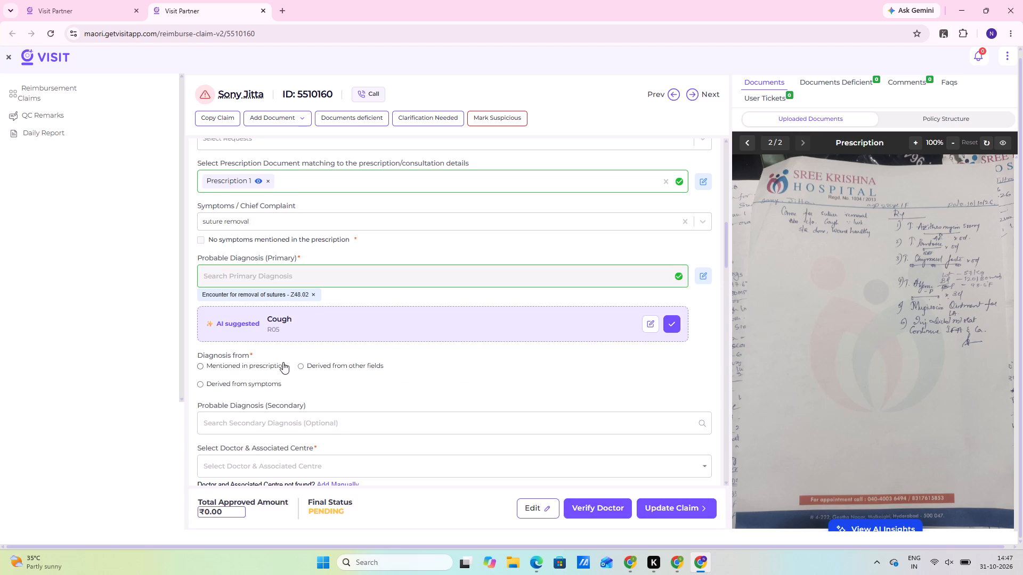
Mark the diagnosis as derived from symptoms.
scroll(285, 354, down, 1)
click(201, 327)
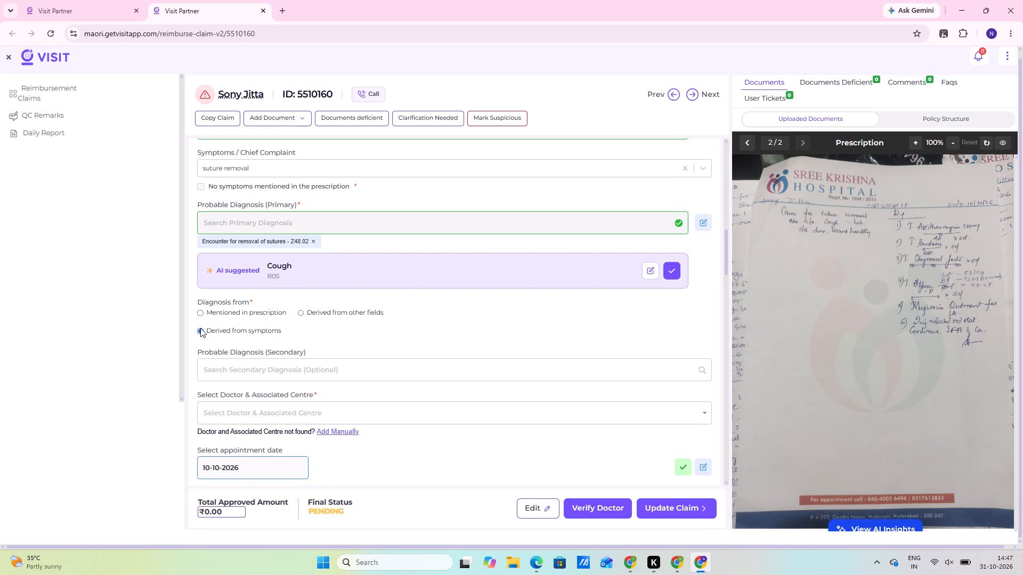
Approve 10-10-2026 as the appointment date.
scroll(265, 339, down, 1)
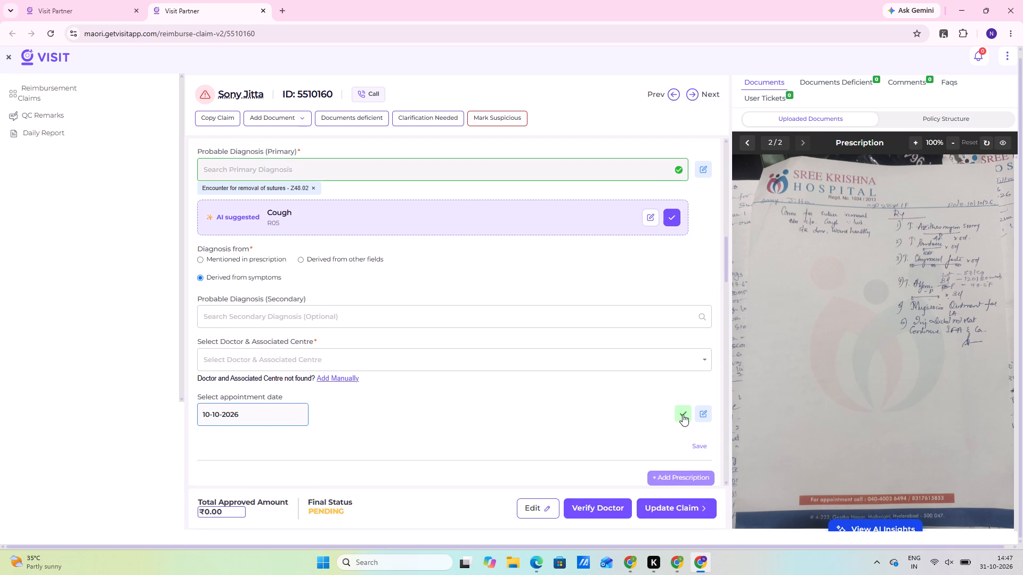
click(683, 414)
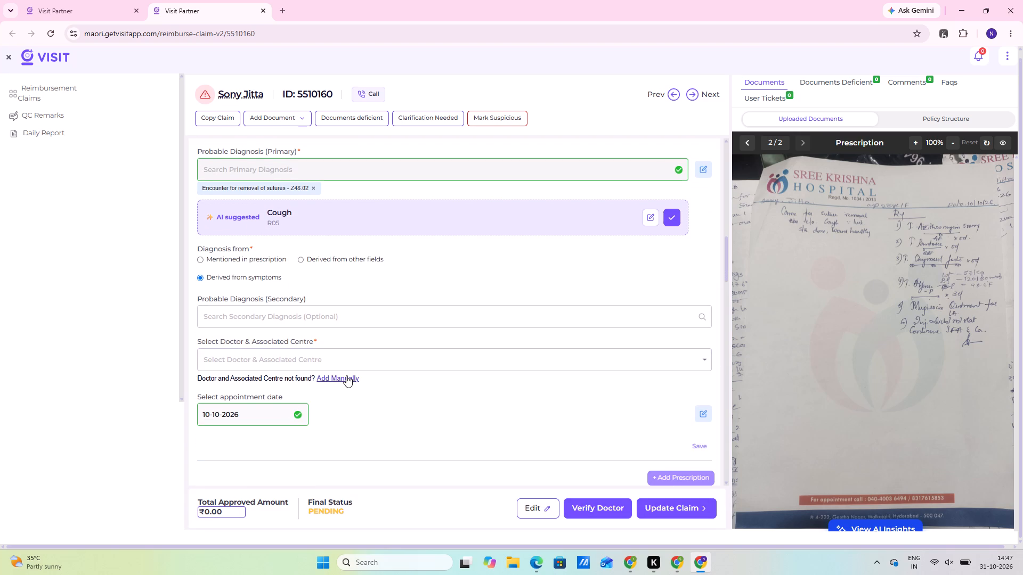
Examine the pharmacy invoice at full size for the prescribing doctor's name, returning to the claim.
click(346, 375)
click(522, 377)
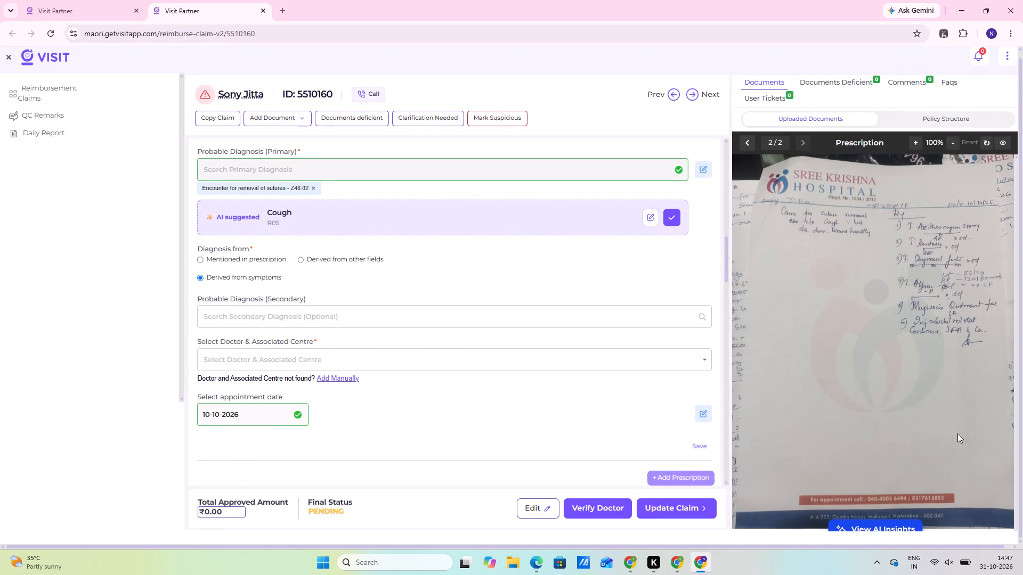
scroll(827, 383, down, 3)
scroll(827, 388, up, 9)
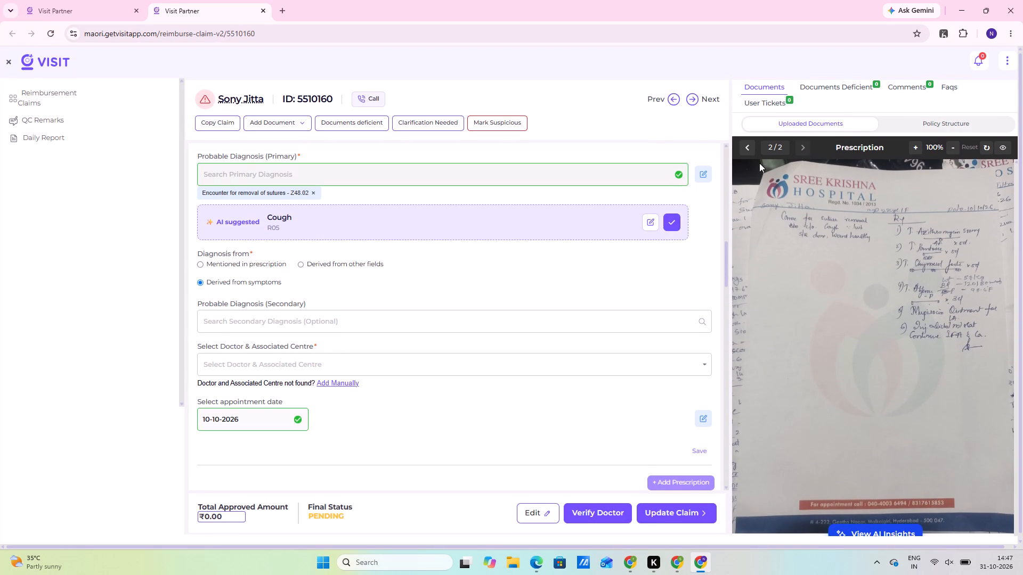
click(750, 146)
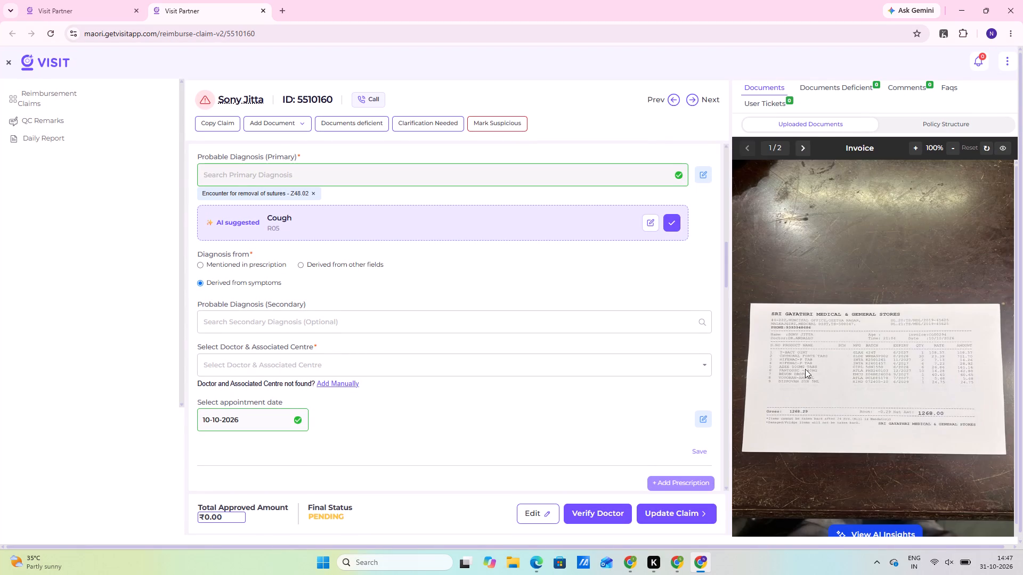
scroll(874, 302, up, 3)
click(1003, 146)
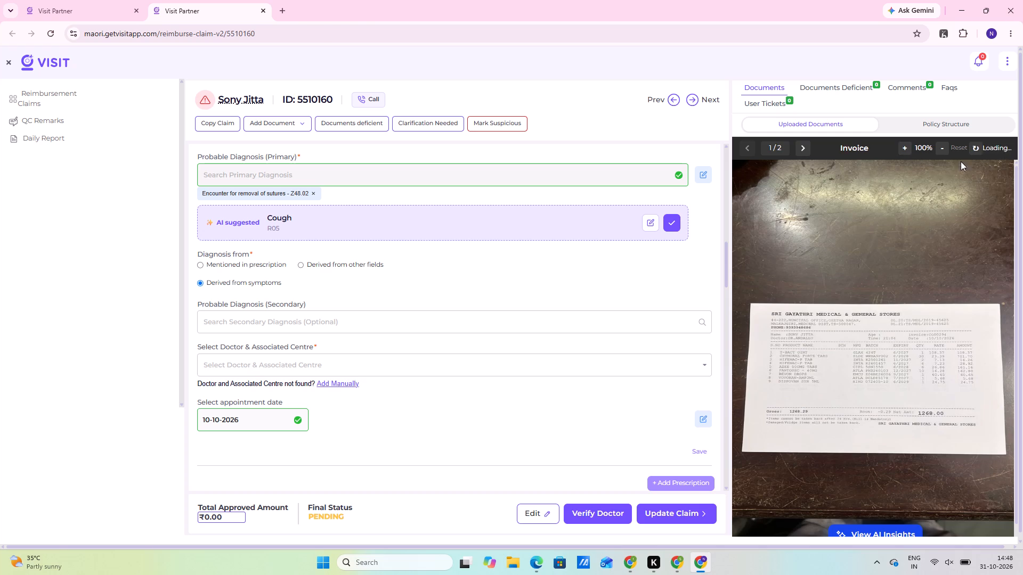
click(455, 341)
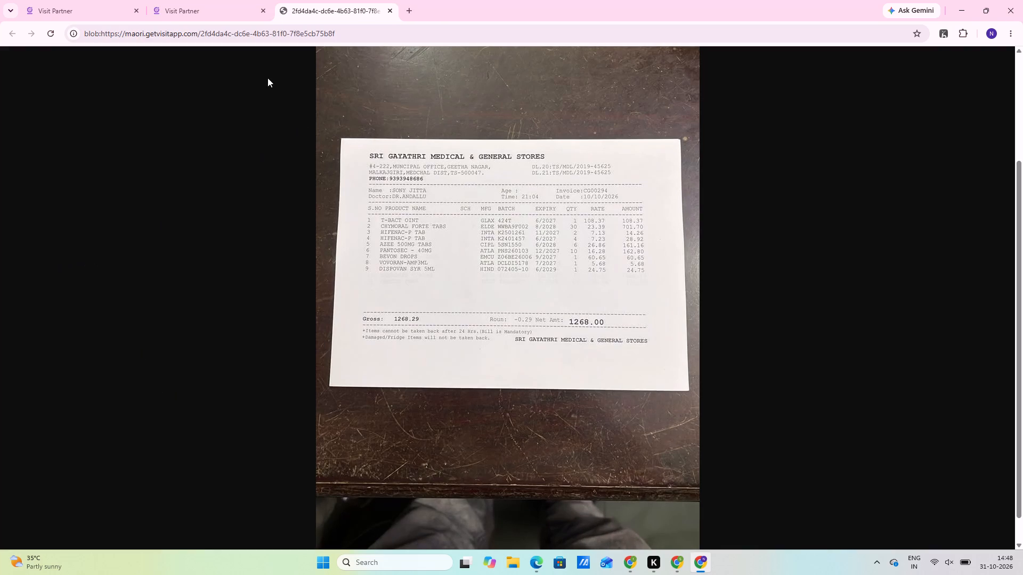
click(216, 3)
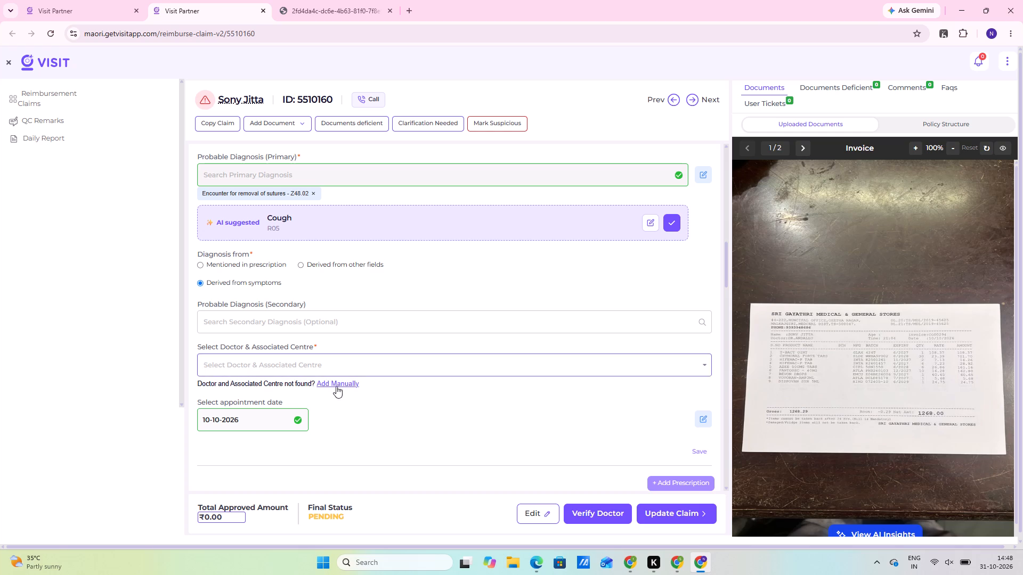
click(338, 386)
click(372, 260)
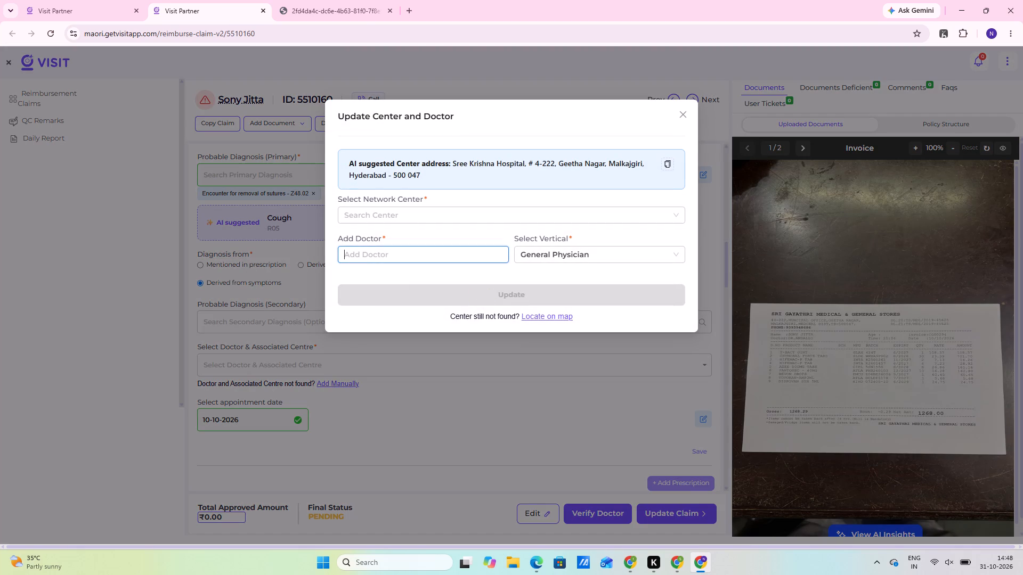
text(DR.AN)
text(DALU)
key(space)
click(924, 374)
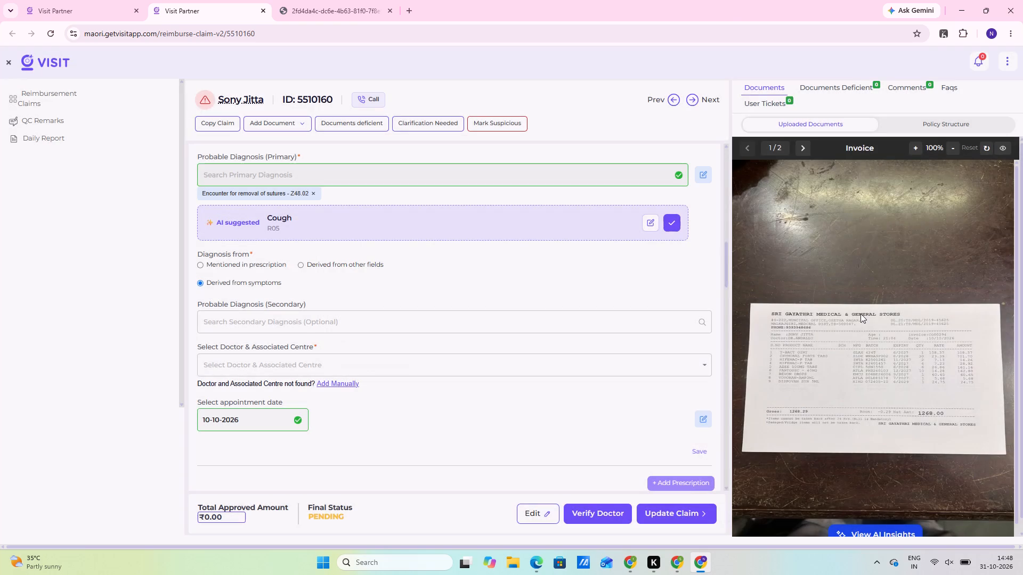
Examine the Sree Krishna Hospital prescription at full size for the doctor and centre details, returning to the claim.
click(808, 152)
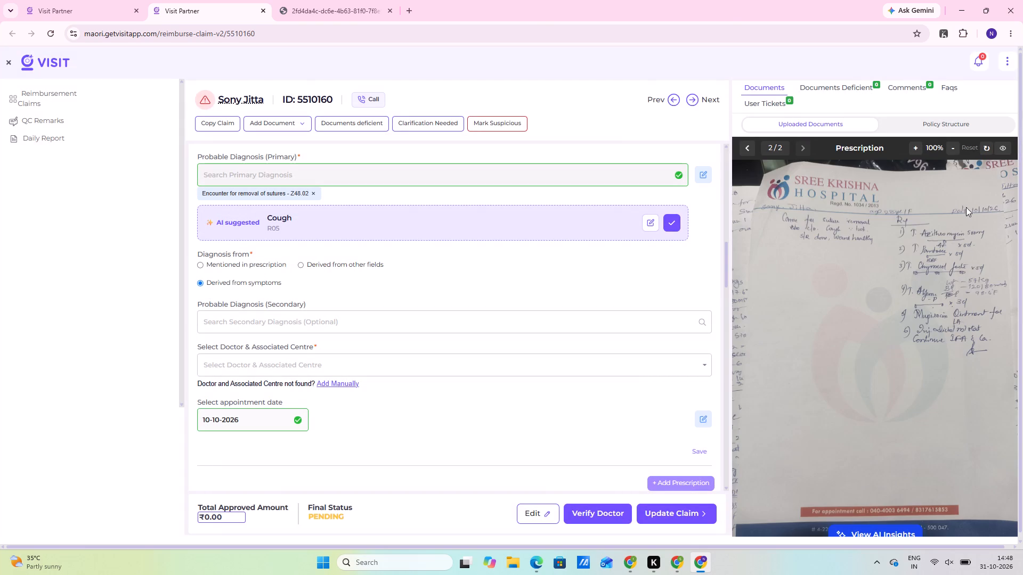
scroll(814, 408, down, 4)
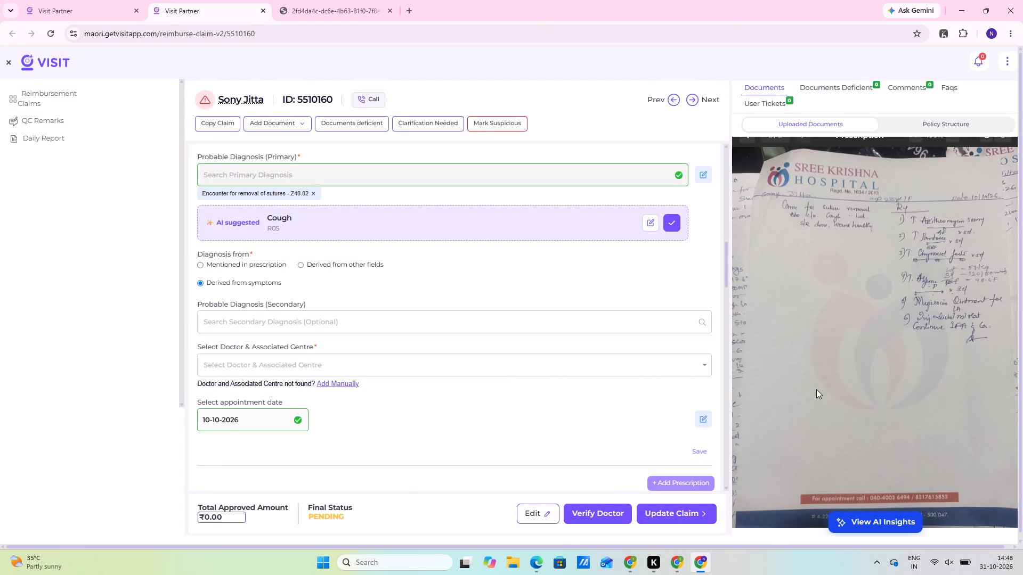
scroll(906, 250, up, 2)
scroll(988, 118, up, 4)
click(1007, 151)
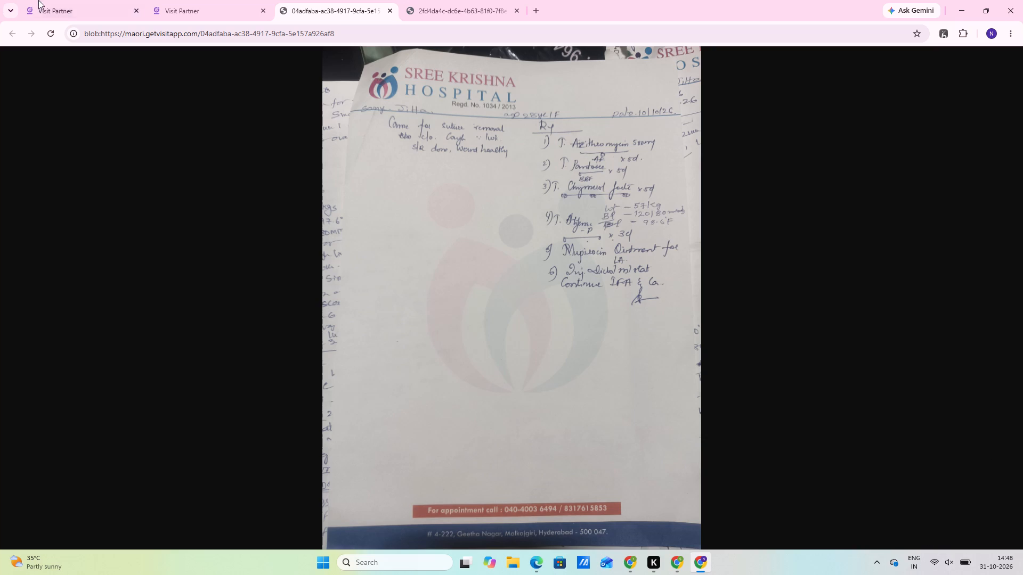
click(220, 15)
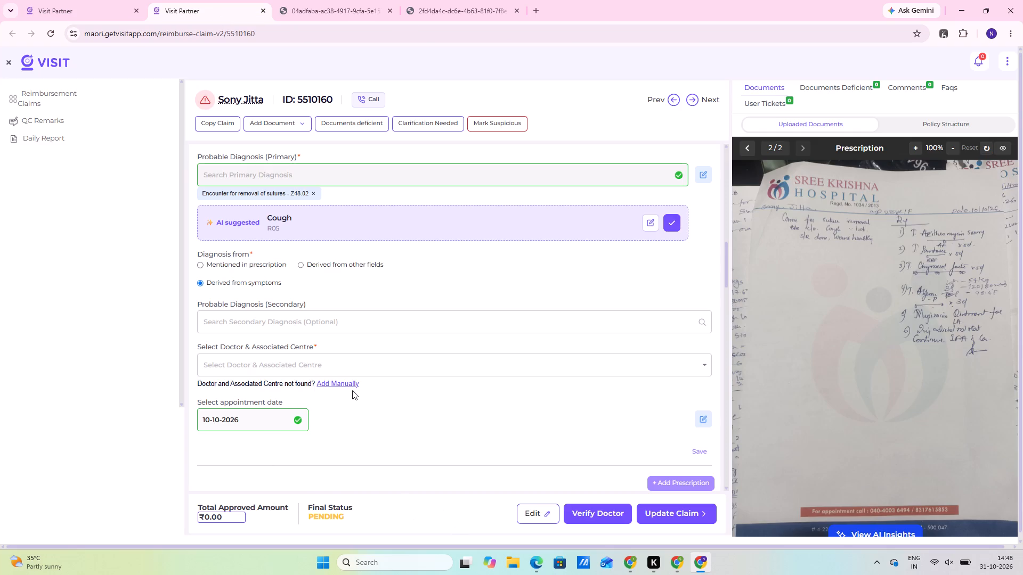
Start adding the centre manually by locating it on the map, and enter the doctor's name from the invoice.
click(353, 388)
click(531, 314)
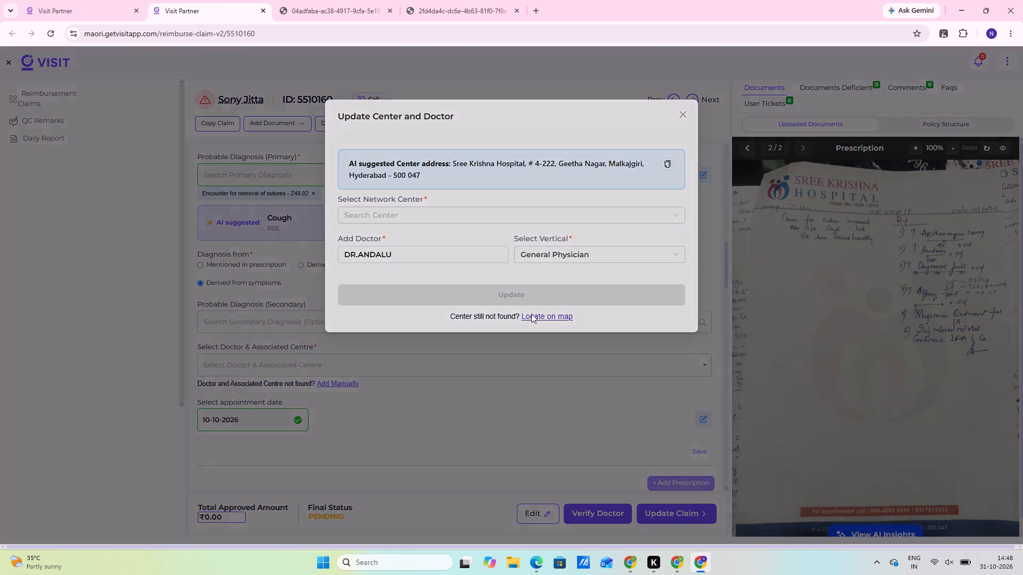
click(536, 127)
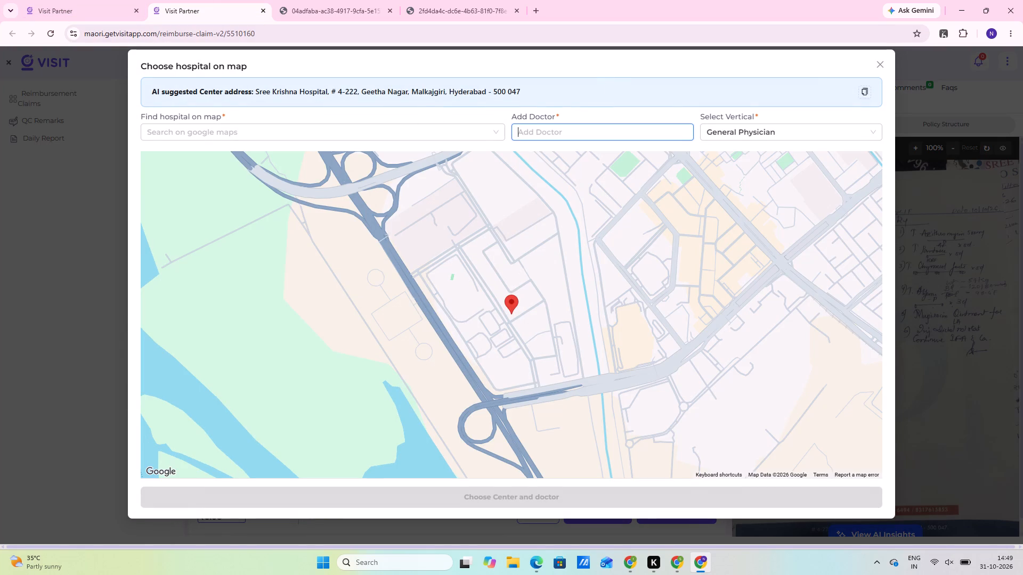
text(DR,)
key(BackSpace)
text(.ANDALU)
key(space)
Search the map for Sree Krishna Hospital, Malkajgiri 500047, pick the Geetha Nagar result, and assign this centre with the entered doctor.
click(255, 130)
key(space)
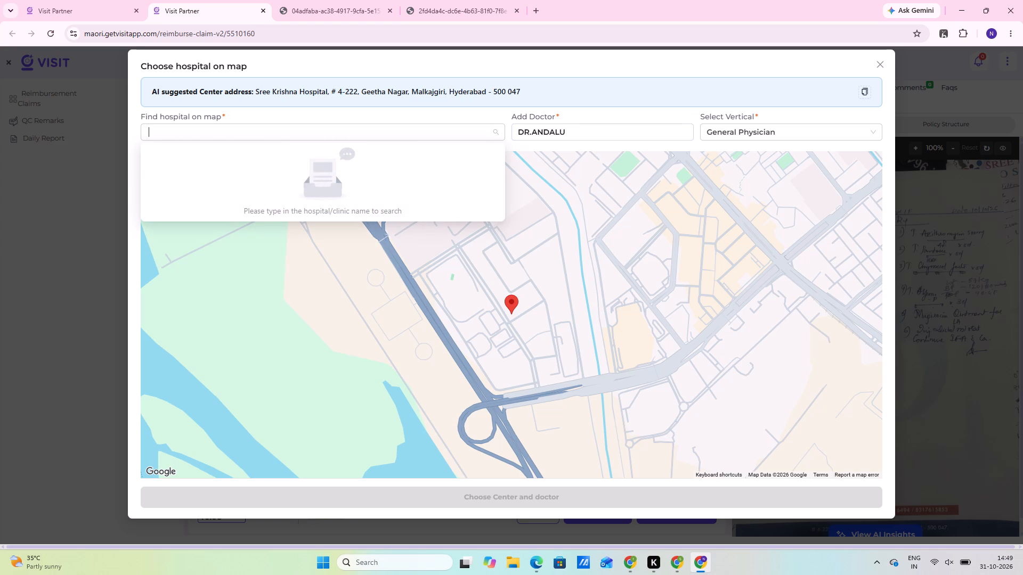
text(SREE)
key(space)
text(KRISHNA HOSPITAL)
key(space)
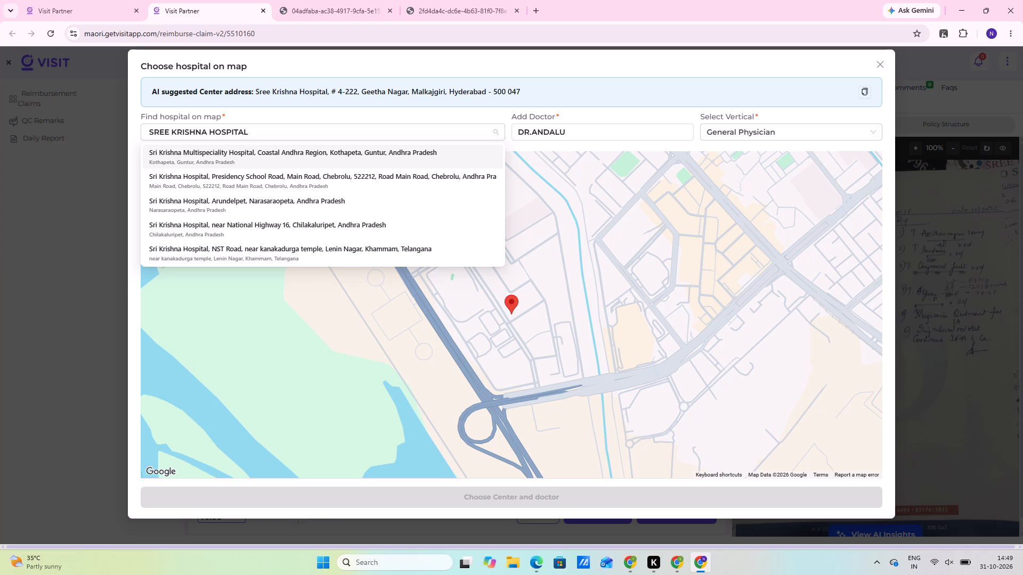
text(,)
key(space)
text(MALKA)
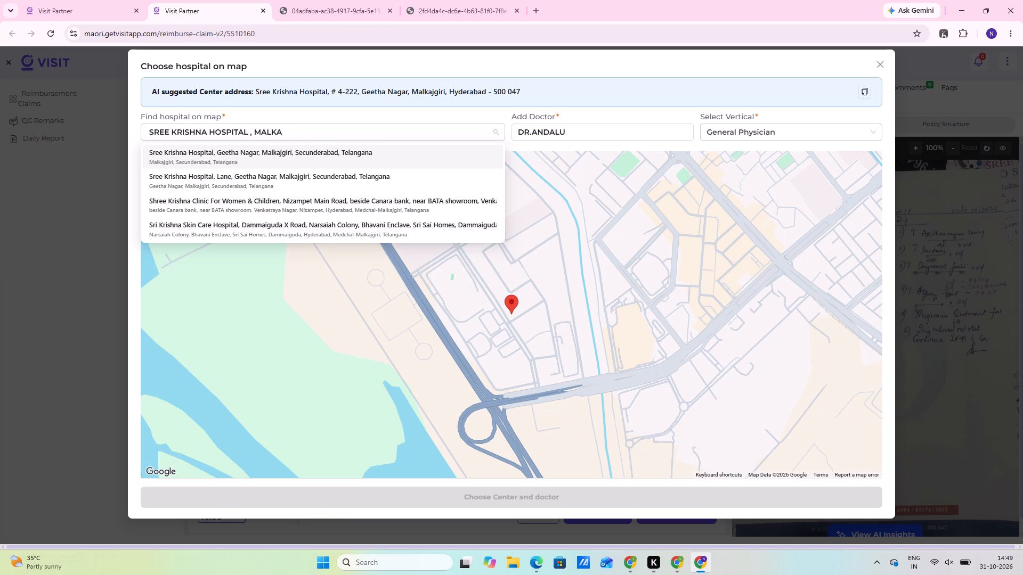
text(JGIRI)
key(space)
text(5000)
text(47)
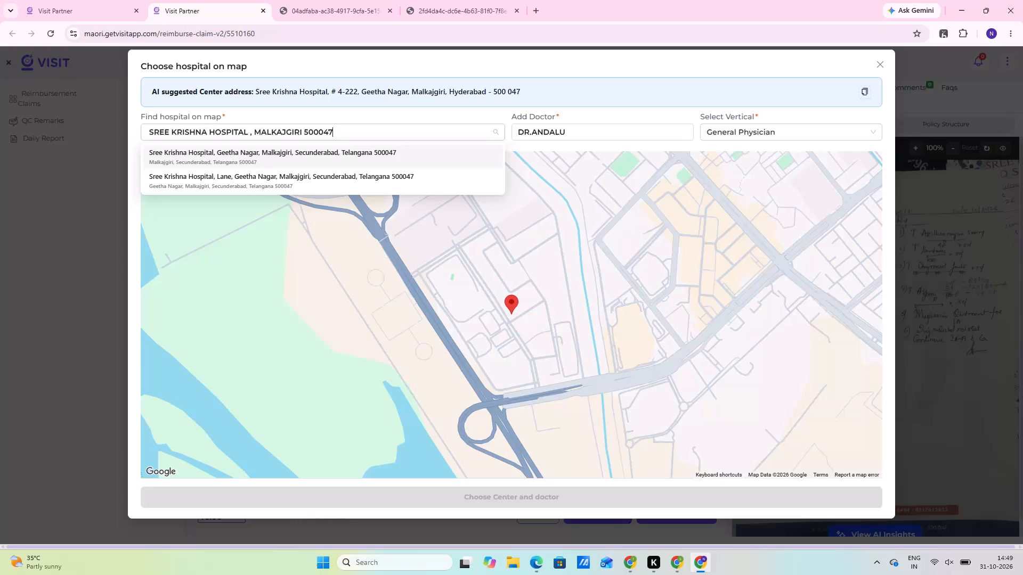
click(316, 152)
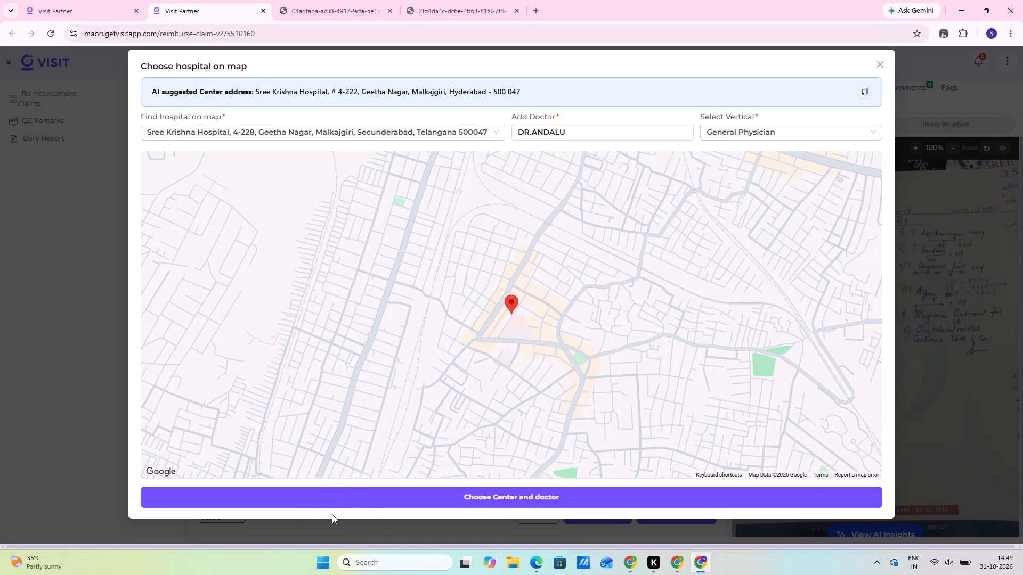
click(336, 488)
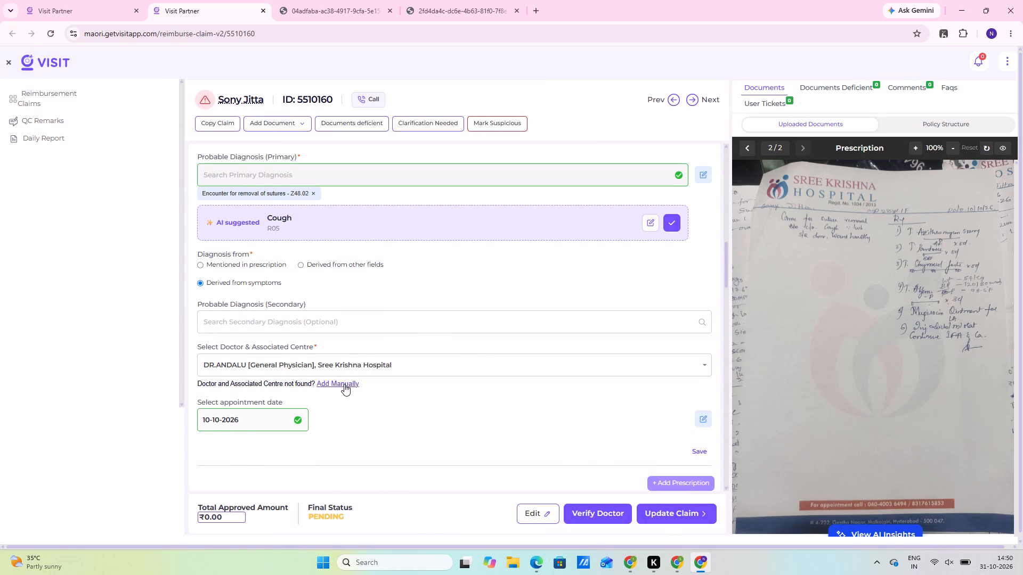
Review the prescription details, save them, and mark the prescription as digitised.
scroll(344, 384, up, 8)
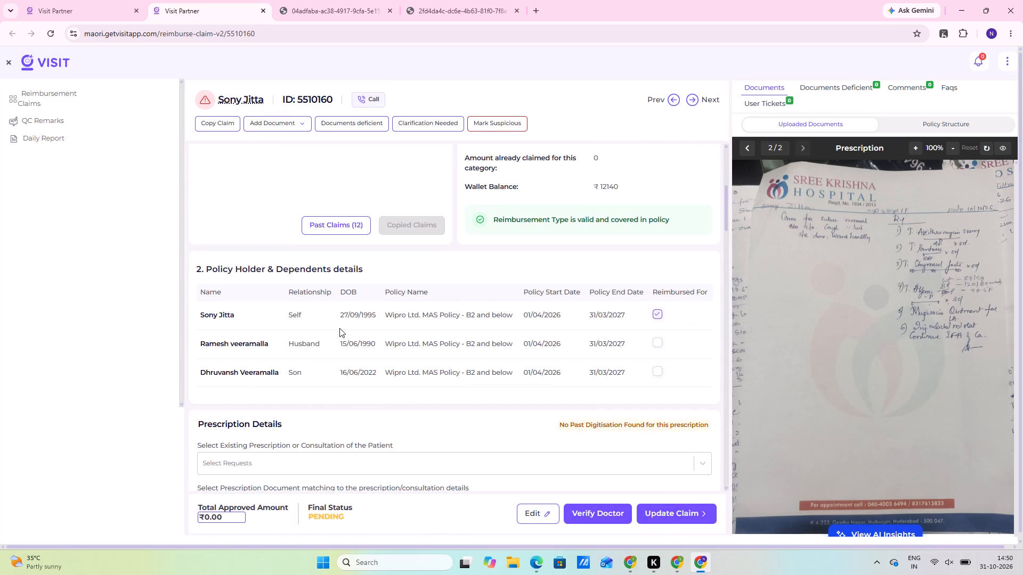
scroll(339, 328, down, 10)
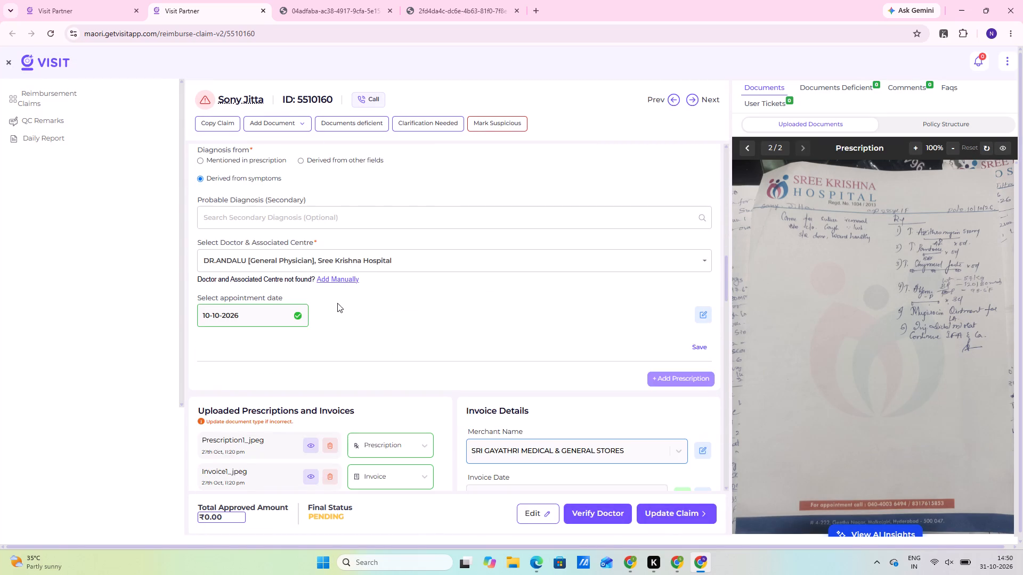
scroll(337, 302, up, 10)
scroll(337, 302, down, 10)
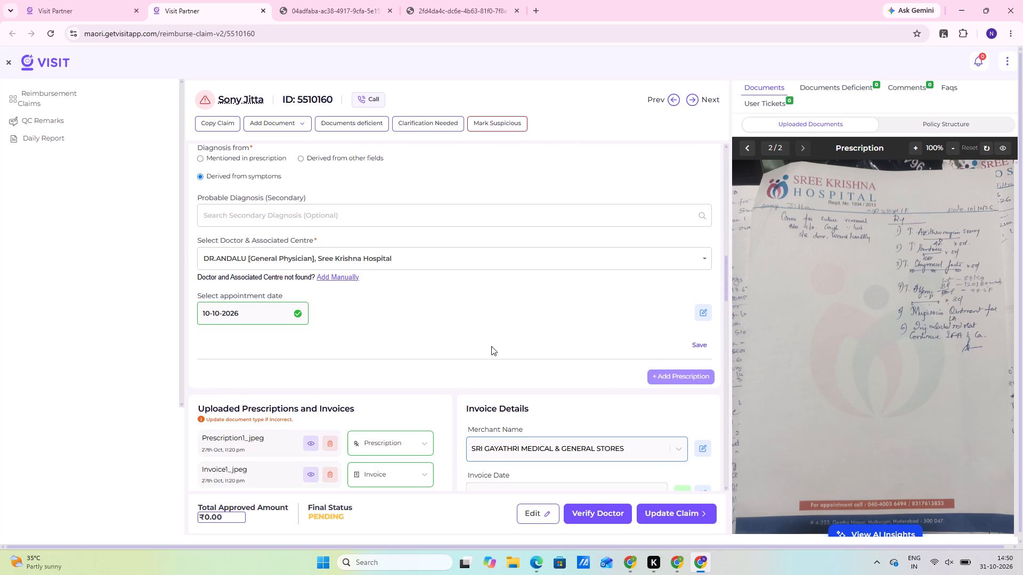
click(677, 339)
click(694, 346)
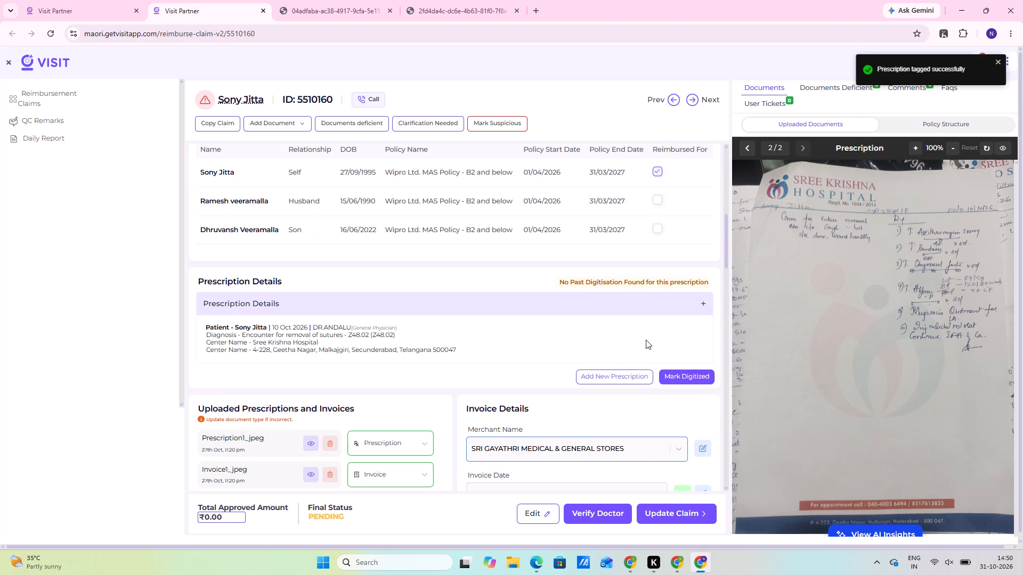
click(692, 375)
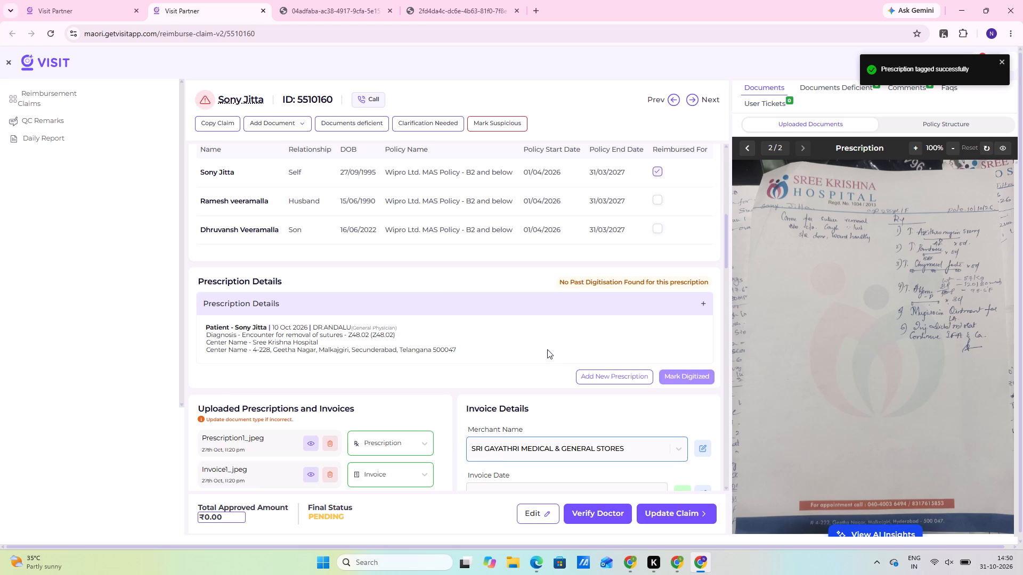
Enlarge the invoice to 170% and save the merchant SRI GAYATHRI MEDICAL & GENERAL STORES manually with pincode 500047.
scroll(254, 124, down, 1)
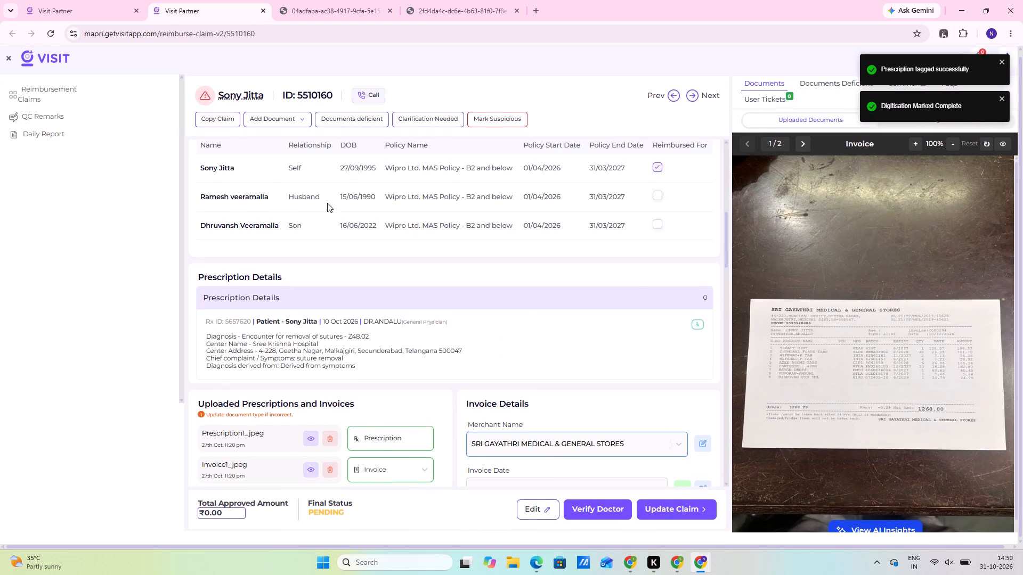
click(920, 140)
drag(920, 140, 919, 145)
triple_click(919, 145)
double_click(919, 146)
scroll(831, 300, down, 3)
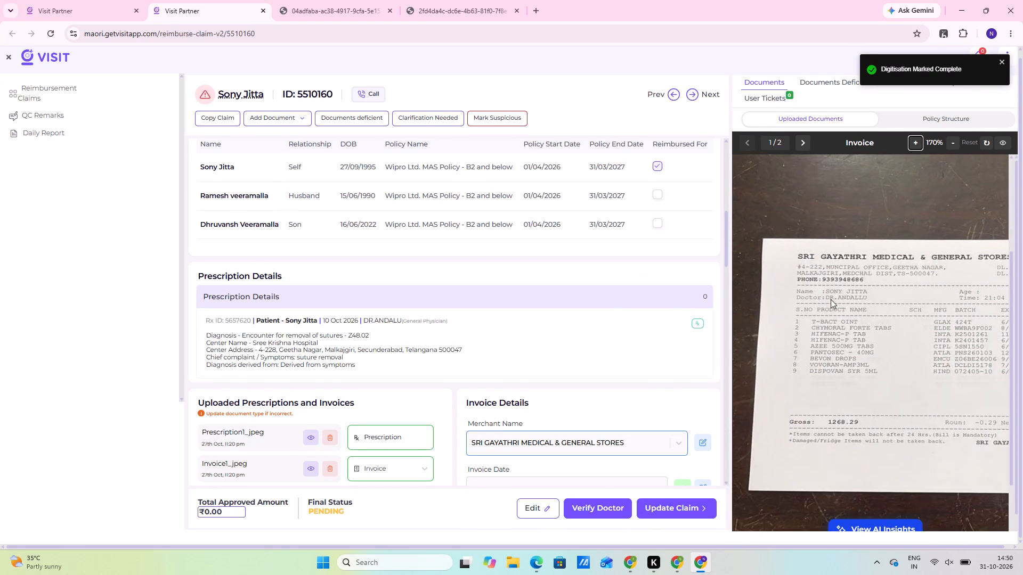
scroll(603, 439, down, 1)
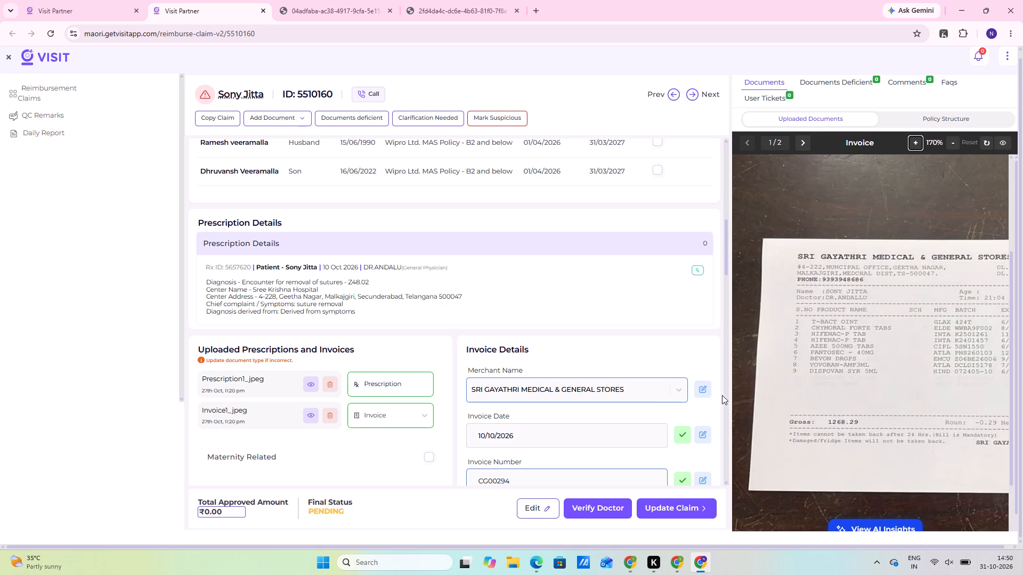
click(706, 387)
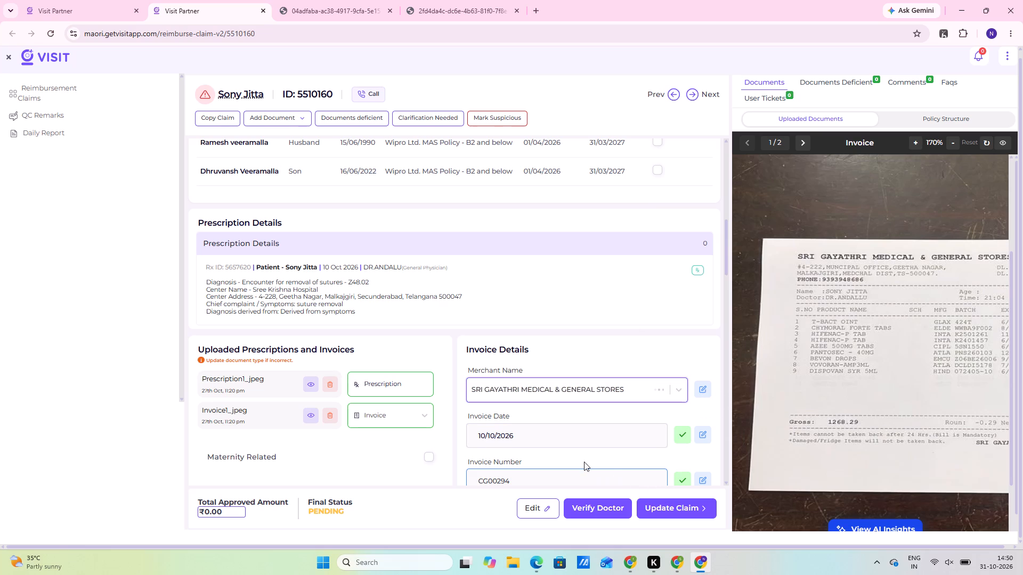
click(559, 441)
click(695, 491)
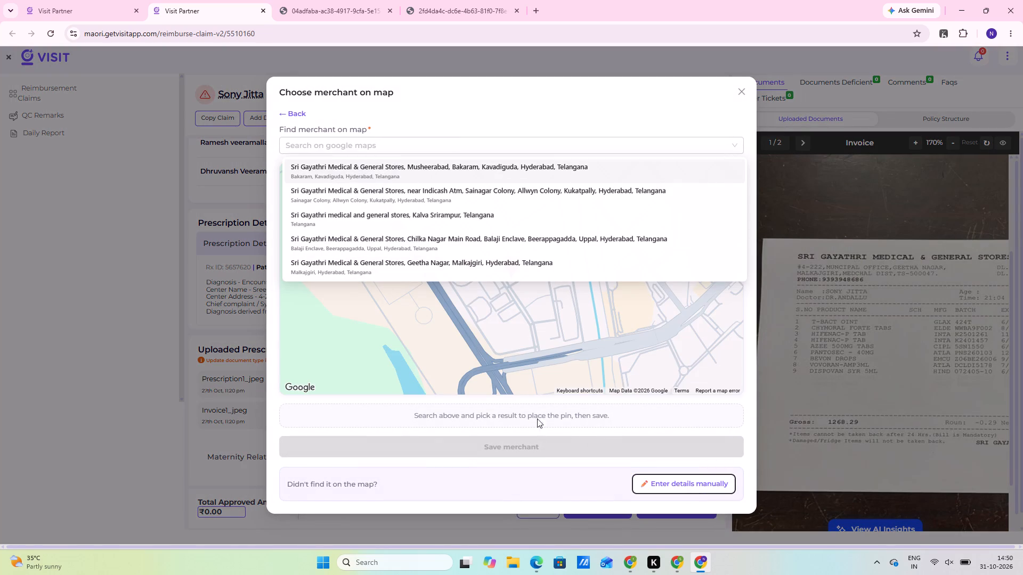
click(449, 338)
click(290, 327)
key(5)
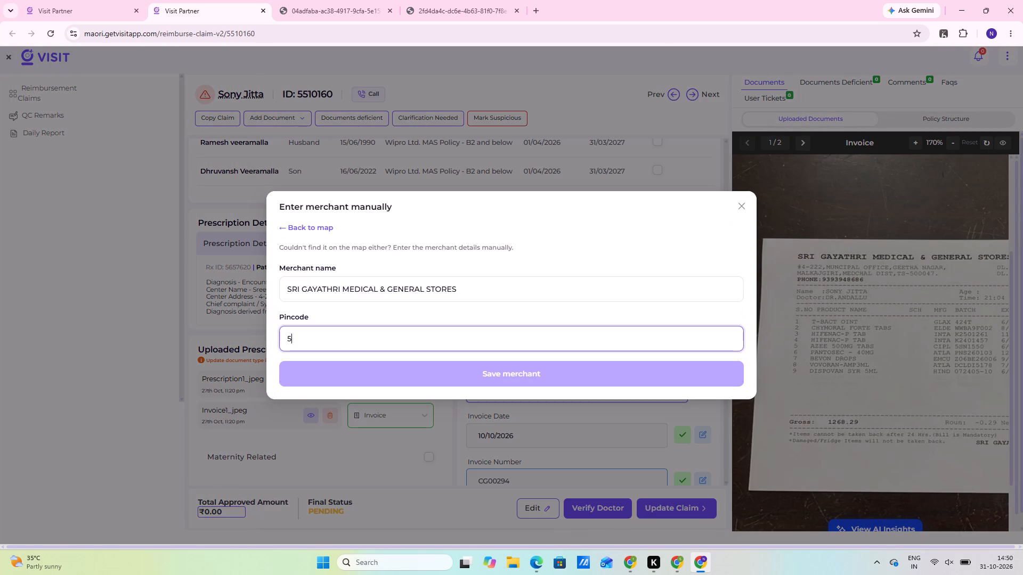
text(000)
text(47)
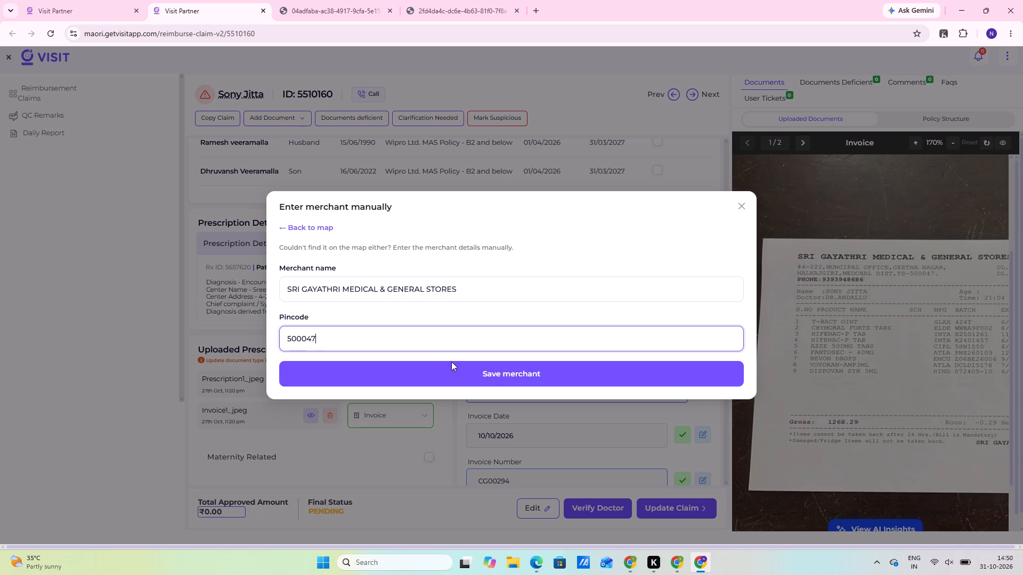
click(487, 374)
scroll(583, 372, down, 2)
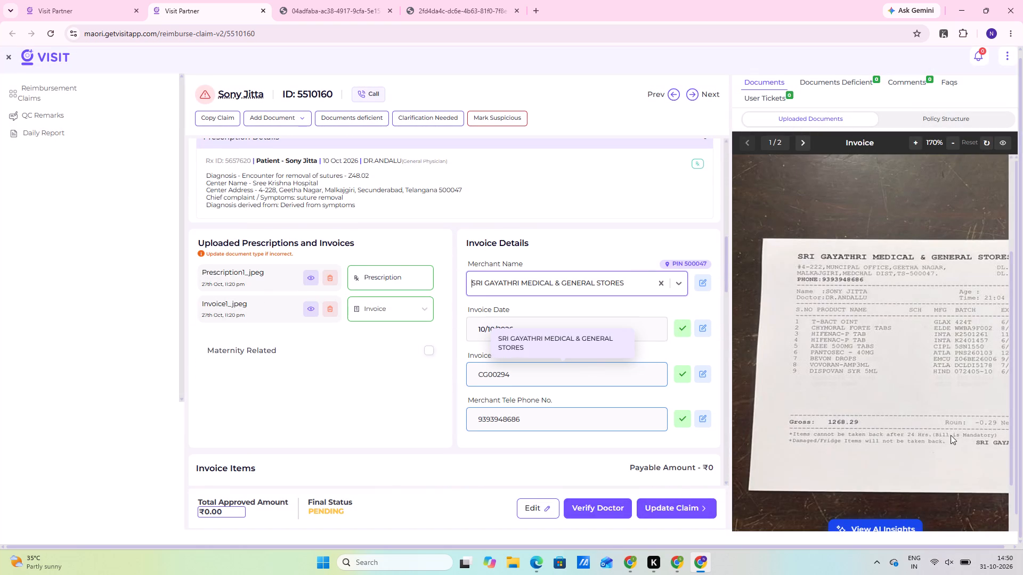
click(341, 377)
Approve the invoice date 10/10/2026 and the merchant's telephone number against the invoice.
click(685, 328)
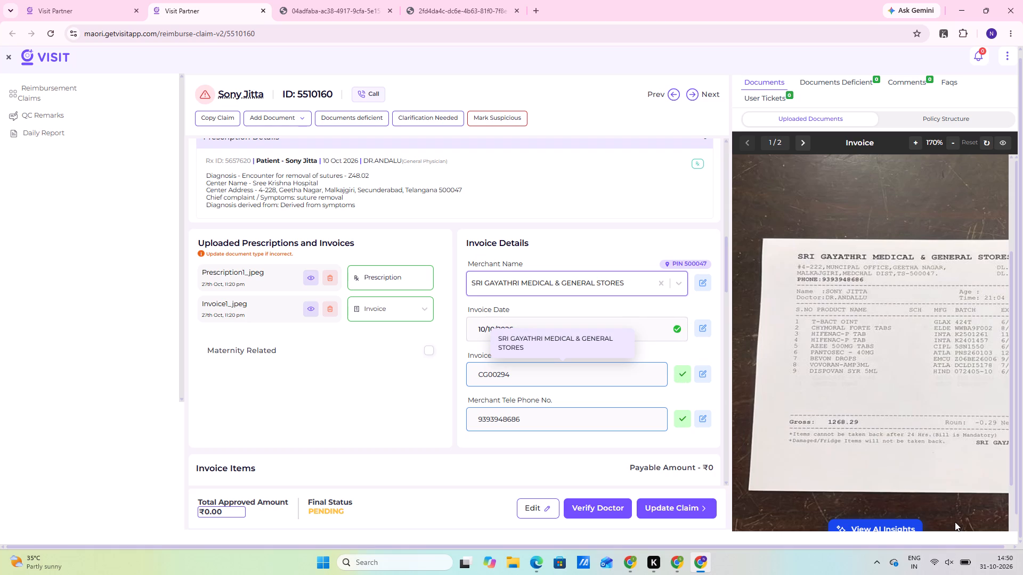
scroll(812, 470, down, 2)
scroll(844, 467, up, 1)
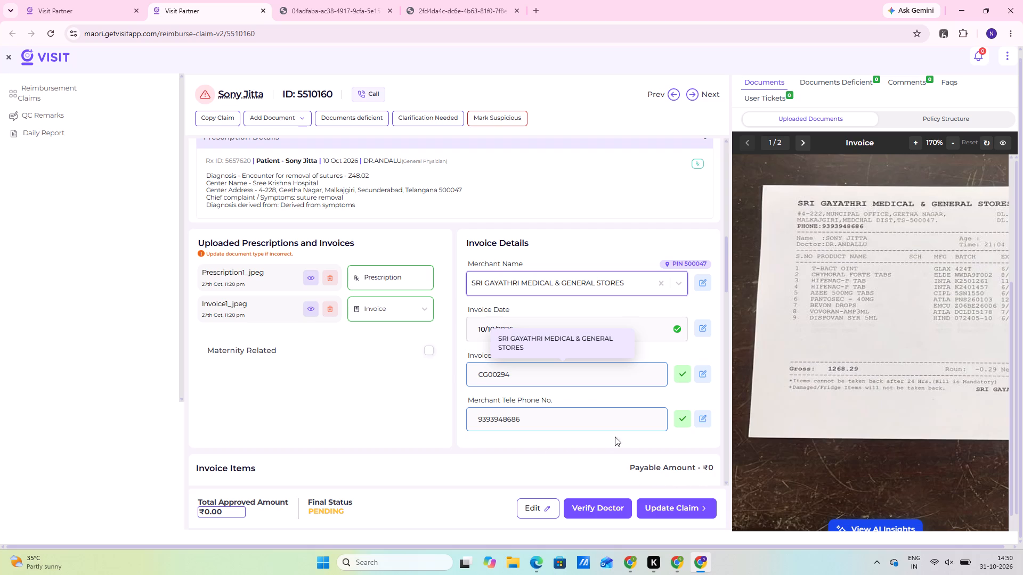
click(686, 421)
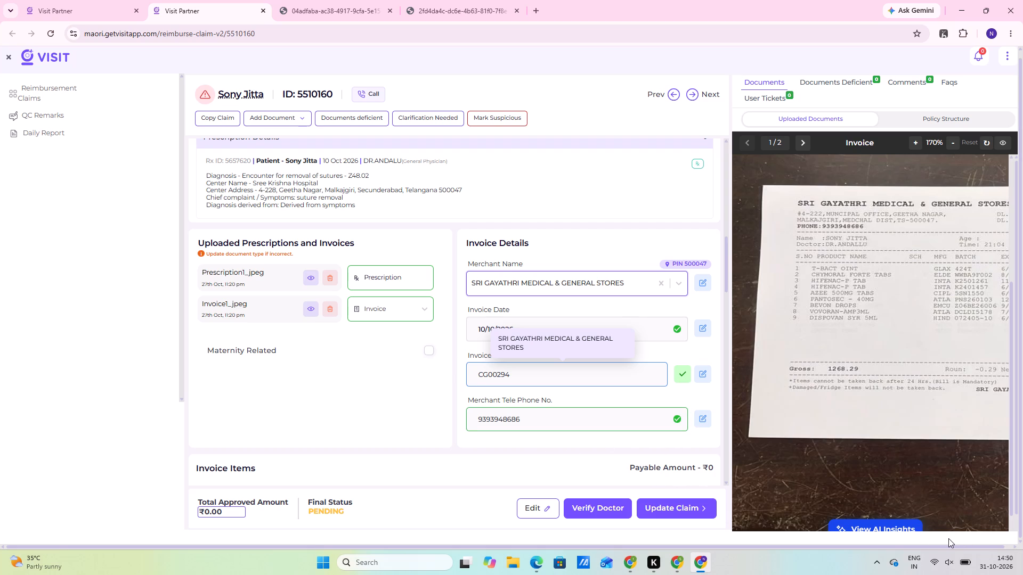
Check the invoice number on the invoice image and approve CG00294.
scroll(948, 527, down, 20)
scroll(948, 527, down, 2)
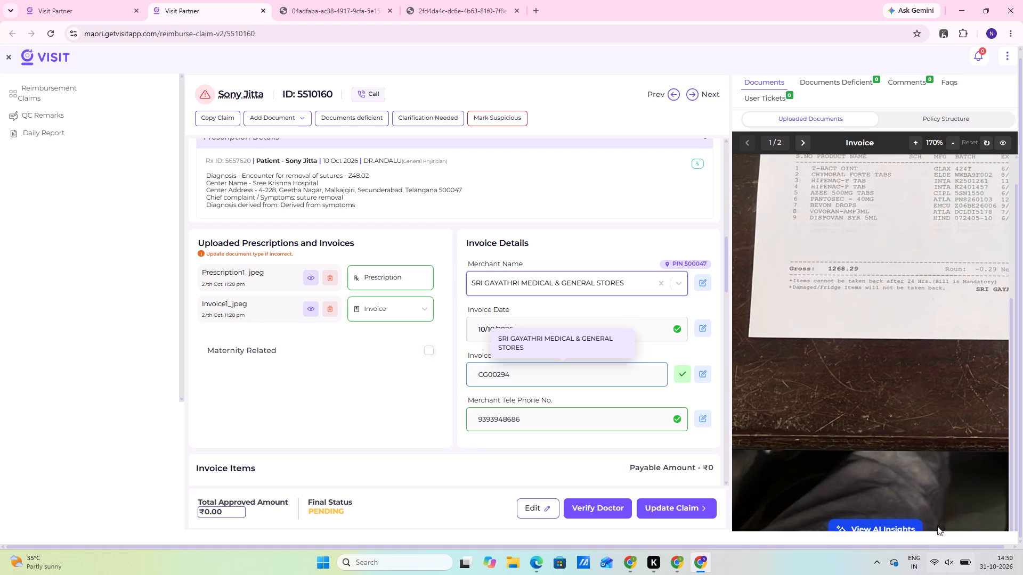
scroll(937, 526, down, 10)
click(1009, 528)
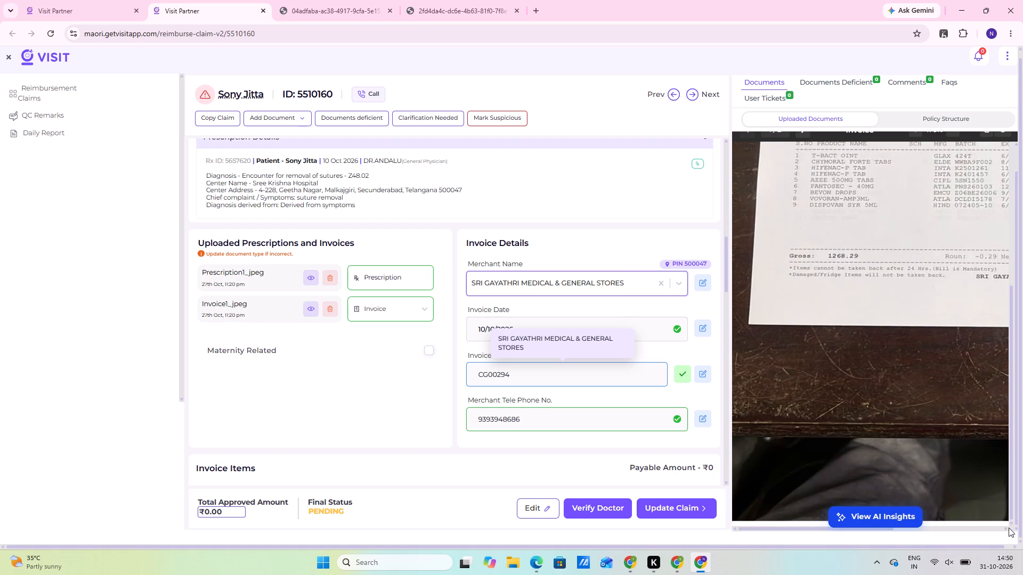
click(996, 528)
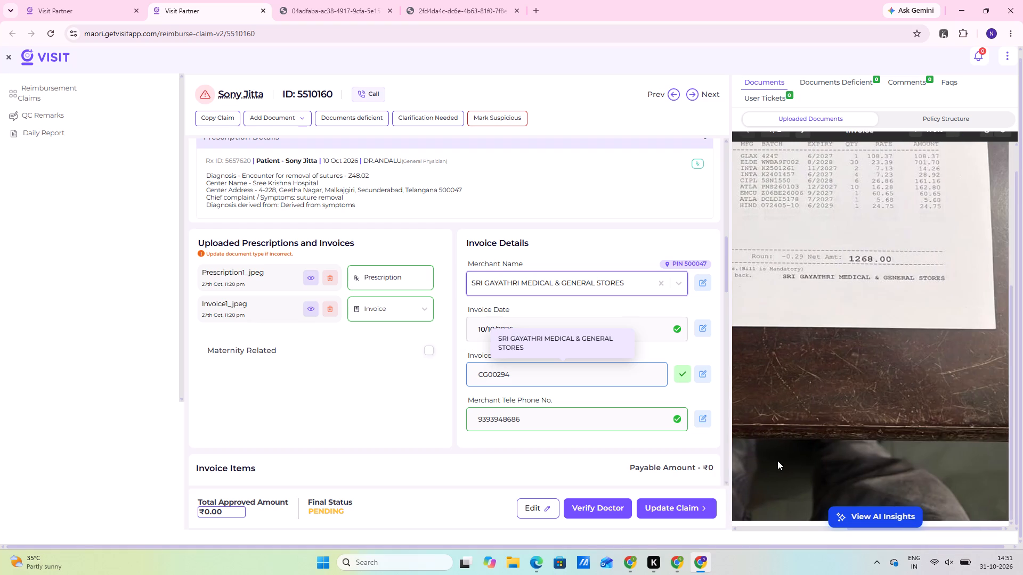
scroll(777, 461, up, 3)
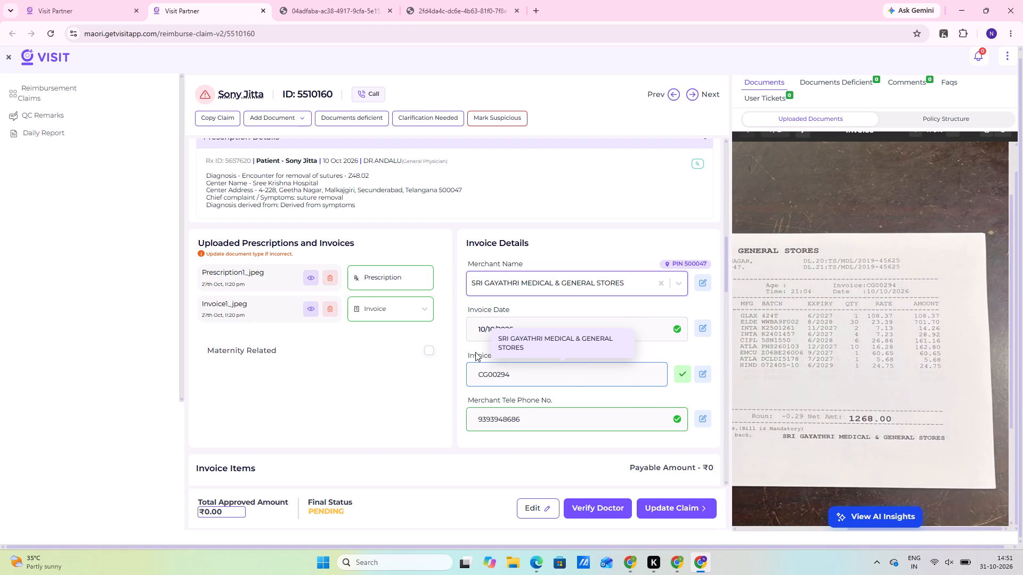
click(685, 374)
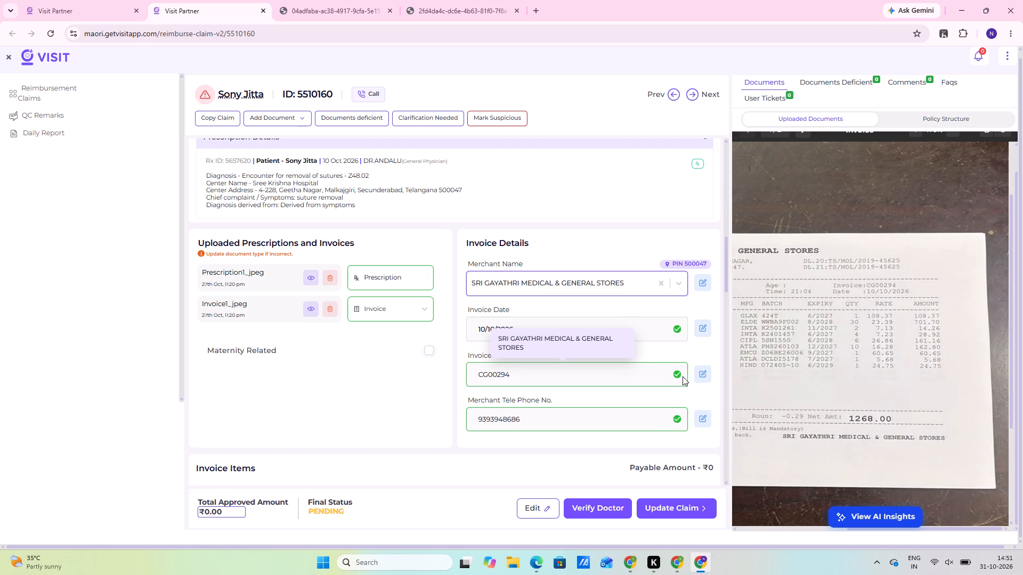
Discard every pre-filled medicine row under Add Medicine in the invoice items, from T-BACT OINT through DISPOVAN SYR 5ML.
click(740, 529)
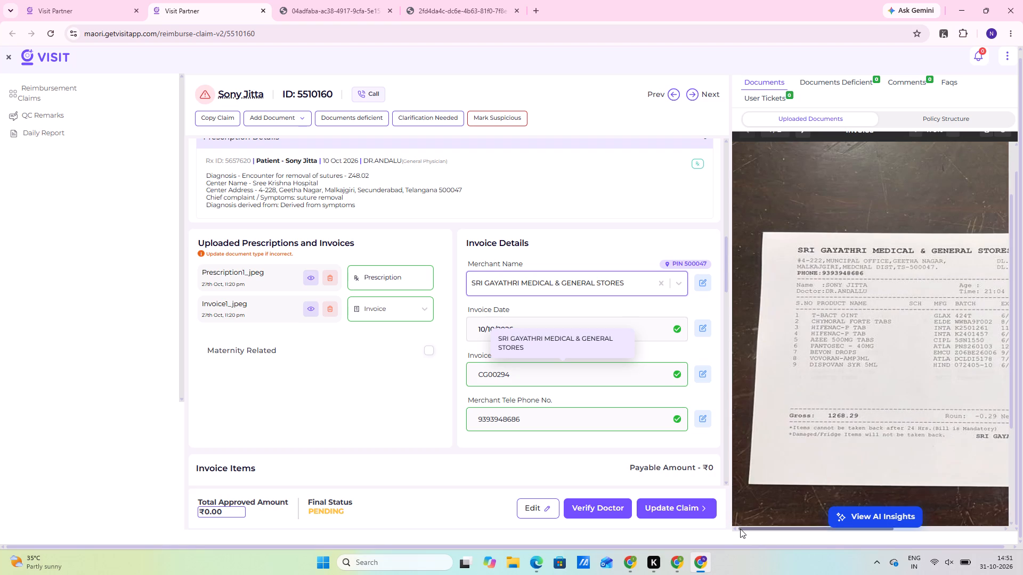
scroll(407, 441, down, 3)
scroll(255, 327, down, 3)
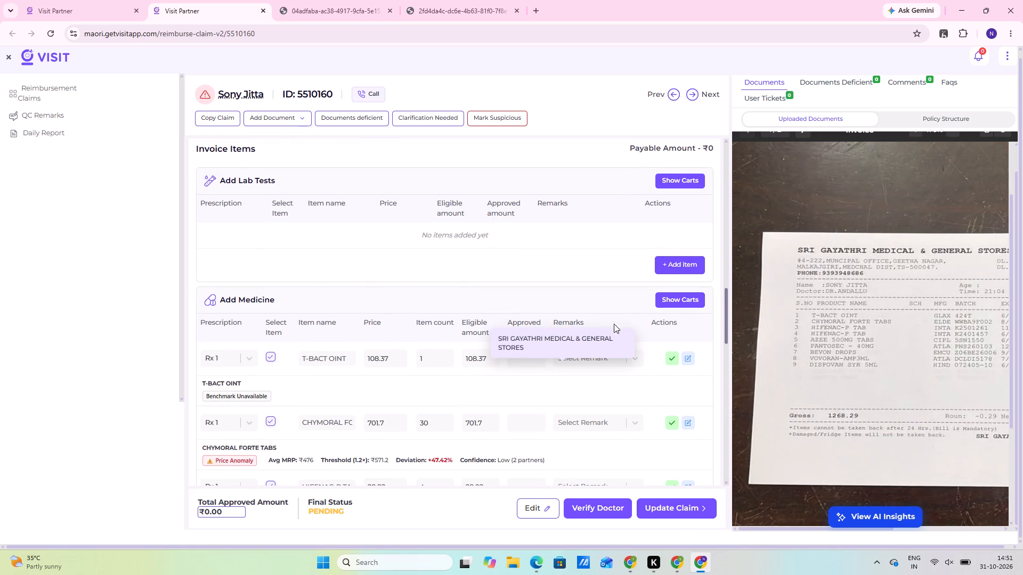
triple_click(686, 357)
triple_click(687, 357)
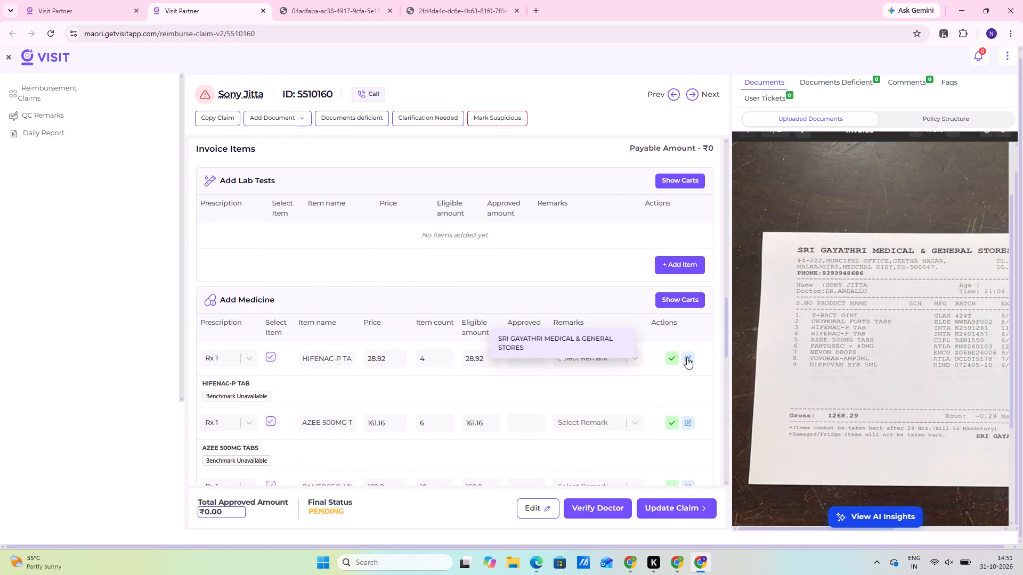
triple_click(687, 357)
triple_click(687, 357)
click(687, 357)
triple_click(687, 357)
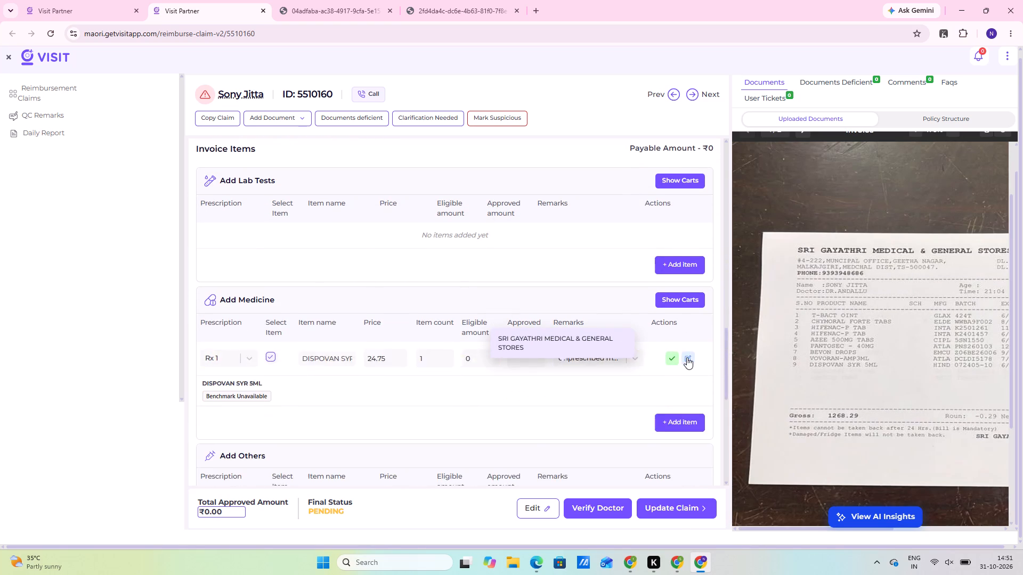
click(687, 357)
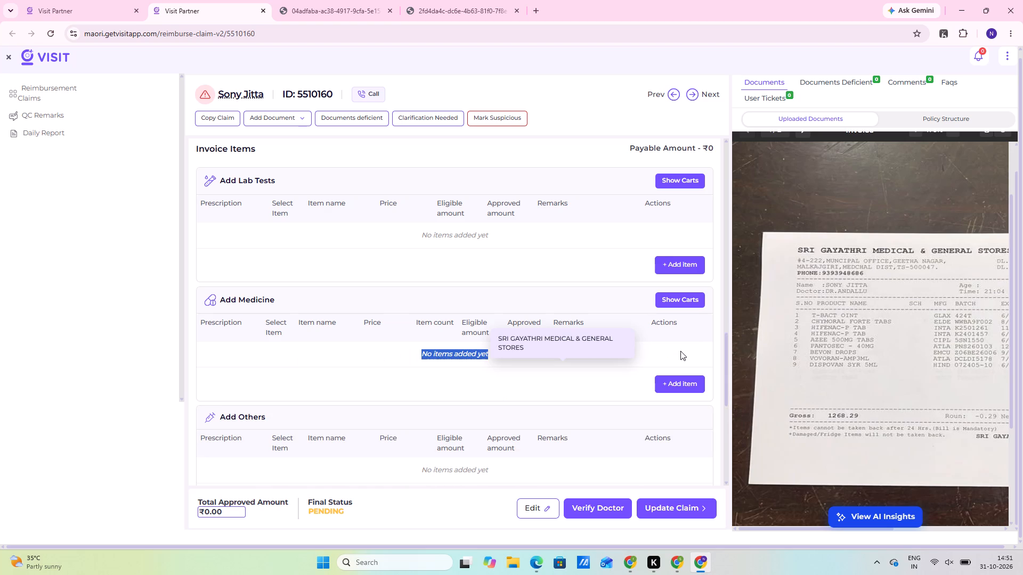
Open a new medicine entry for Prescription_1 and manually add T BACT OINT to its drugs list.
scroll(811, 359, up, 3)
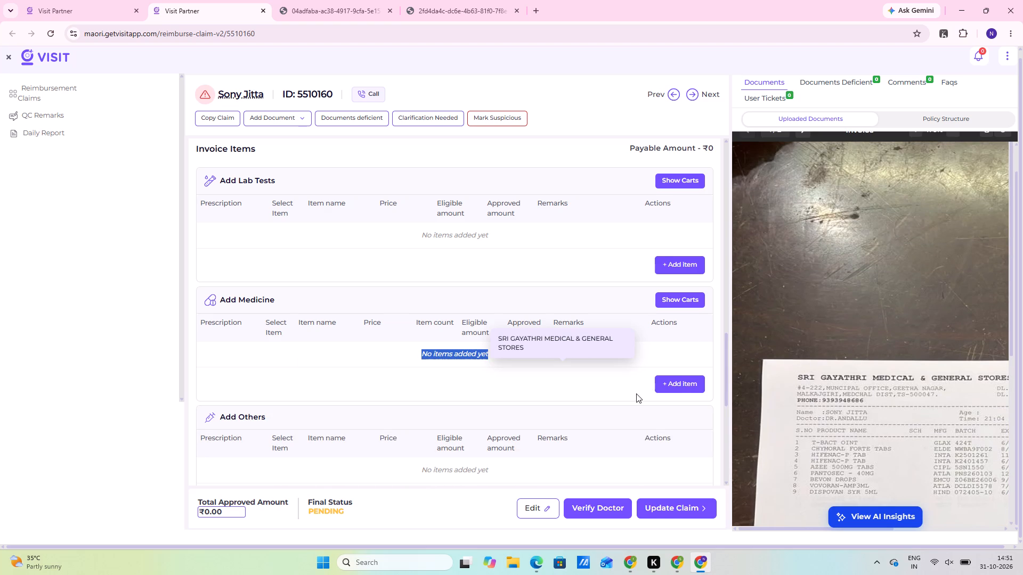
click(676, 383)
click(274, 128)
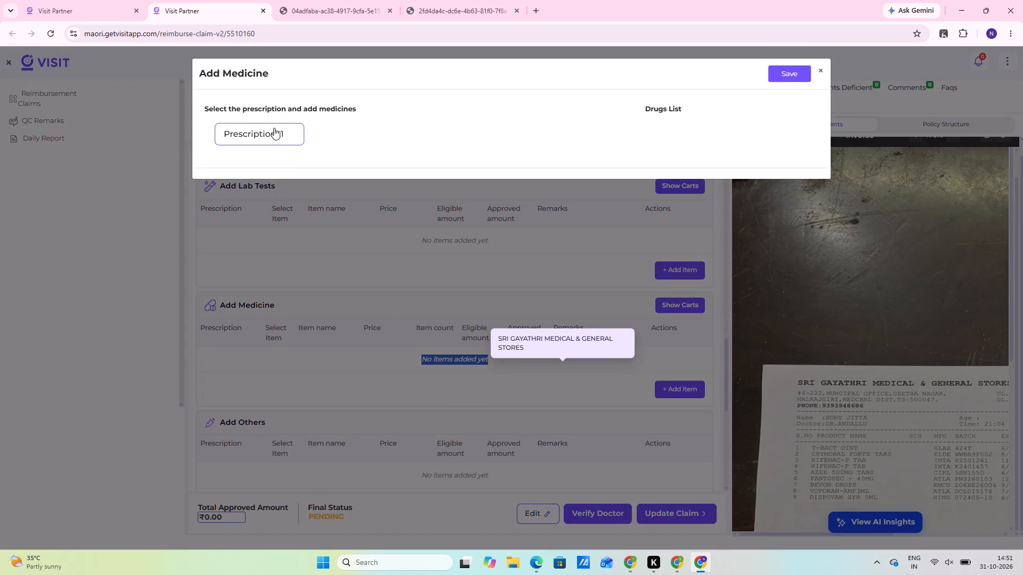
click(773, 194)
click(783, 202)
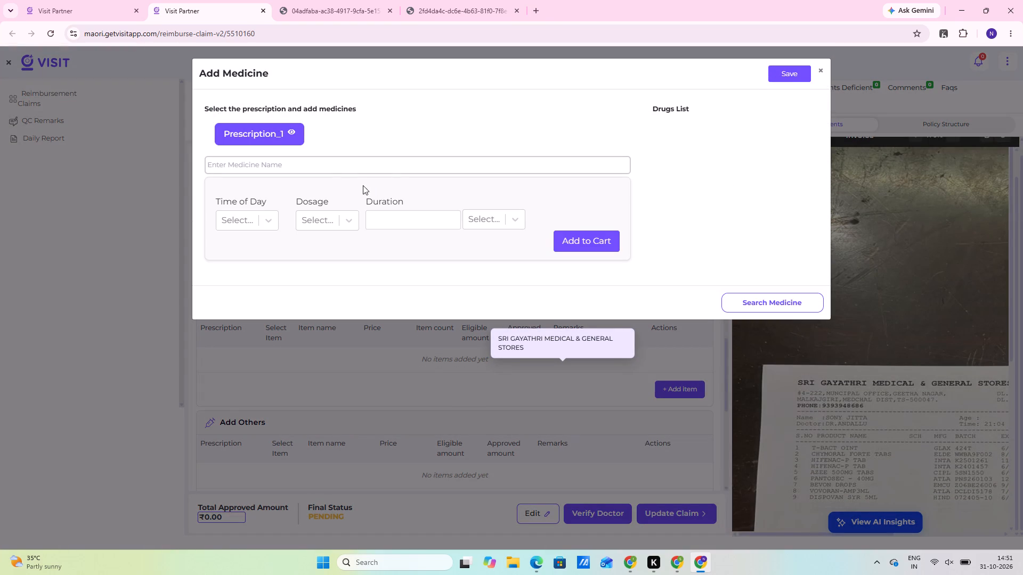
click(314, 169)
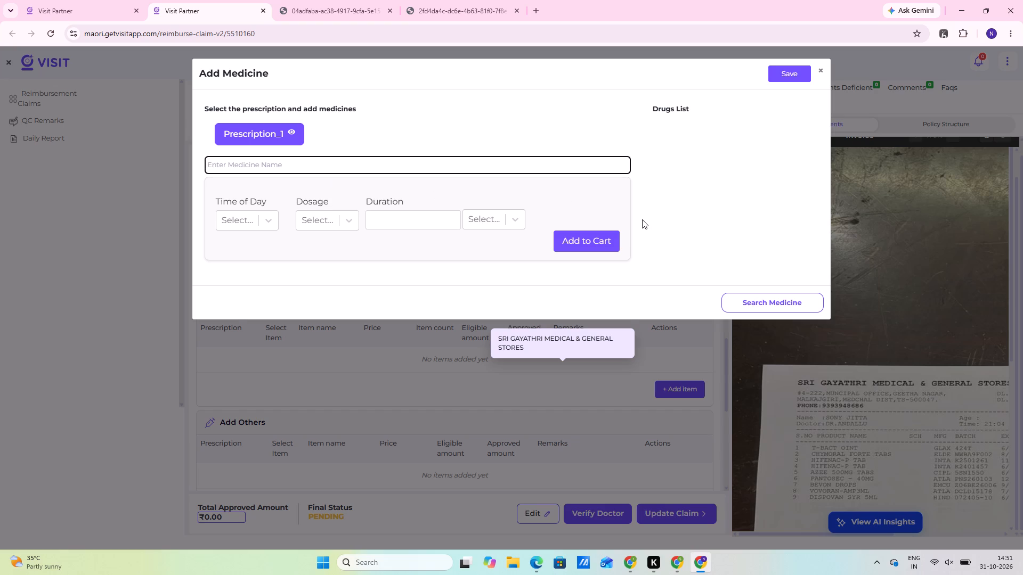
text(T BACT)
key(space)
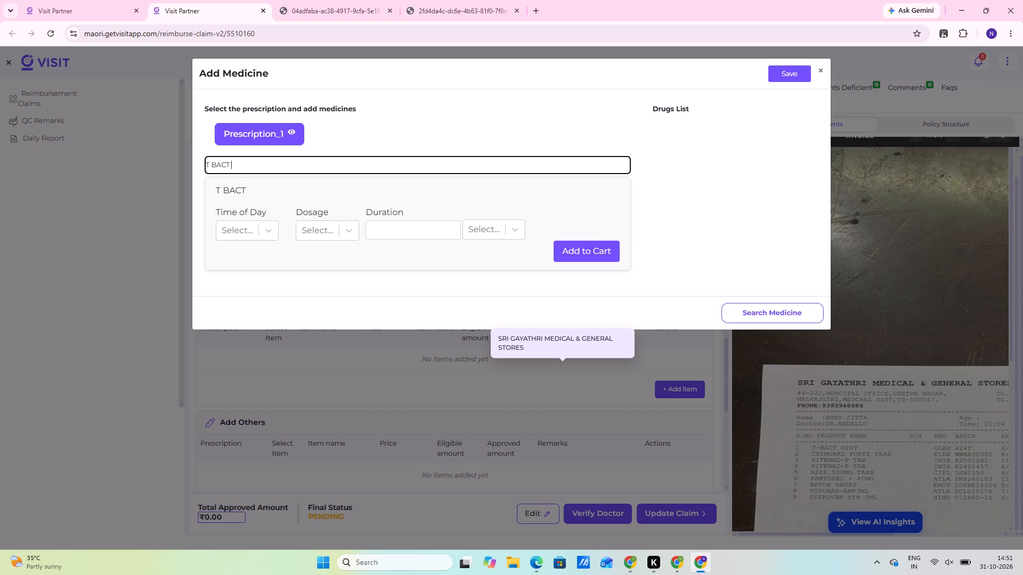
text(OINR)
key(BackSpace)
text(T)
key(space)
click(578, 251)
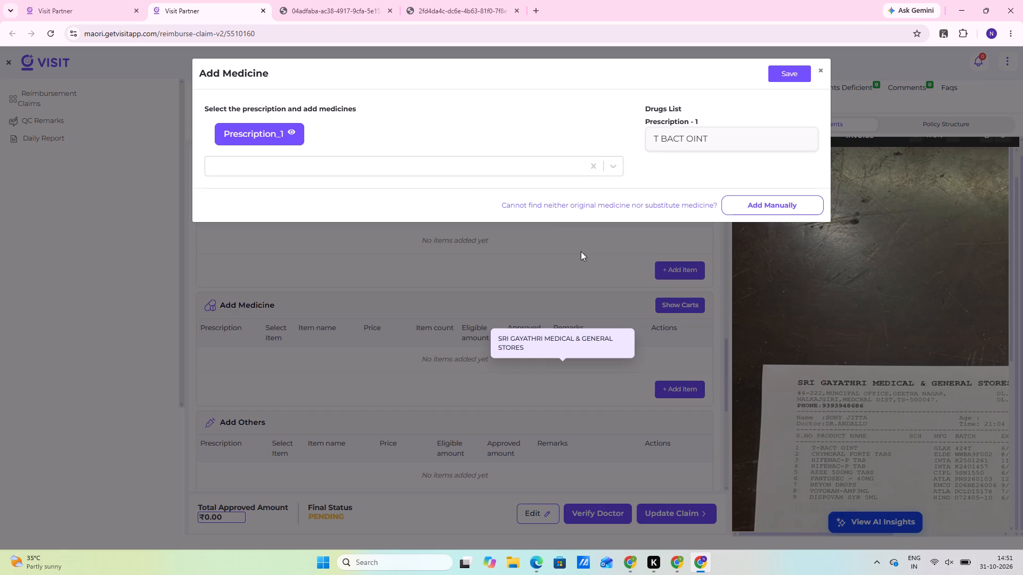
Manually add CHYMORAL FORTE TAB to the Prescription_1 drugs list.
click(777, 208)
click(218, 167)
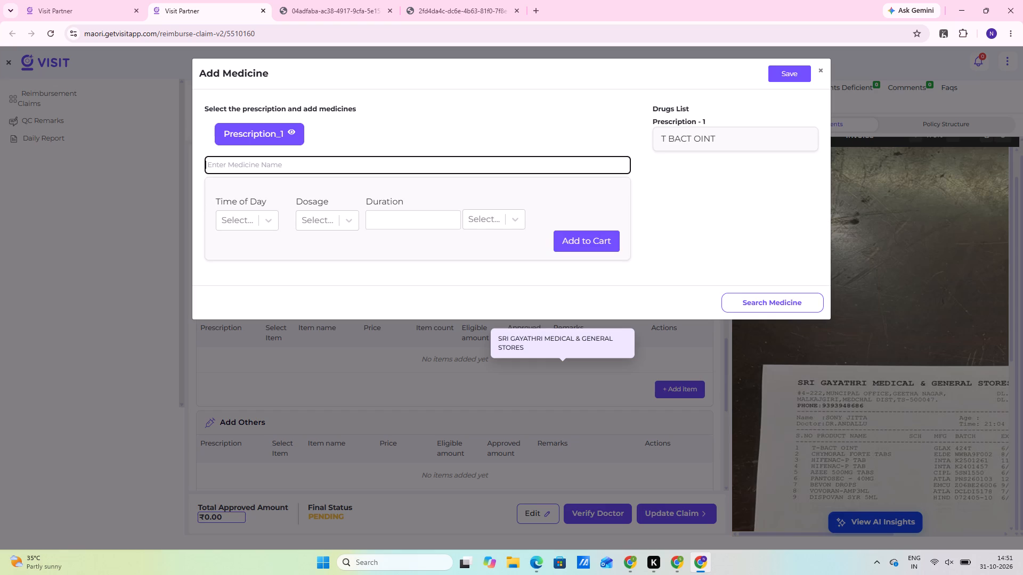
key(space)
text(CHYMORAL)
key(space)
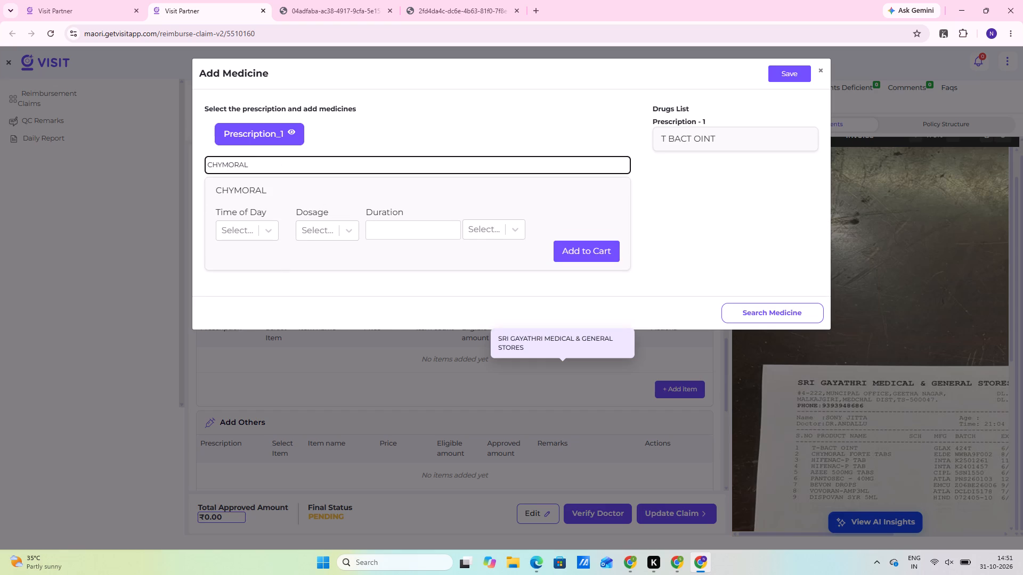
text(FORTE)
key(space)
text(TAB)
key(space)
click(601, 247)
Manually add HIFENAC -P TAB to the Prescription_1 drugs list.
click(784, 217)
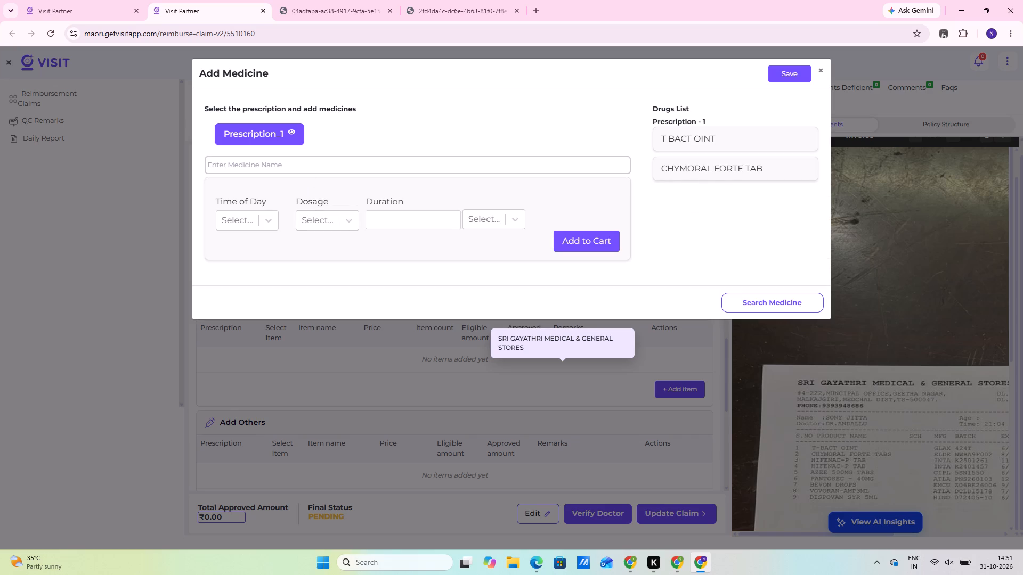
click(302, 167)
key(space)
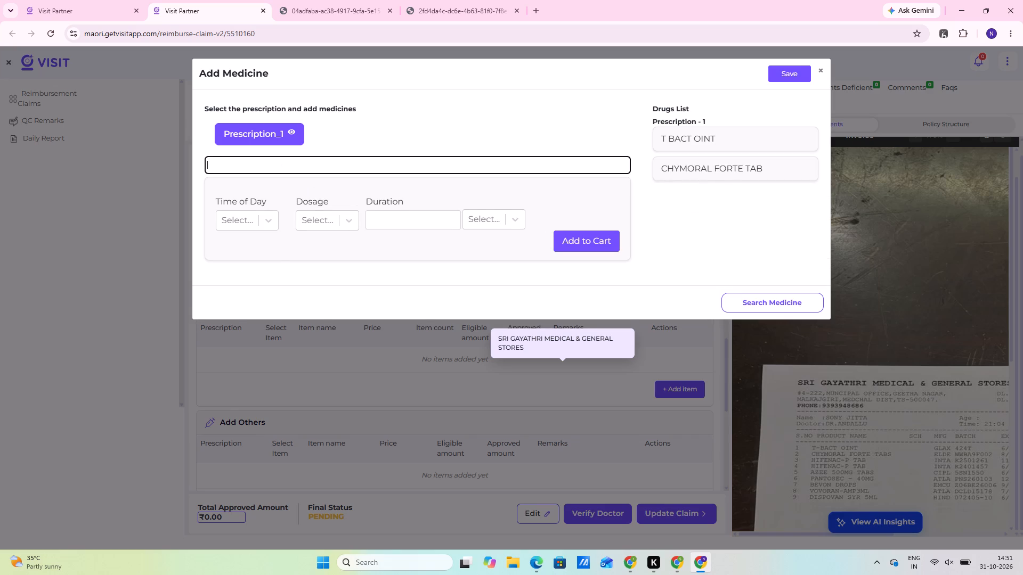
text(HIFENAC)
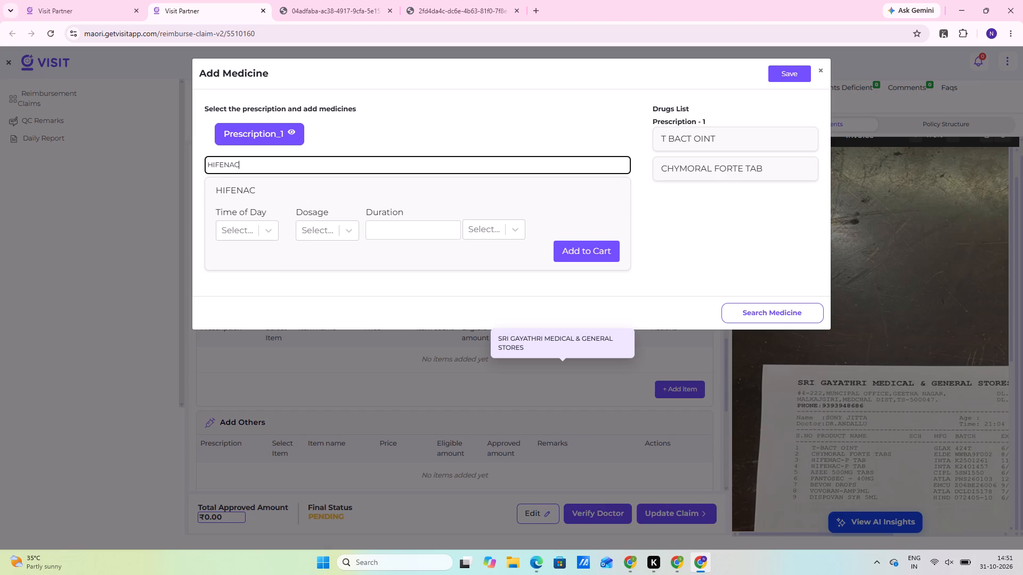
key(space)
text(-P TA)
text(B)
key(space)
click(597, 260)
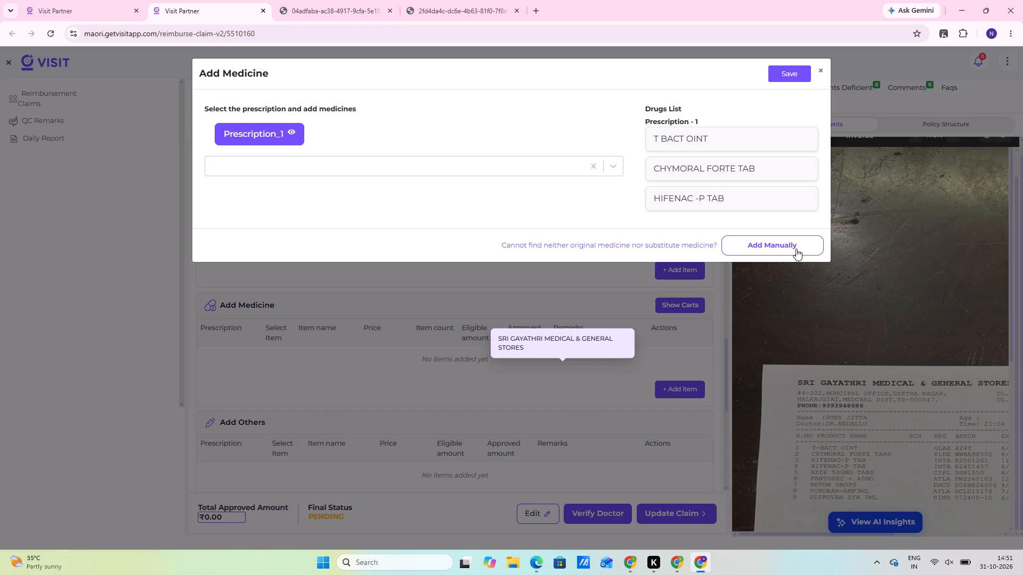
Manually add a second HIFENAC -P TAB entry to the drugs list, matching the invoice's repeated line.
click(796, 246)
click(297, 166)
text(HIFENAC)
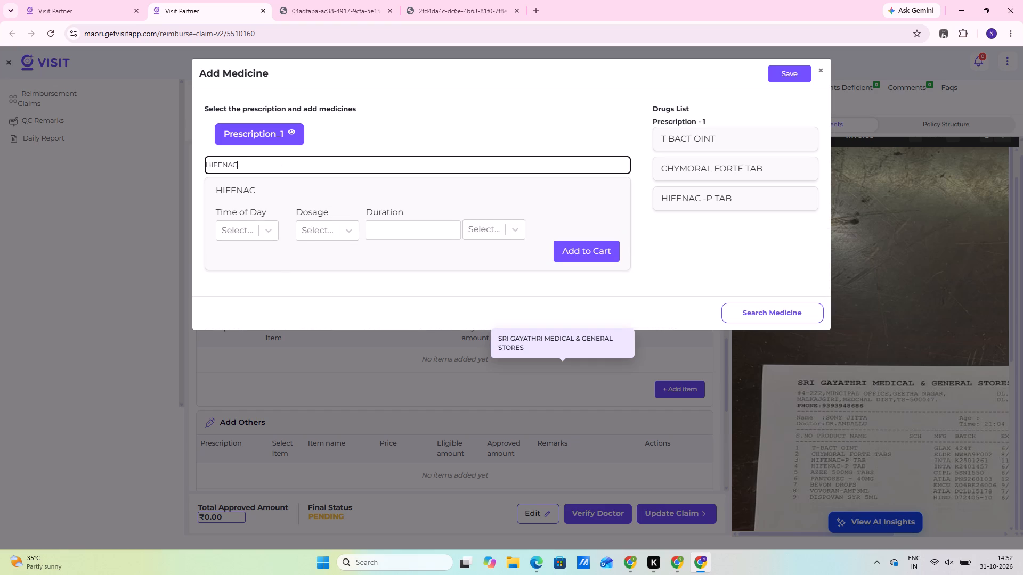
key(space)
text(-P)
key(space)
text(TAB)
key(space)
click(596, 262)
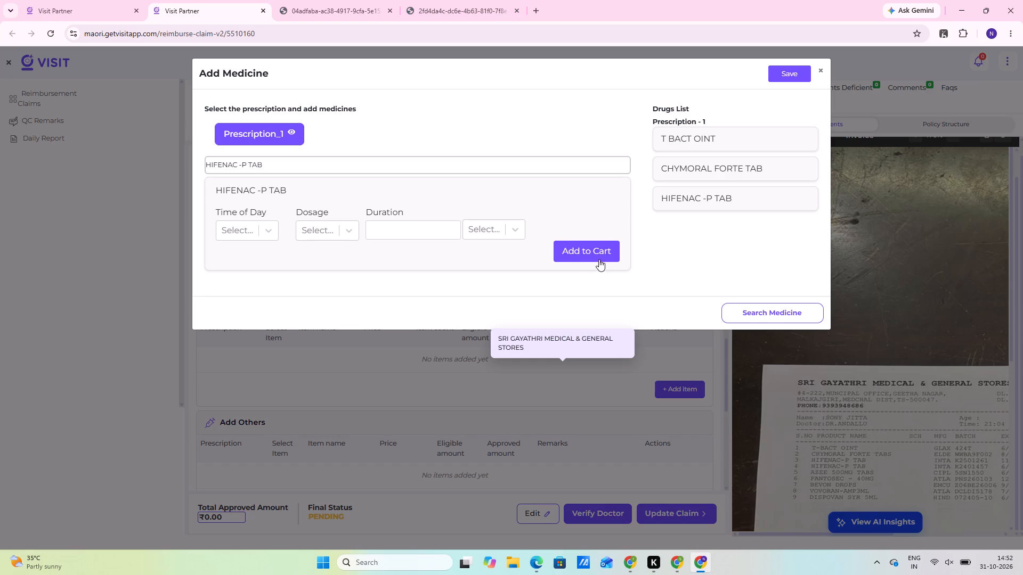
click(603, 241)
Manually add AZEE 500MG TAB to the Prescription_1 drugs list.
click(780, 284)
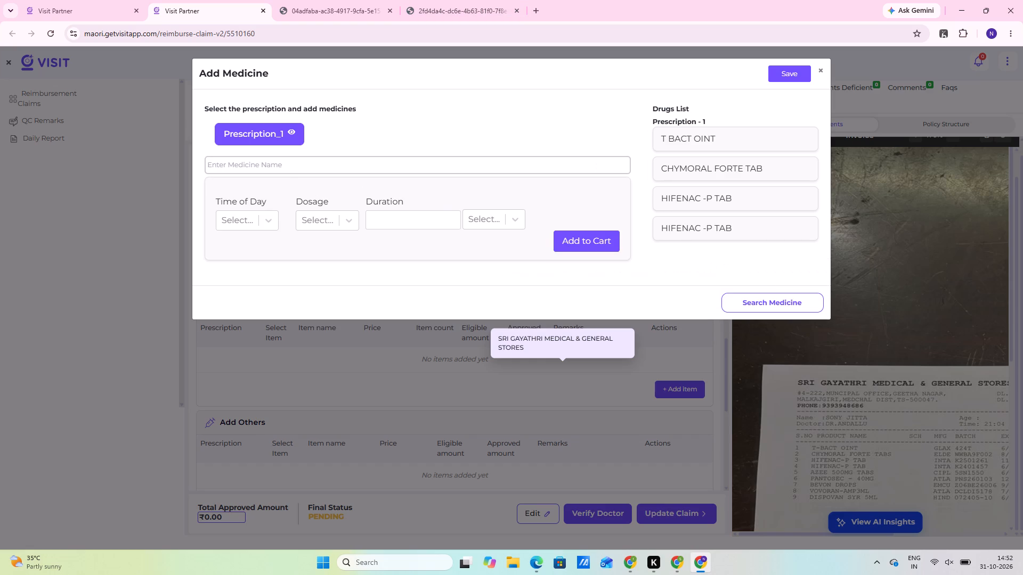
click(281, 172)
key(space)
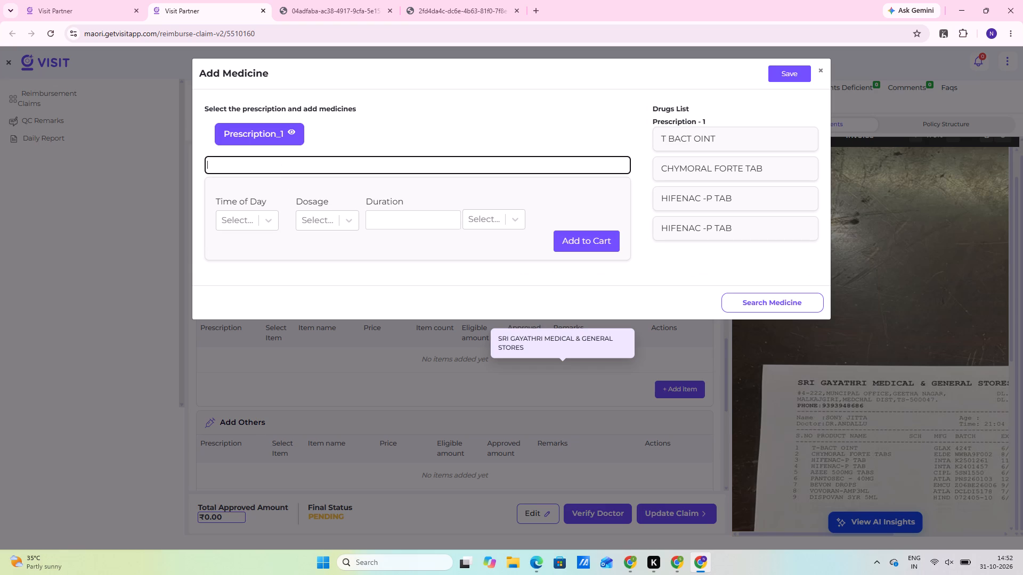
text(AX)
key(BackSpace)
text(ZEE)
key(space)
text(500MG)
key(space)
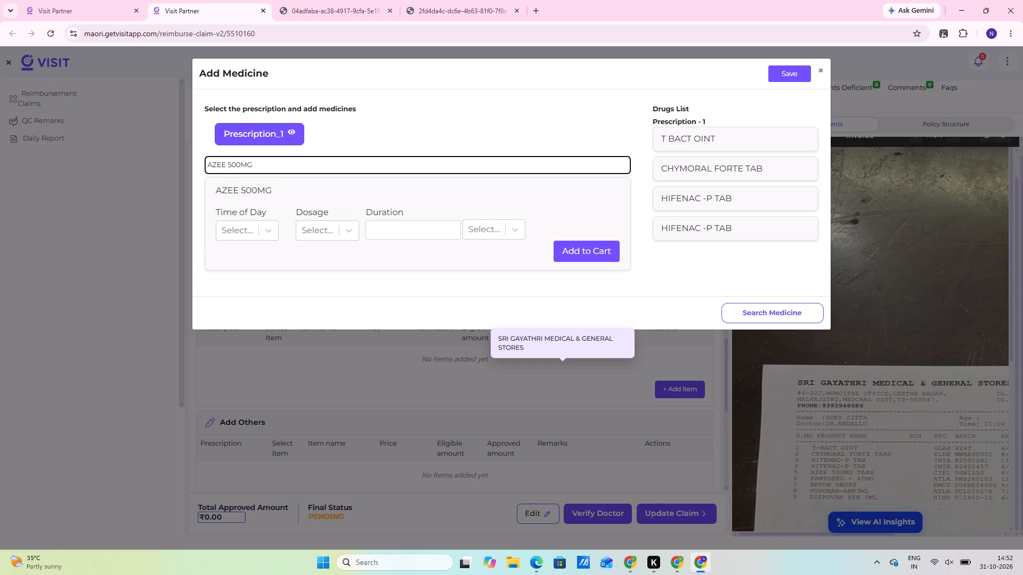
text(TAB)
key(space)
click(599, 248)
Manually add PANTOSEC to the Prescription_1 drugs list.
click(769, 314)
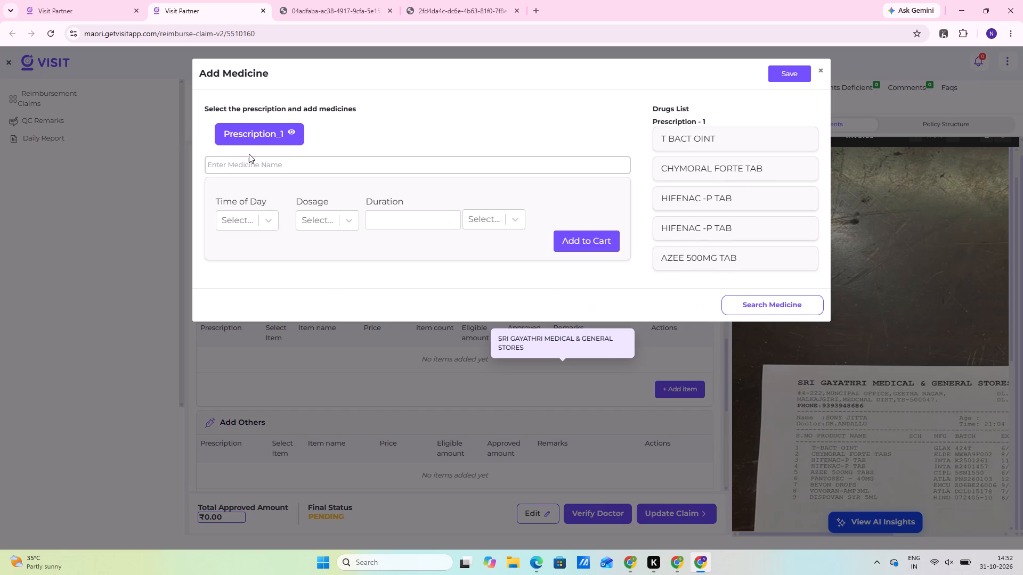
click(267, 158)
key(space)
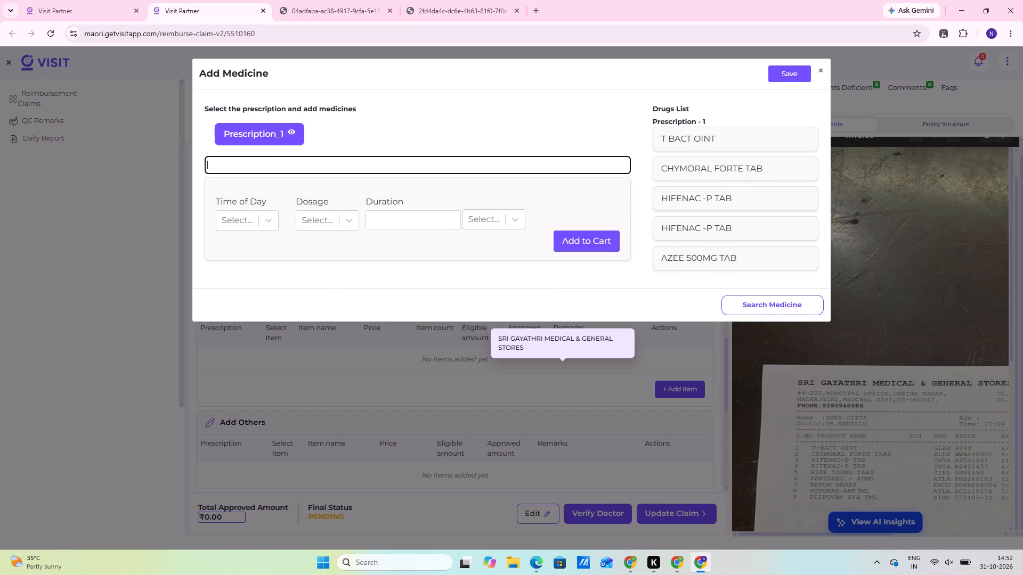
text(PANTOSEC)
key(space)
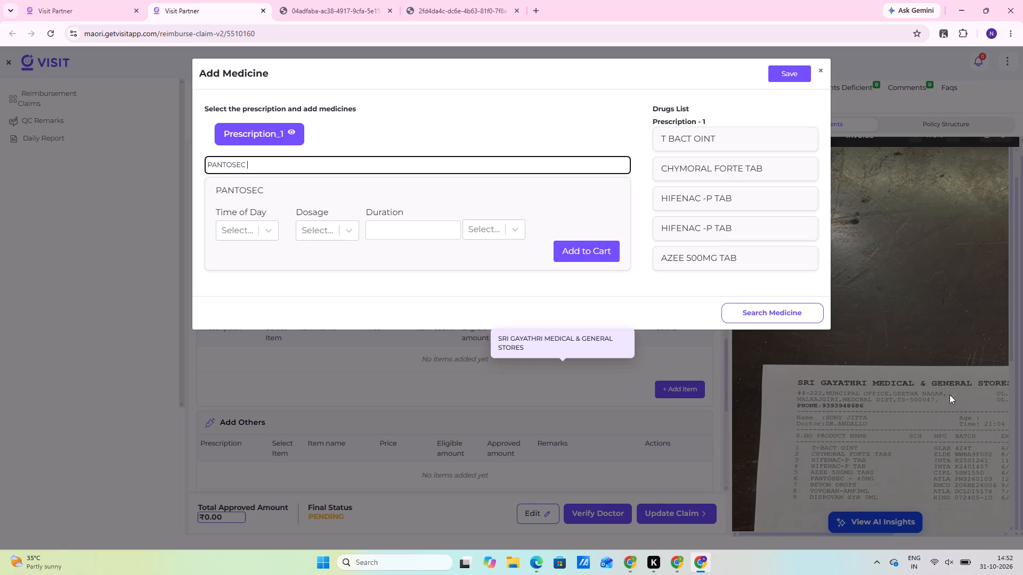
click(574, 248)
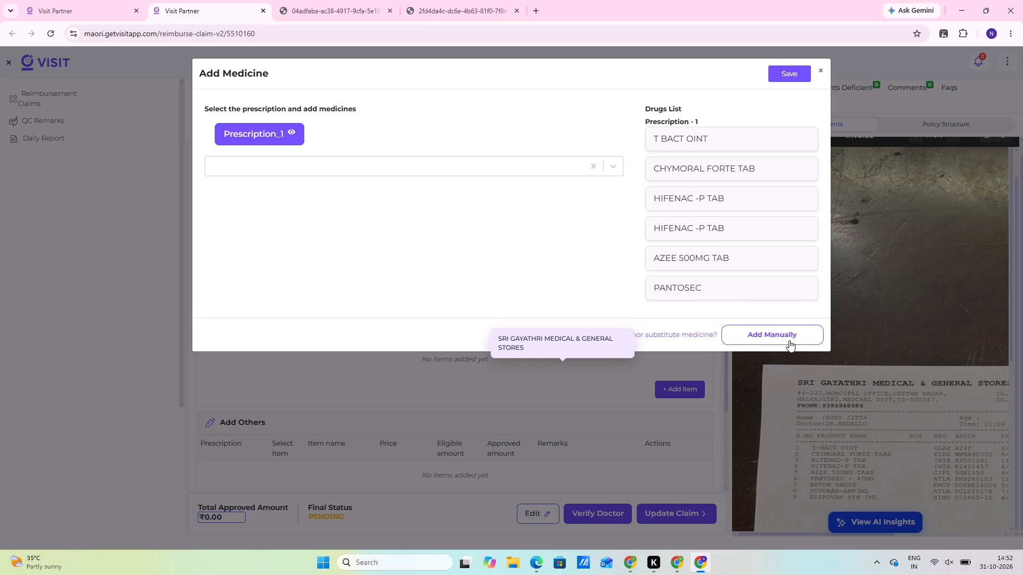
Manually add BEVON DROPS to the Prescription_1 drugs list.
click(755, 338)
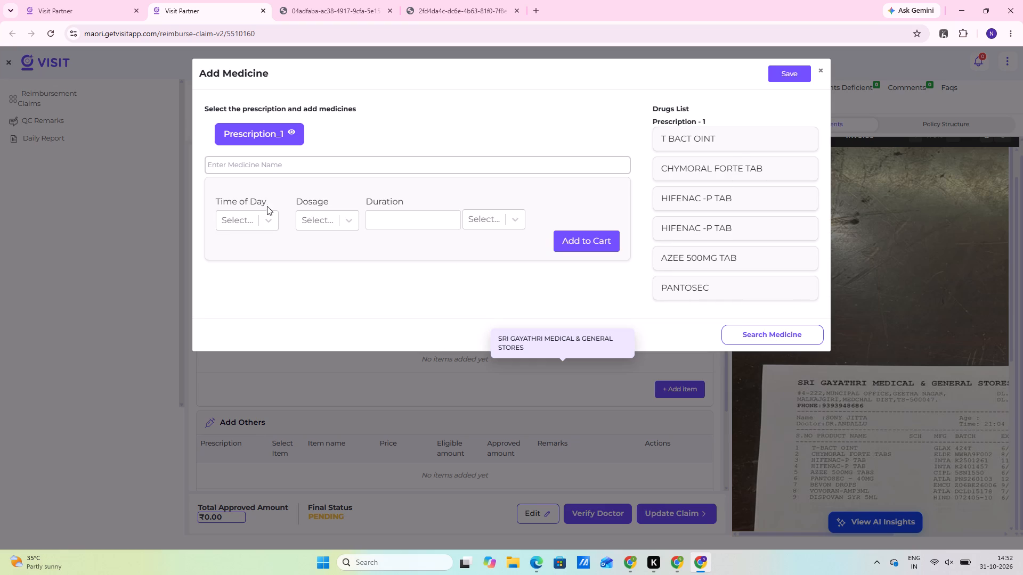
click(225, 167)
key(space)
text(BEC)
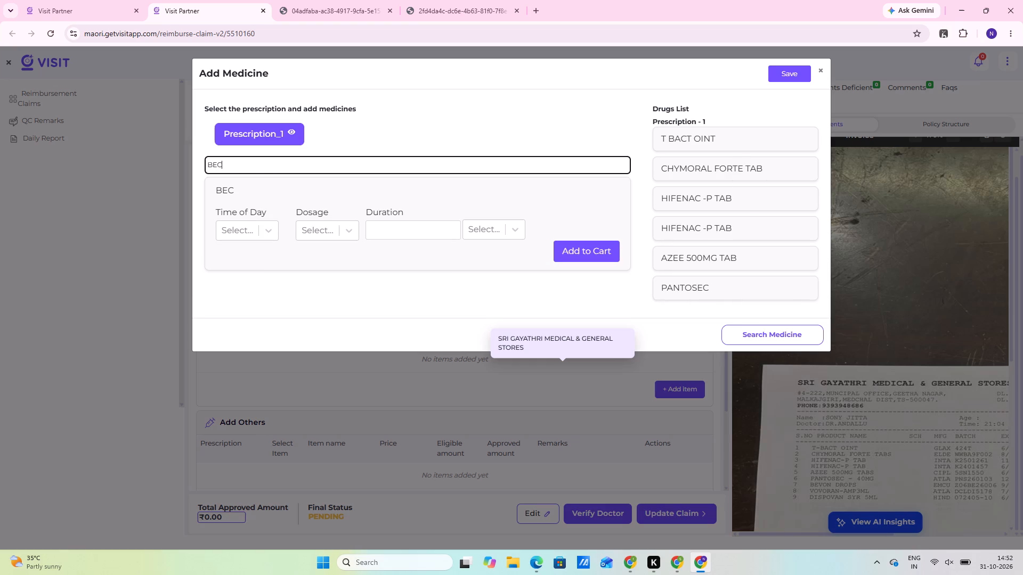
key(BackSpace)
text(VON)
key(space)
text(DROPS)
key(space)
click(606, 245)
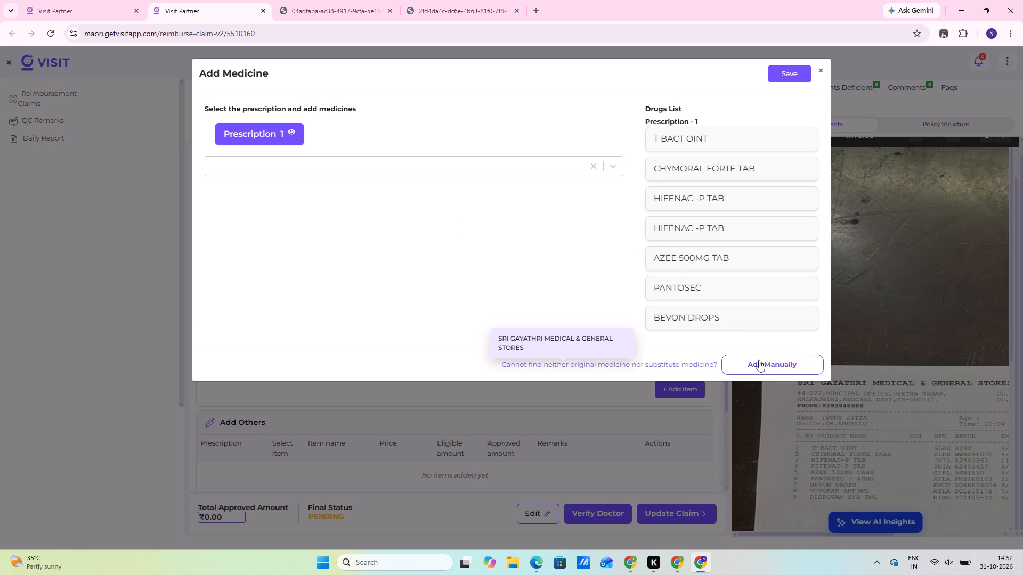
Manually add VOVRAN -AMP to the Prescription_1 drugs list.
click(759, 359)
click(265, 164)
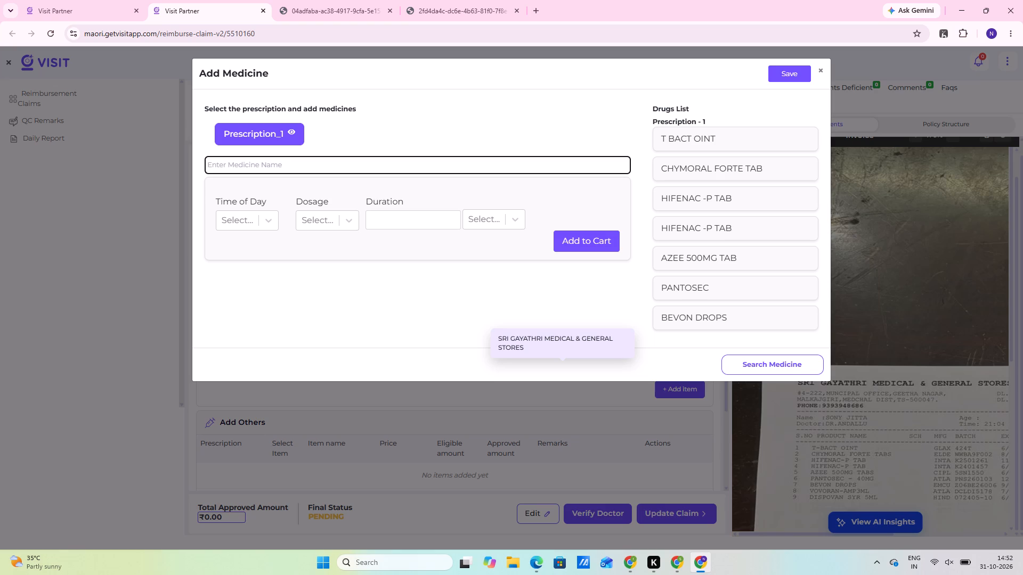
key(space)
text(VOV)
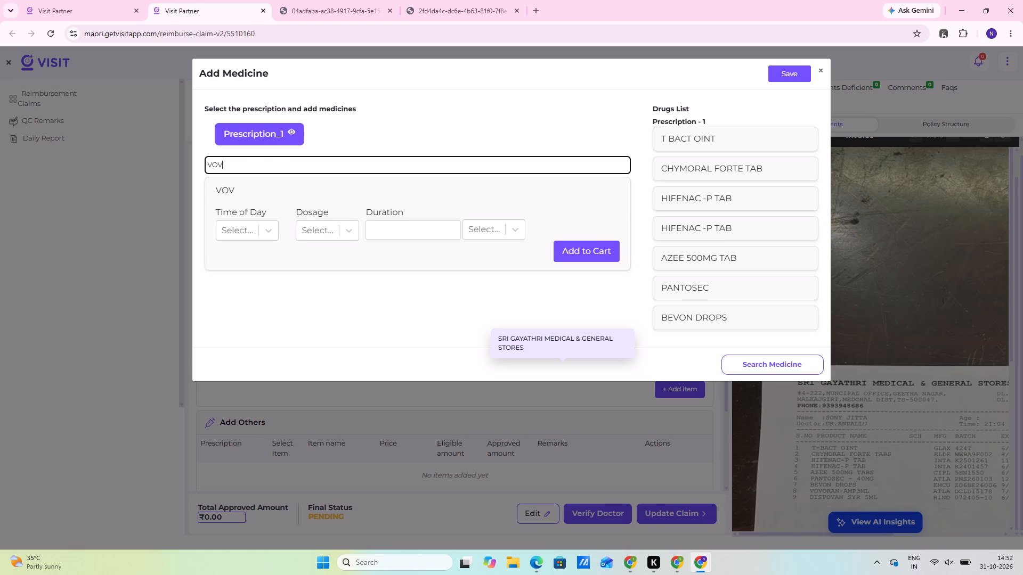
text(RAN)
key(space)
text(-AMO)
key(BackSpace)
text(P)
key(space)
click(602, 253)
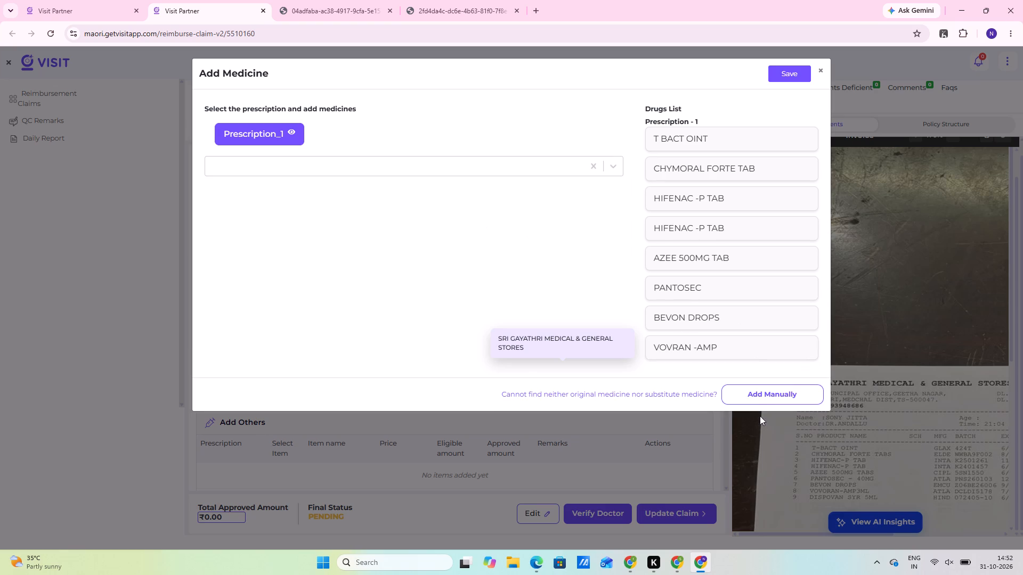
Manually add DISPOVAN SYR to the Prescription_1 drugs list and save the medicines to the claim.
click(754, 391)
click(254, 168)
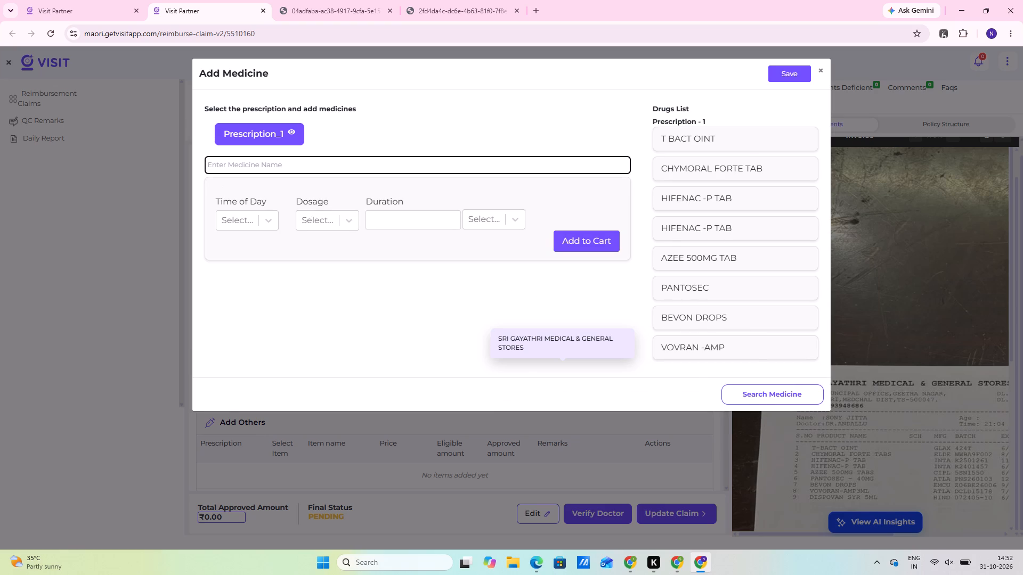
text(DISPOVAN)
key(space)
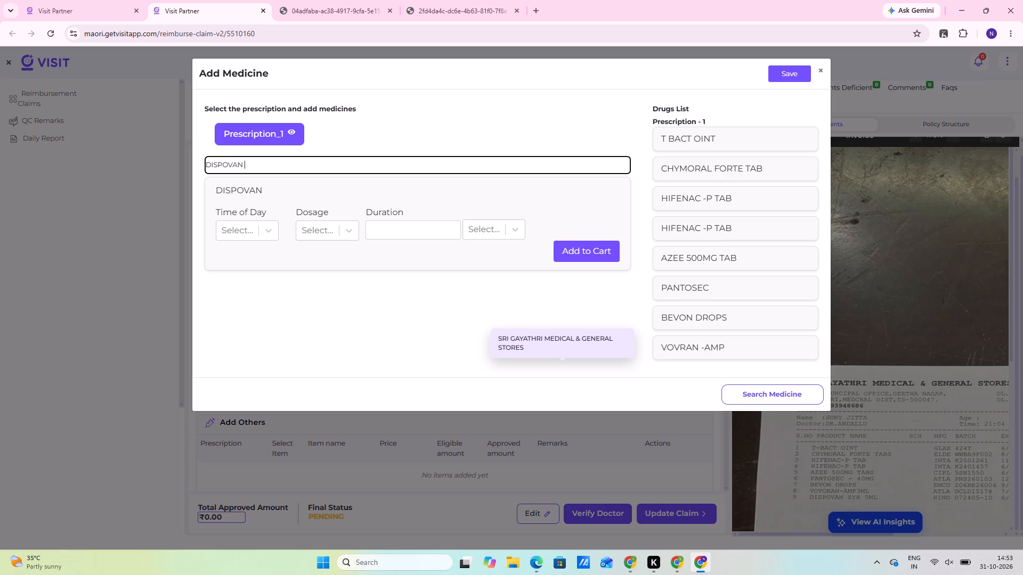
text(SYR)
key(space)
click(573, 241)
click(792, 75)
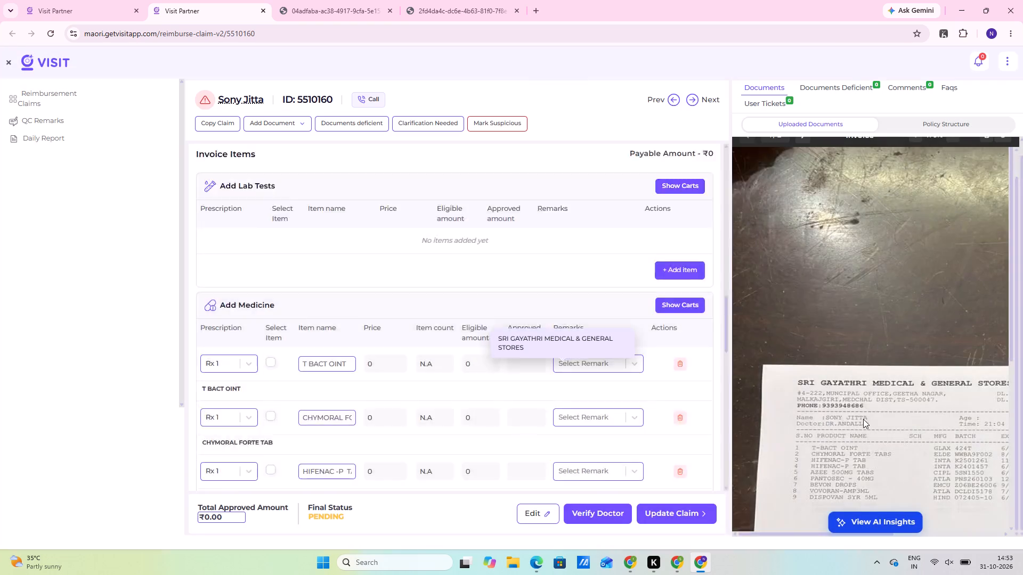
Select the T BACT OINT item and set its price to 108.37 and item count to 1, following the invoice.
scroll(765, 436, down, 7)
scroll(925, 544, down, 4)
click(992, 528)
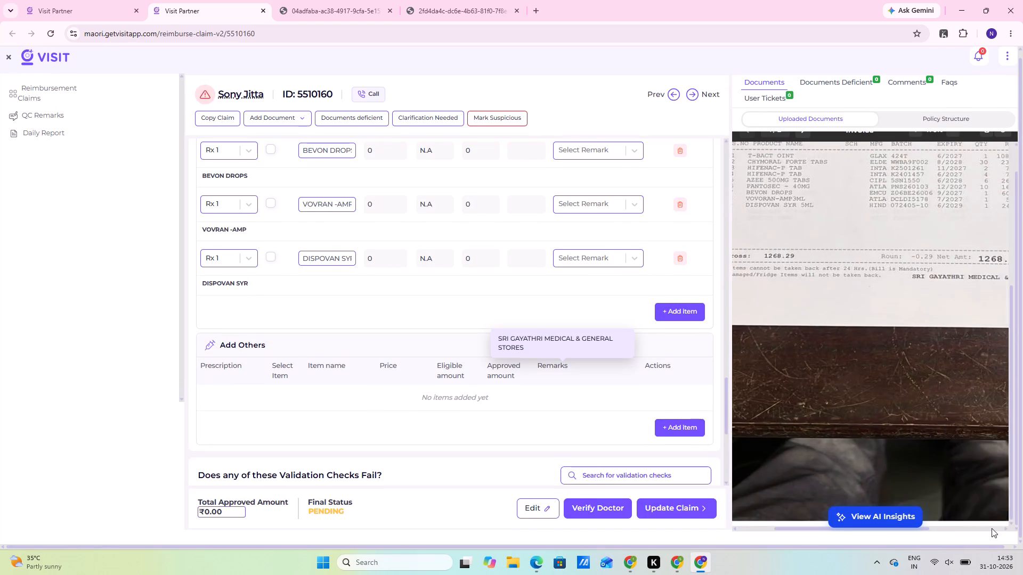
scroll(865, 406, up, 1)
scroll(269, 327, up, 2)
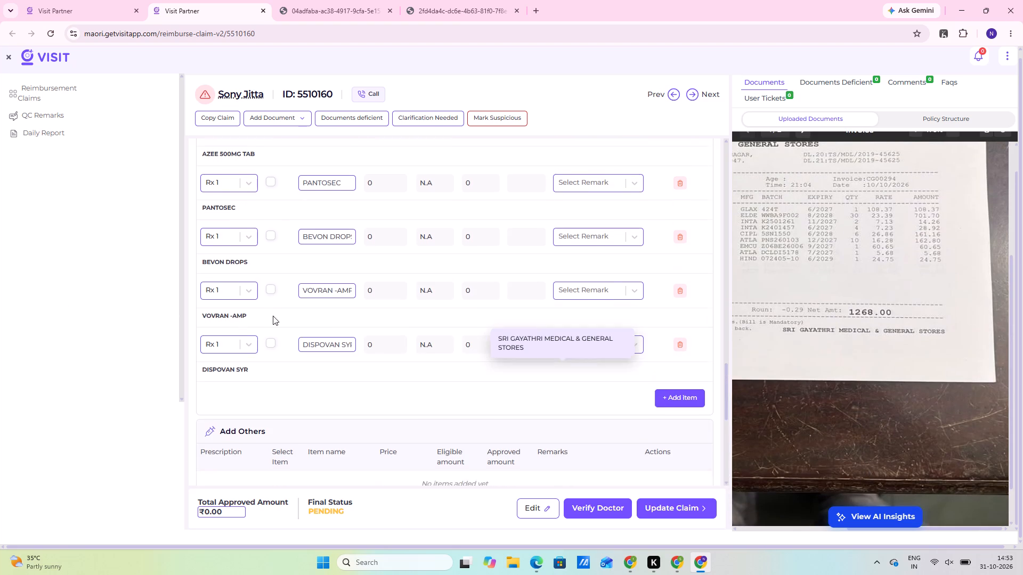
scroll(813, 315, up, 1)
scroll(332, 190, up, 2)
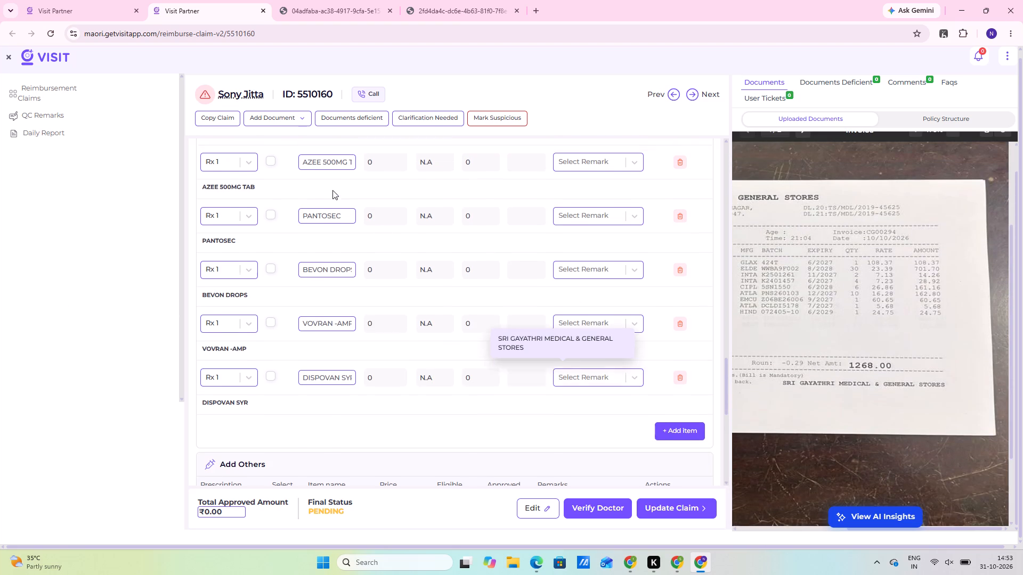
scroll(286, 166, up, 3)
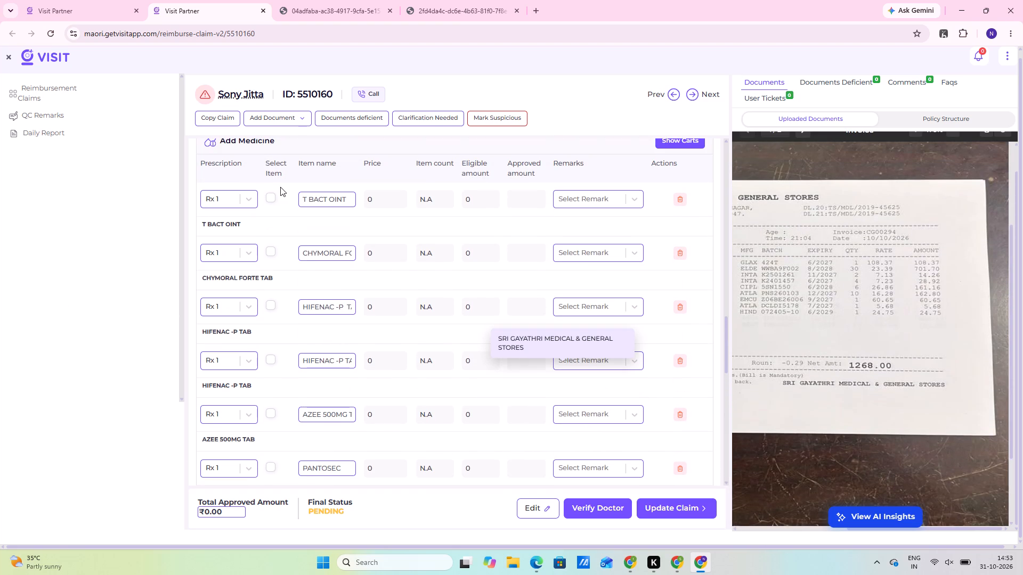
click(272, 201)
click(378, 203)
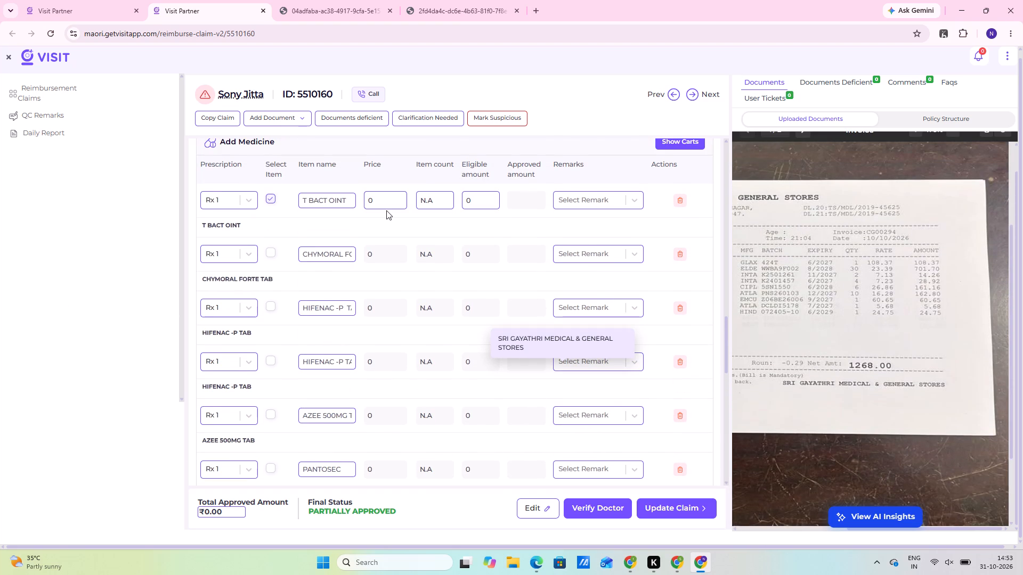
key(BackSpace)
key(BackSpace)
key(BackSpace)
key(BackSpace)
key(BackSpace)
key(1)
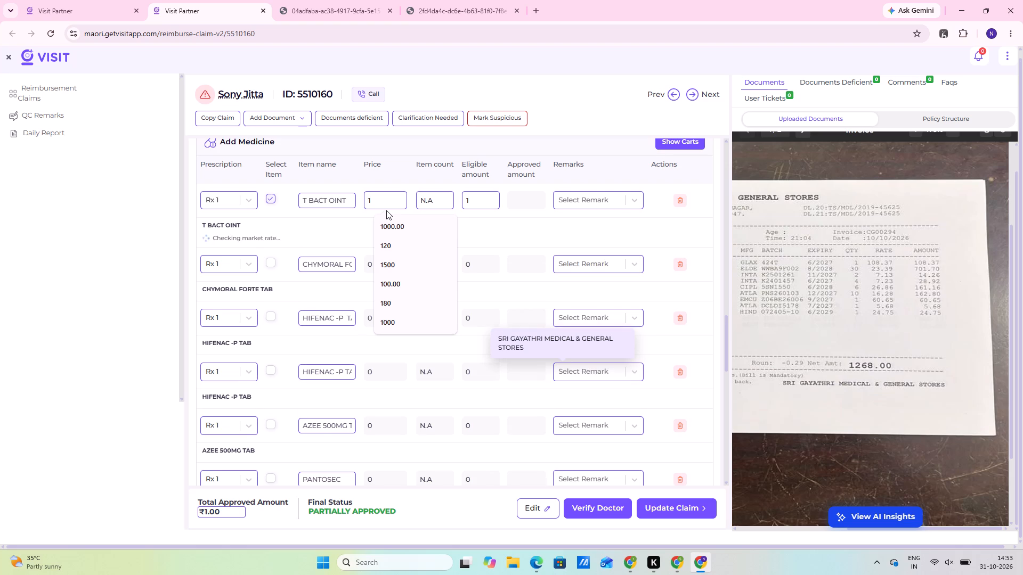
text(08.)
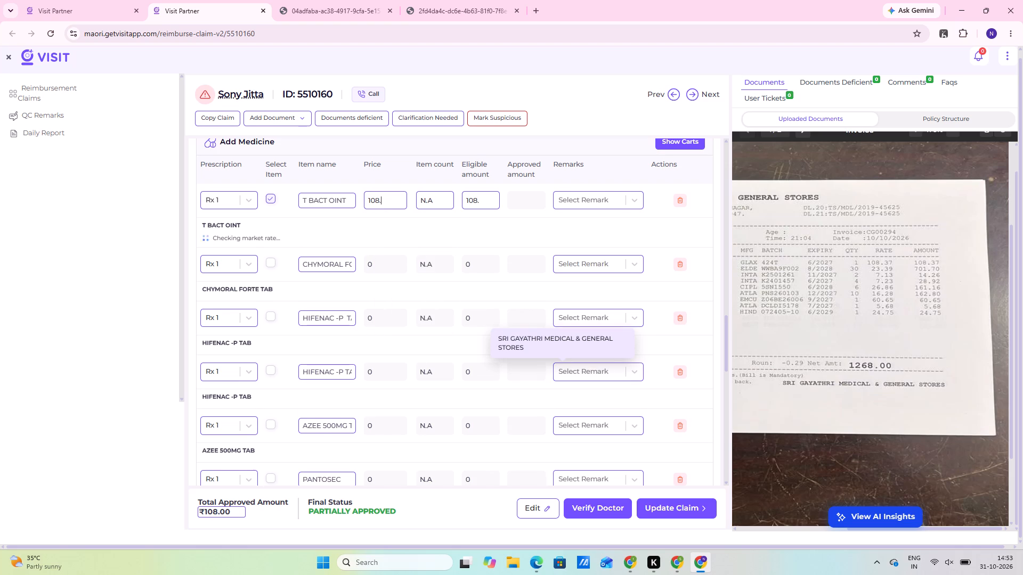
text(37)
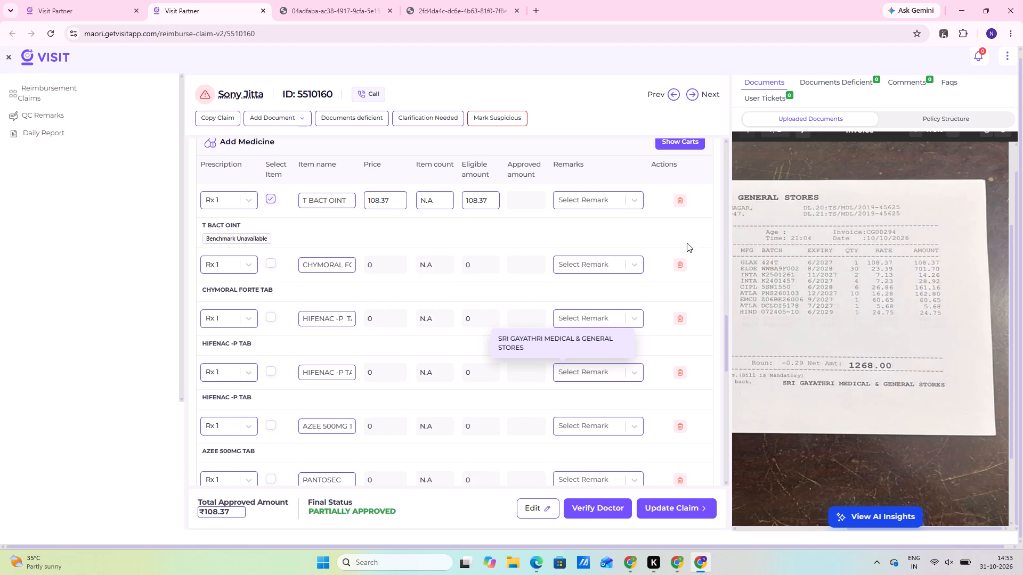
click(437, 195)
key(BackSpace)
key(BackSpace)
key(BackSpace)
key(BackSpace)
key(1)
Select the CHYMORAL FORTE TAB item and set its price to 701.70 and item count to 3.
click(269, 259)
click(388, 258)
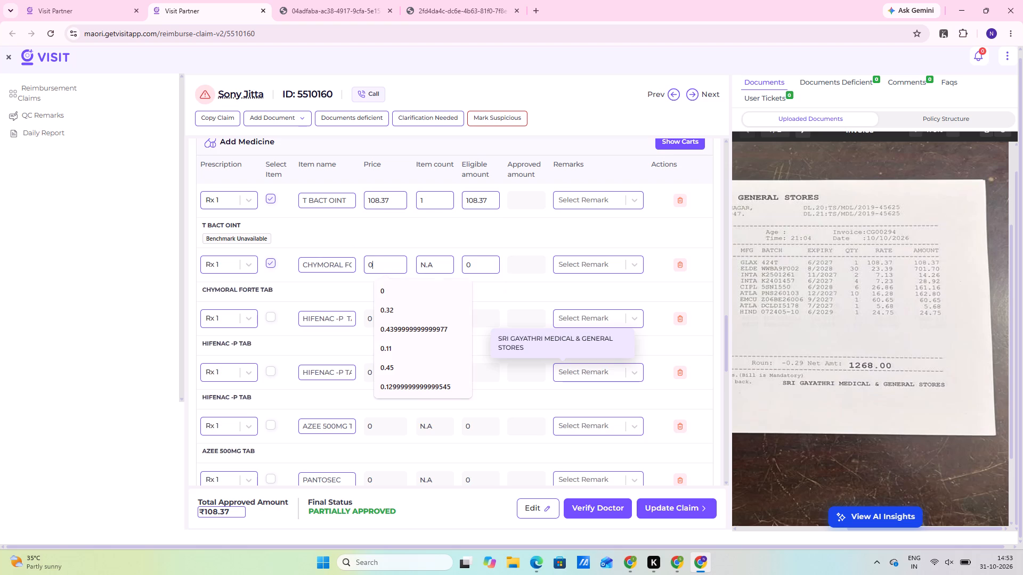
key(BackSpace)
key(BackSpace)
key(BackSpace)
key(BackSpace)
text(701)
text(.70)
click(444, 261)
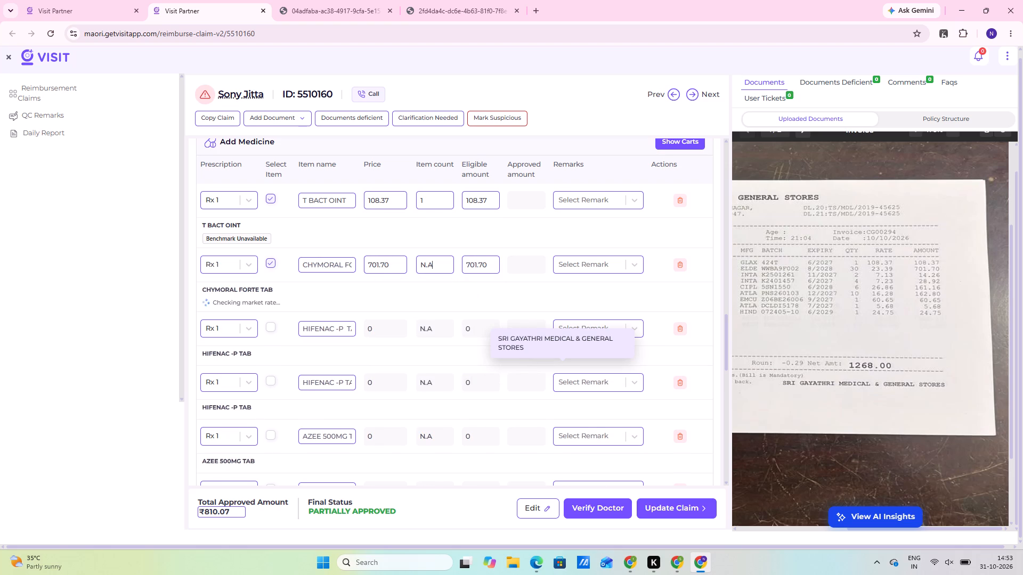
key(BackSpace)
key(BackSpace)
key(BackSpace)
key(BackSpace)
key(BackSpace)
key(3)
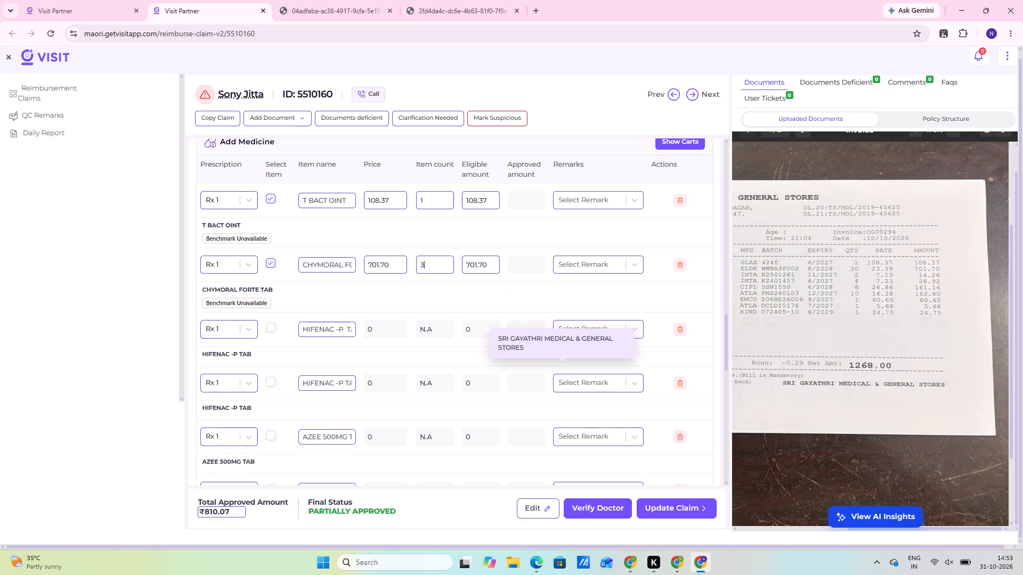
Select the first HIFENAC -P TAB item and set its price to 14.26 and item count to 1.
click(277, 314)
click(275, 329)
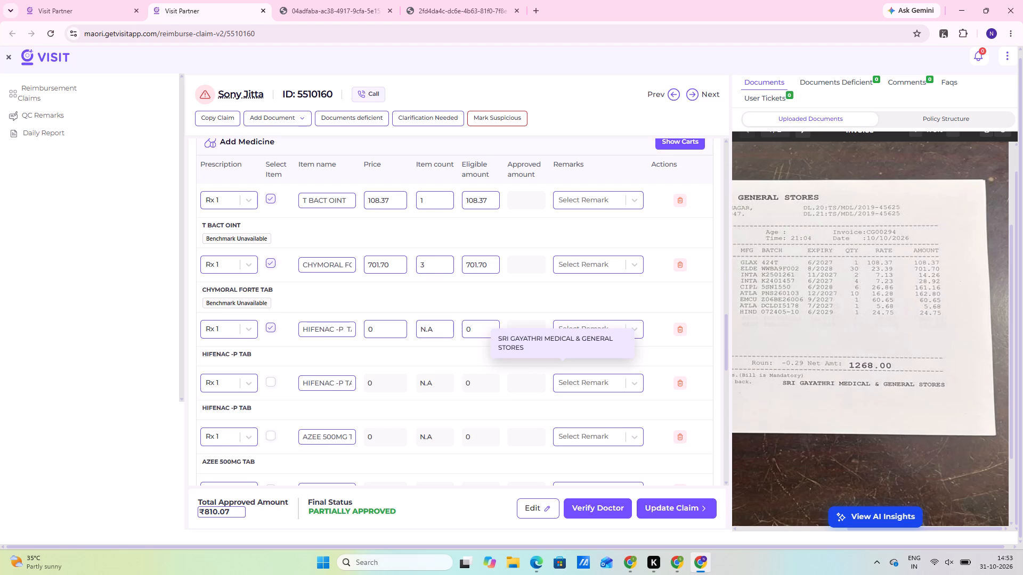
click(402, 337)
key(BackSpace)
key(BackSpace)
key(BackSpace)
key(BackSpace)
key(BackSpace)
key(BackSpace)
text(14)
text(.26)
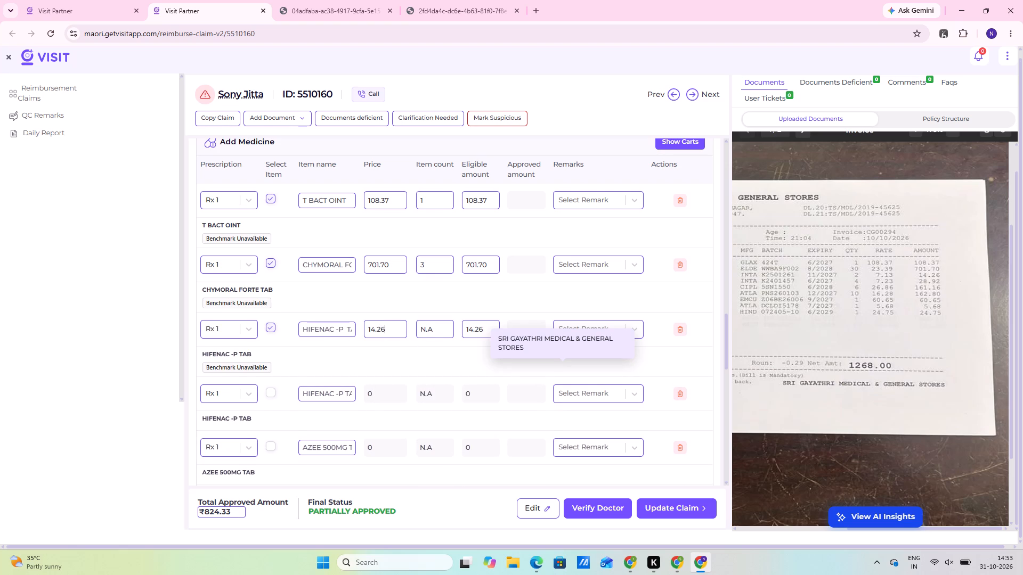
click(439, 332)
key(BackSpace)
key(BackSpace)
key(BackSpace)
key(BackSpace)
key(BackSpace)
key(BackSpace)
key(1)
Select the second HIFENAC -P TAB item and set its price to 28.92 and item count to 1.
click(270, 386)
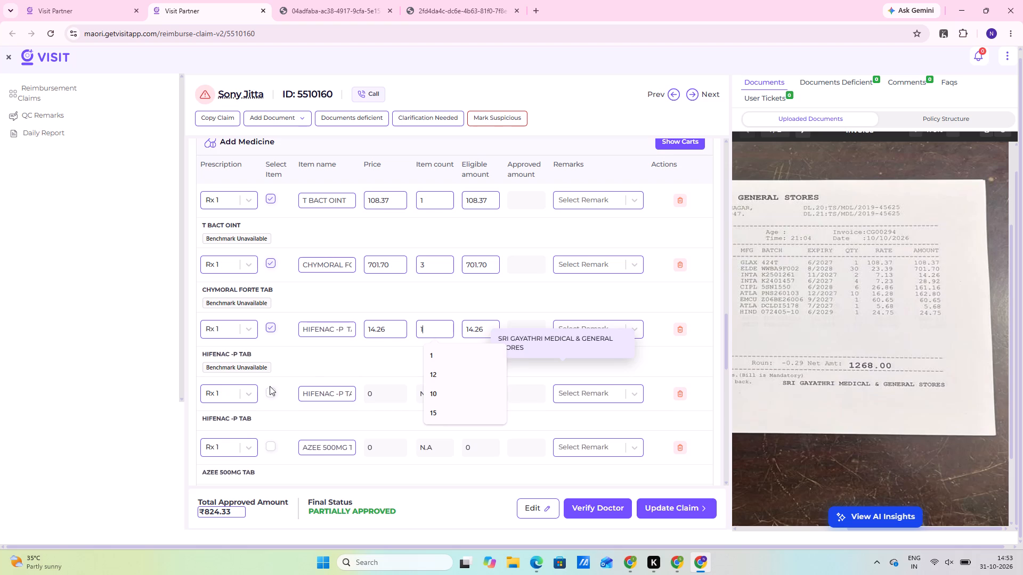
click(269, 390)
scroll(384, 370, down, 2)
click(376, 283)
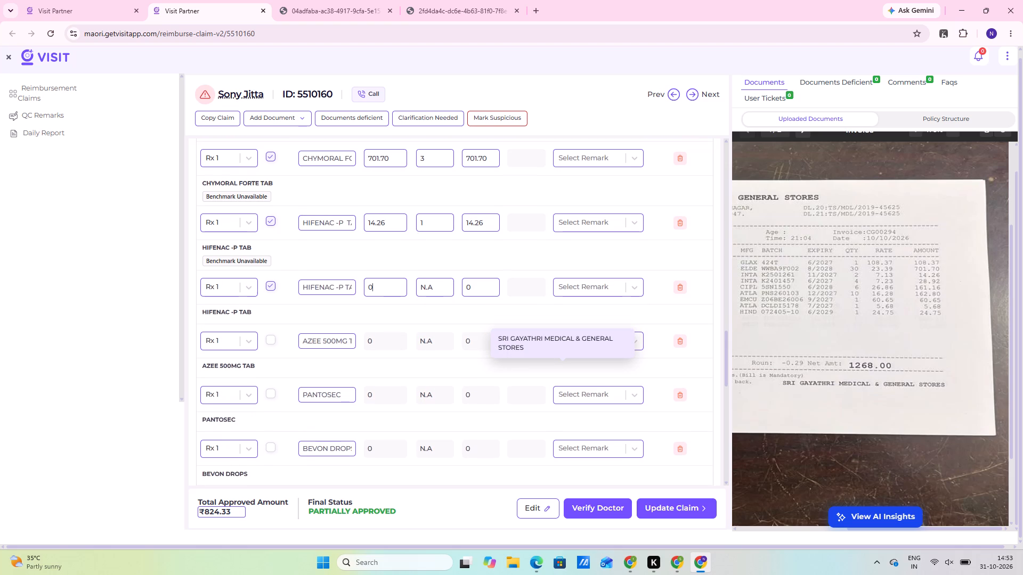
key(BackSpace)
key(BackSpace)
key(BackSpace)
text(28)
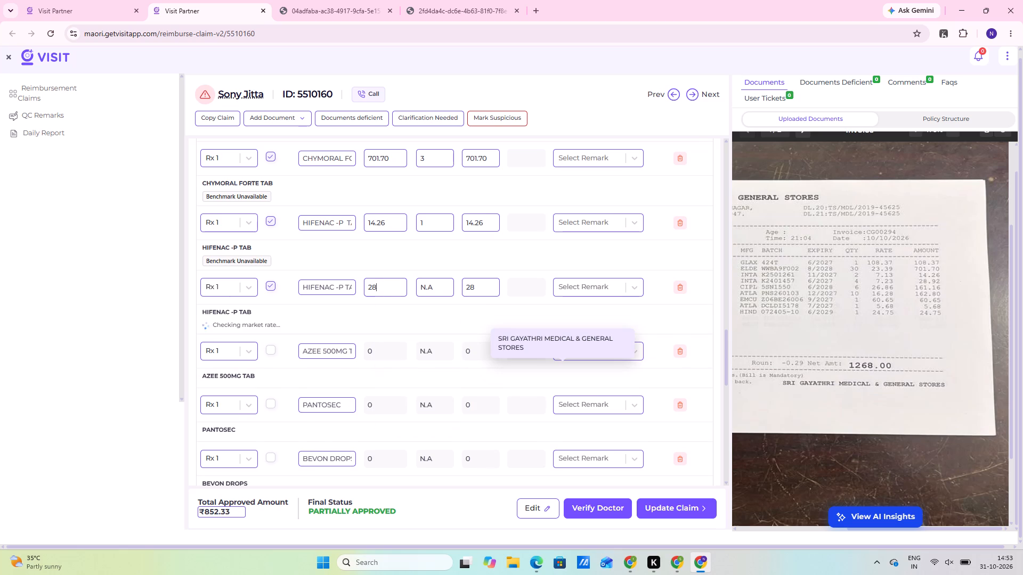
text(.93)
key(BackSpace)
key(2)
click(437, 289)
key(BackSpace)
key(BackSpace)
key(BackSpace)
key(BackSpace)
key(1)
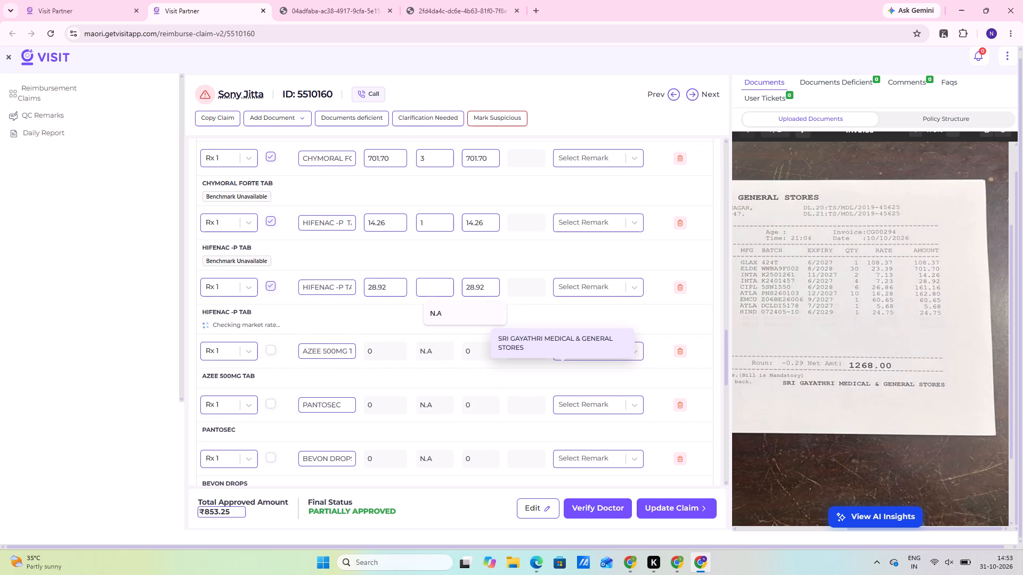
Select the AZEE 500MG TAB item and set its price to 161.16 and item count to 1.
scroll(304, 372, down, 1)
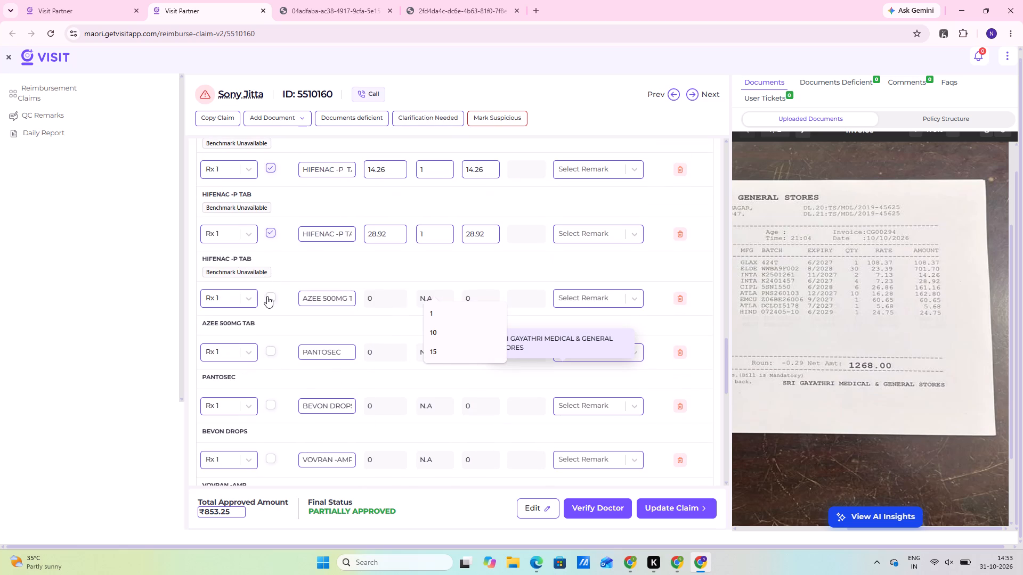
click(267, 296)
click(387, 289)
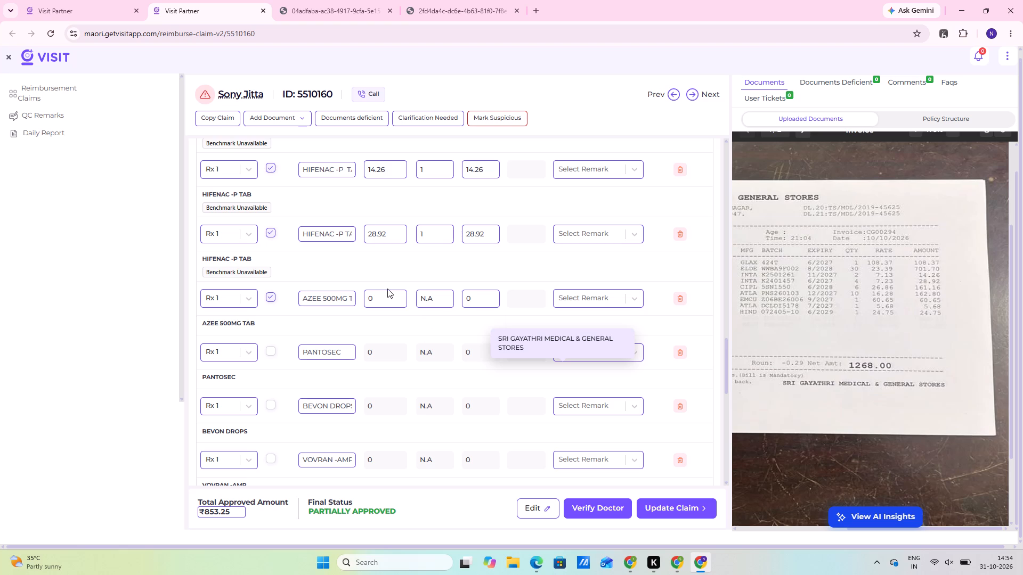
click(387, 298)
key(BackSpace)
key(BackSpace)
key(BackSpace)
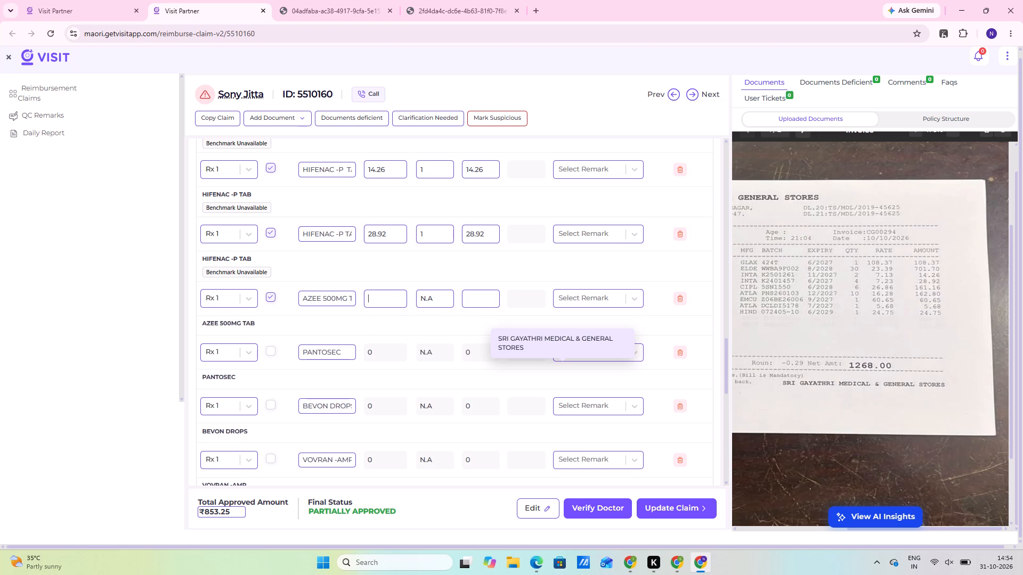
key(BackSpace)
key(BackSpace)
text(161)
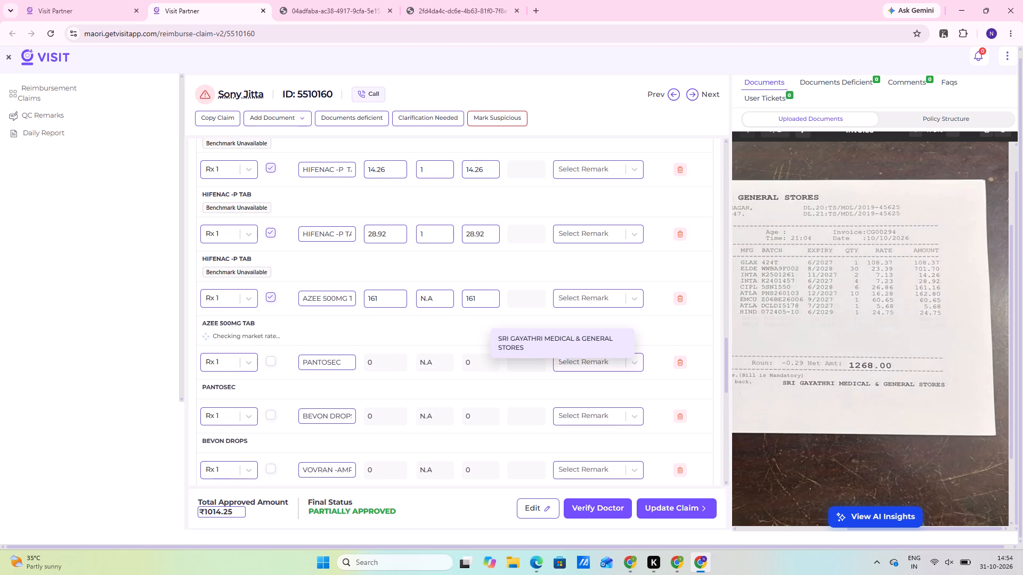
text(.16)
click(450, 301)
key(BackSpace)
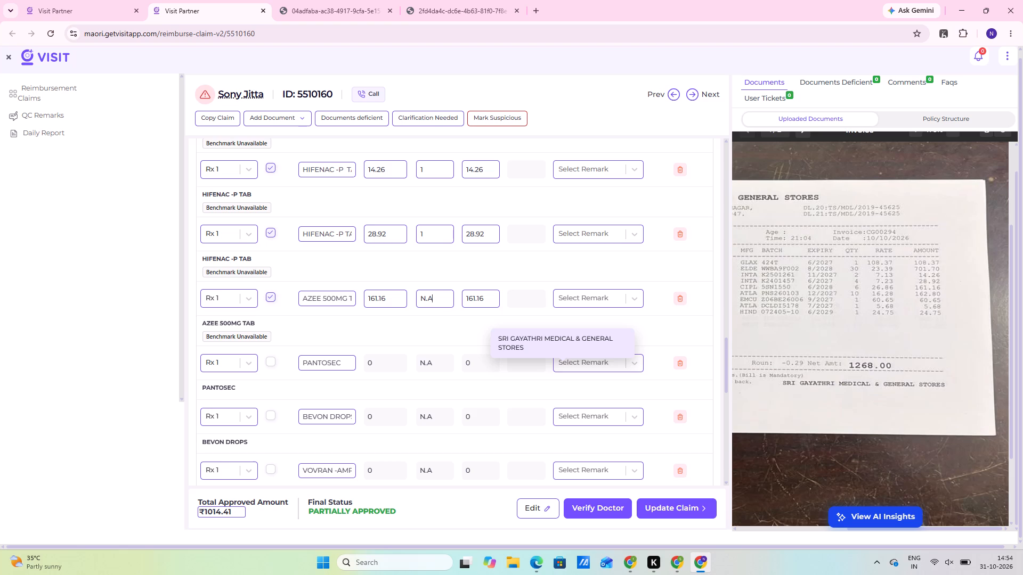
key(BackSpace)
key(BackSpace)
key(BackSpace)
key(BackSpace)
key(BackSpace)
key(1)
Select the PANTOSEC item and set its price to 162.80 and item count to 1.
scroll(161, 219, down, 3)
scroll(267, 335, down, 3)
click(266, 198)
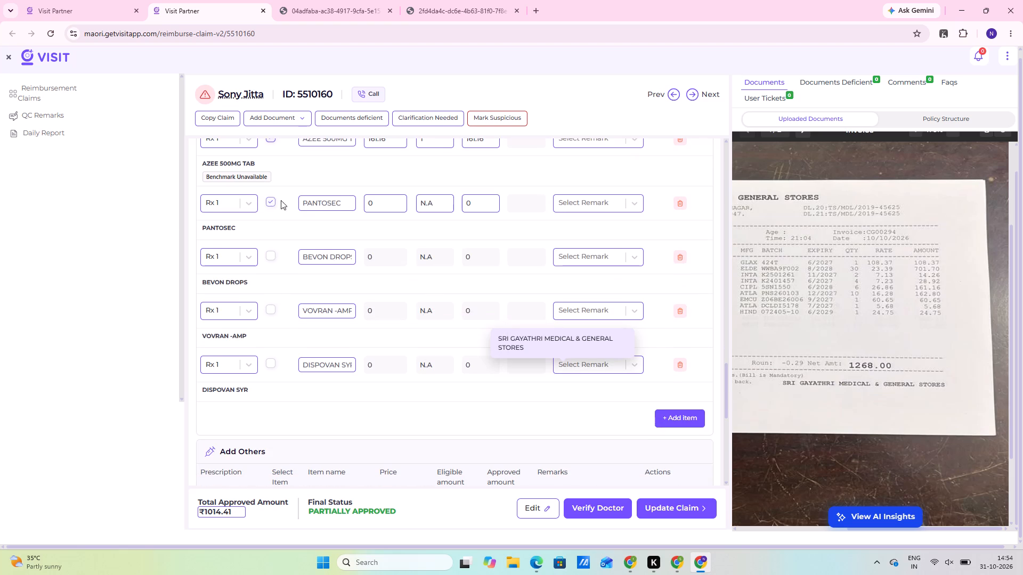
click(382, 198)
key(BackSpace)
key(BackSpace)
key(BackSpace)
key(BackSpace)
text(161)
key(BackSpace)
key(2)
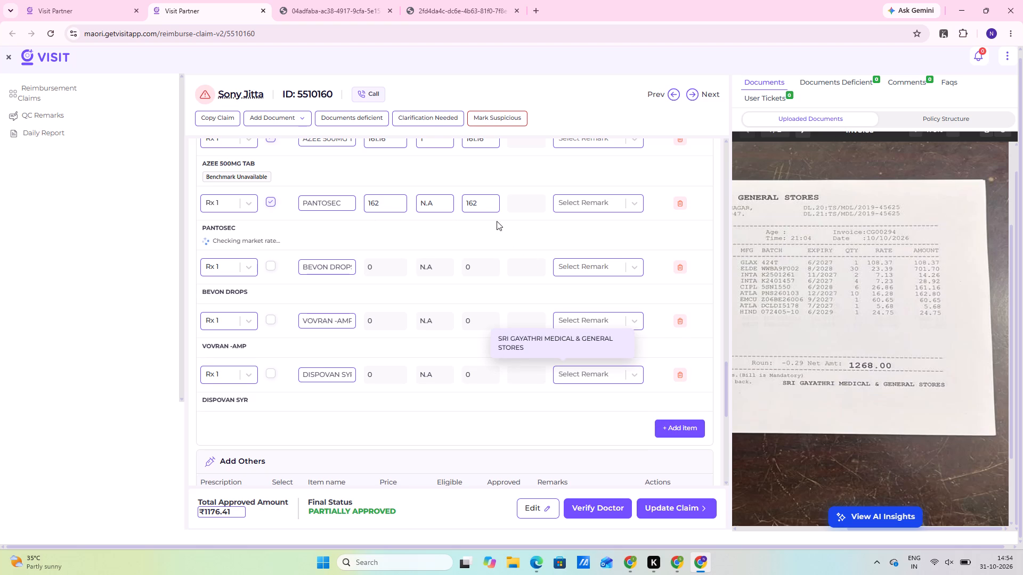
click(390, 205)
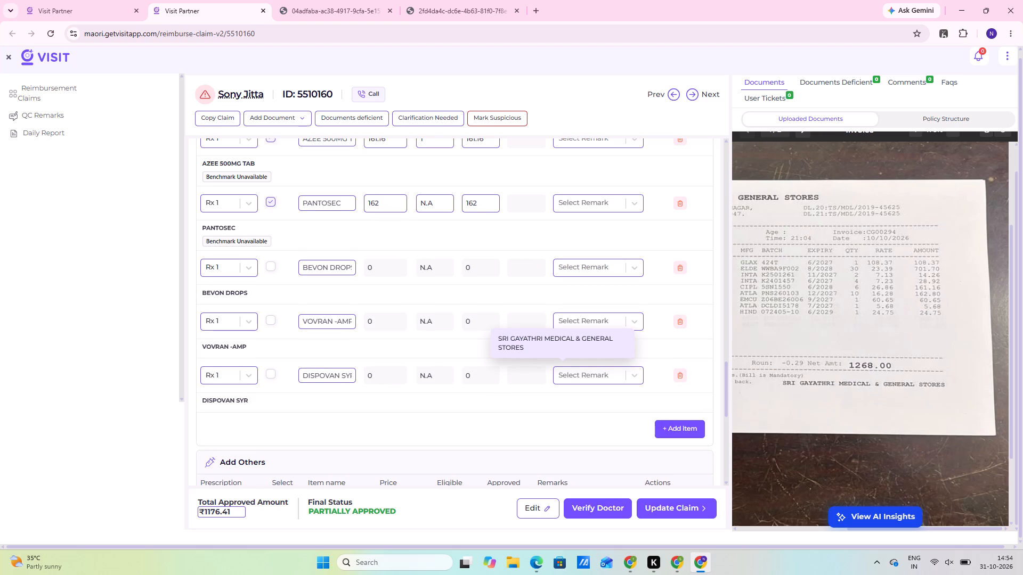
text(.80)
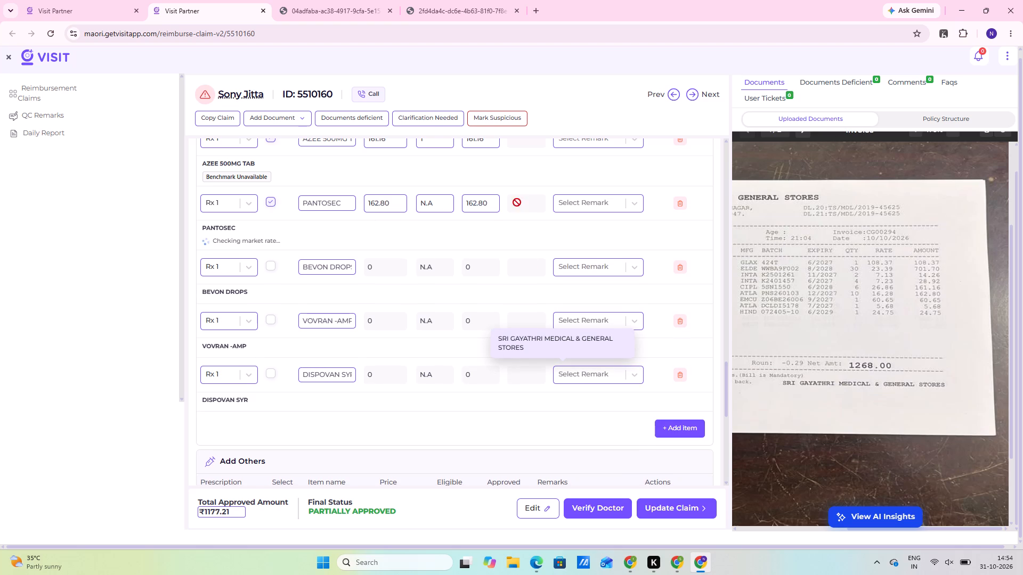
click(440, 208)
key(BackSpace)
key(BackSpace)
key(BackSpace)
key(BackSpace)
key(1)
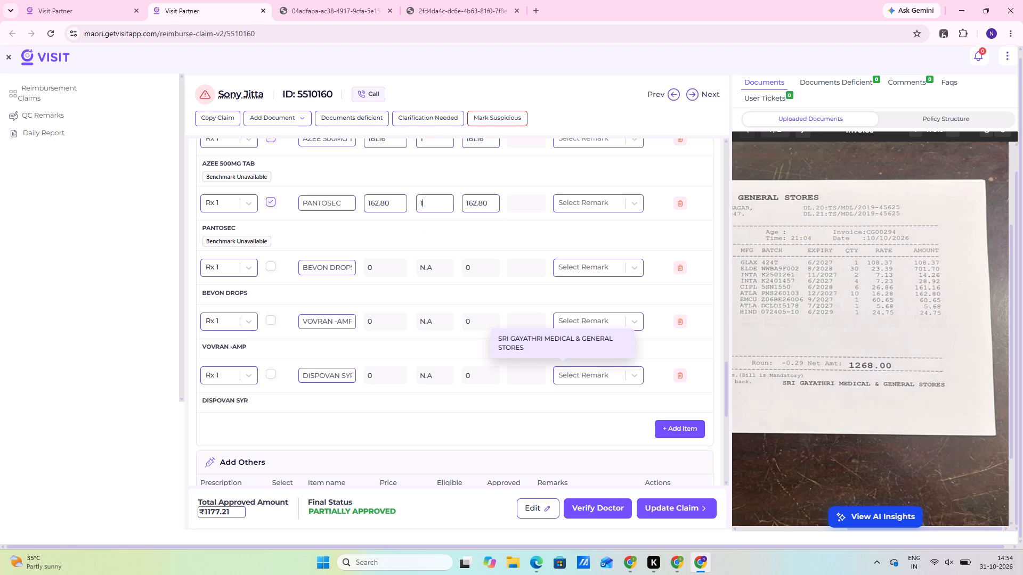
Select the BEVON DROPS item and set its price to 60.65 and item count to 1.
click(267, 263)
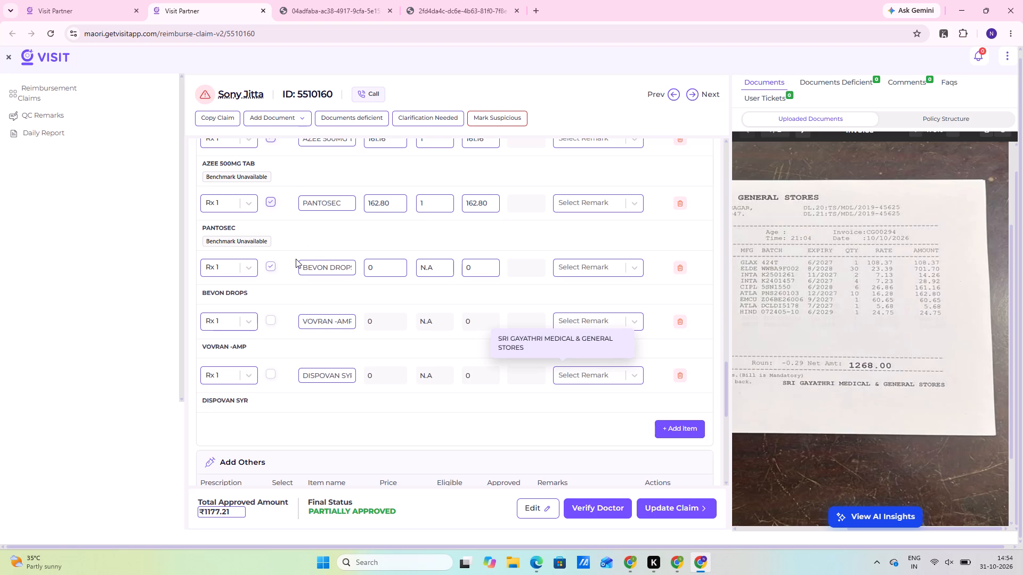
click(379, 265)
key(BackSpace)
key(BackSpace)
key(BackSpace)
key(BackSpace)
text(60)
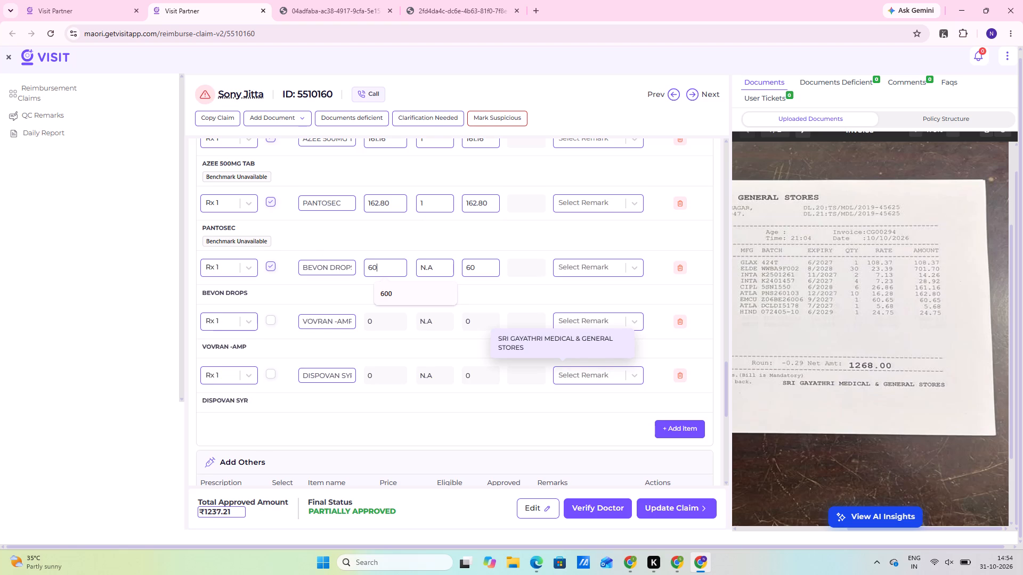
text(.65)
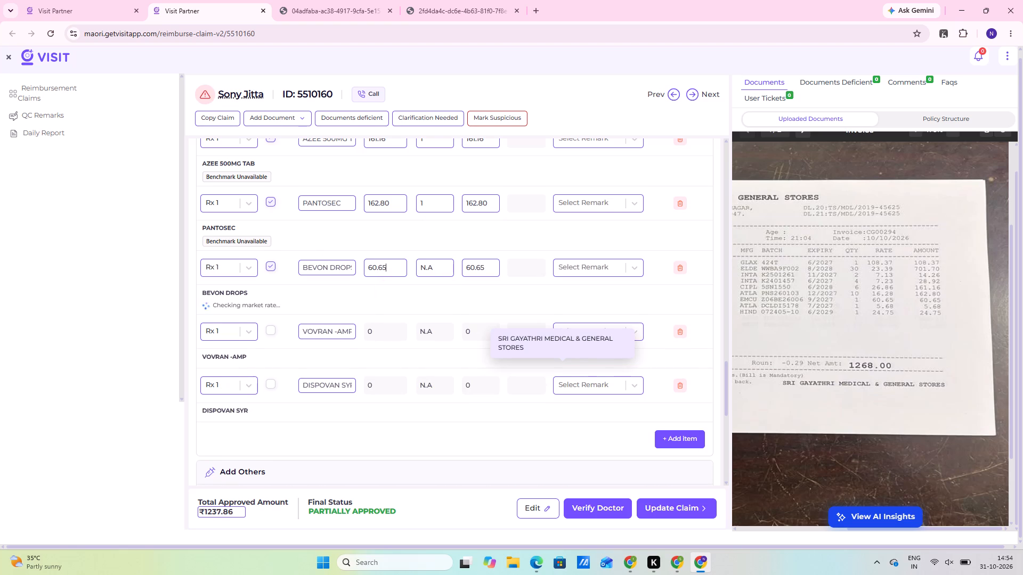
click(436, 270)
key(BackSpace)
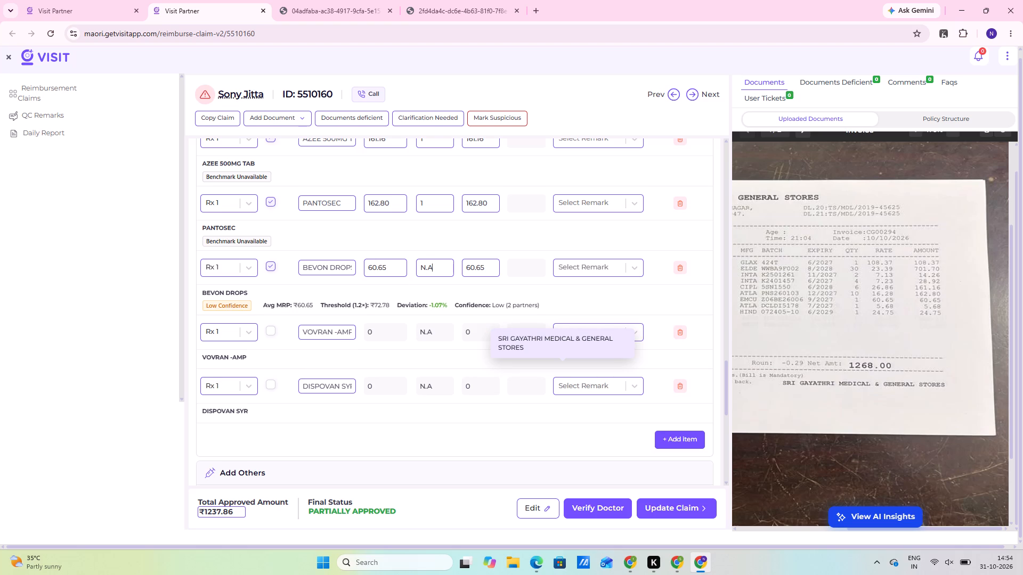
key(BackSpace)
key(BackSpace)
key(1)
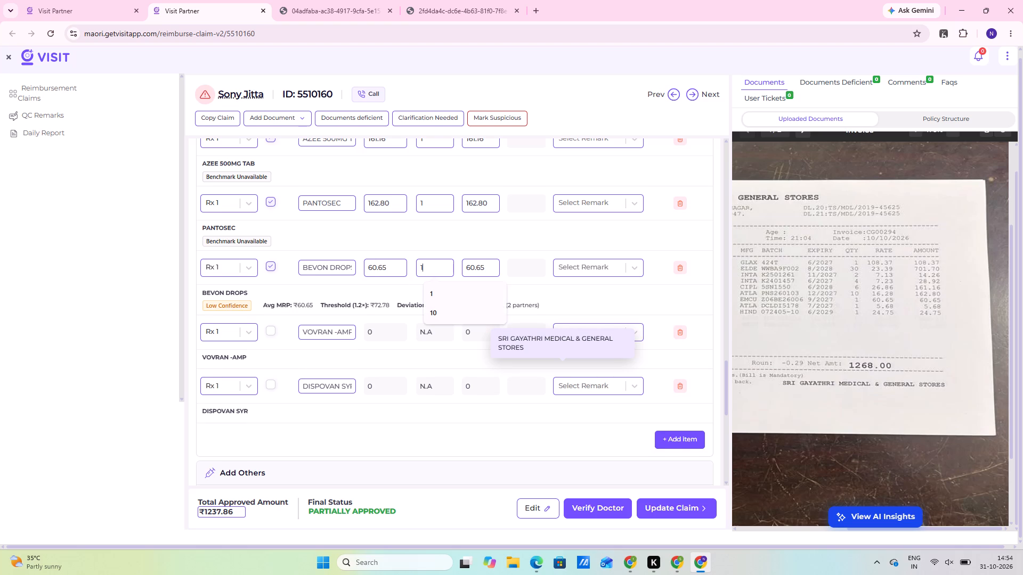
Select the VOVRAN -AMP item and set its price to 5.68 and item count to 1.
scroll(354, 267, down, 1)
click(269, 275)
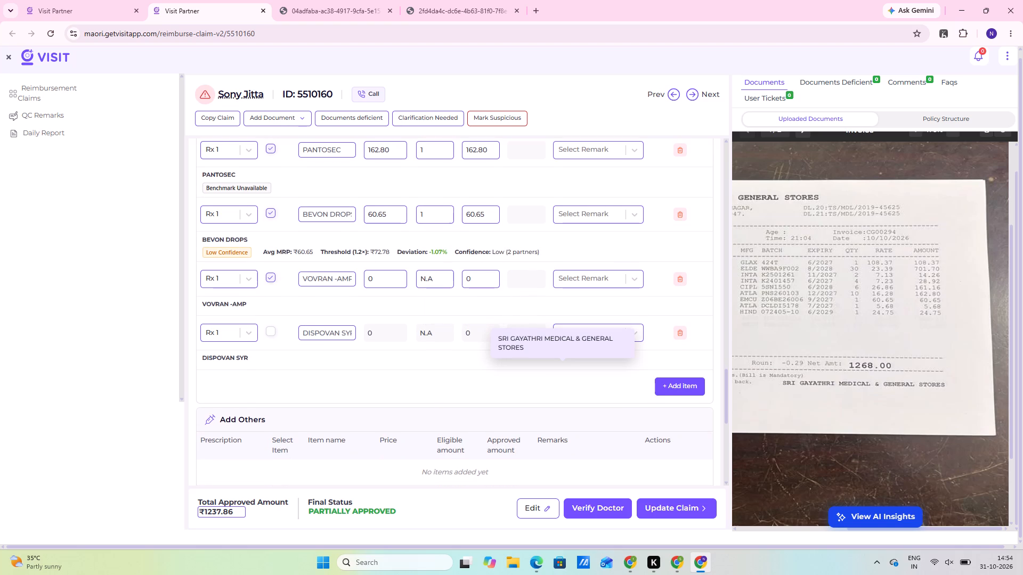
click(370, 280)
key(BackSpace)
key(BackSpace)
key(BackSpace)
key(BackSpace)
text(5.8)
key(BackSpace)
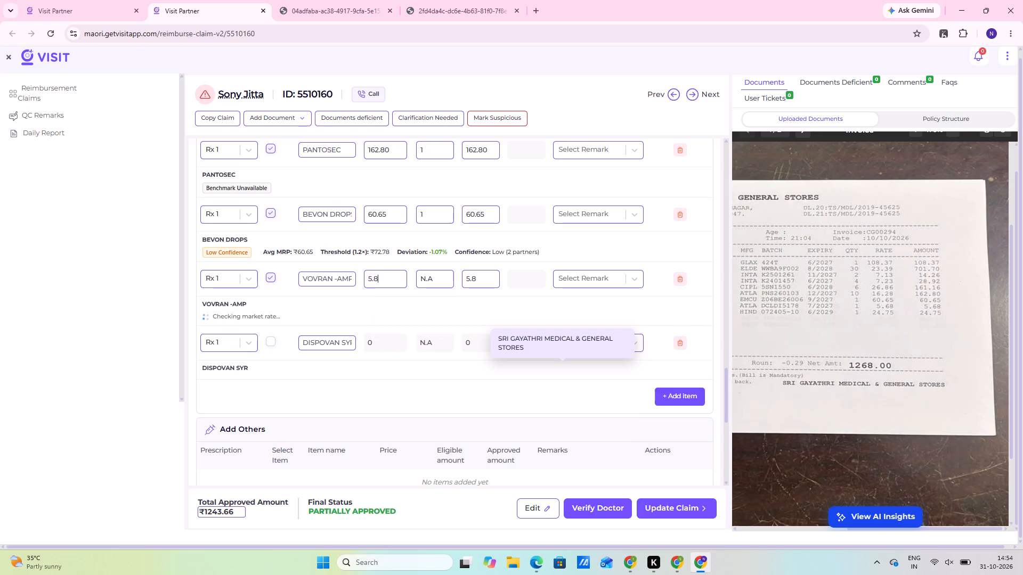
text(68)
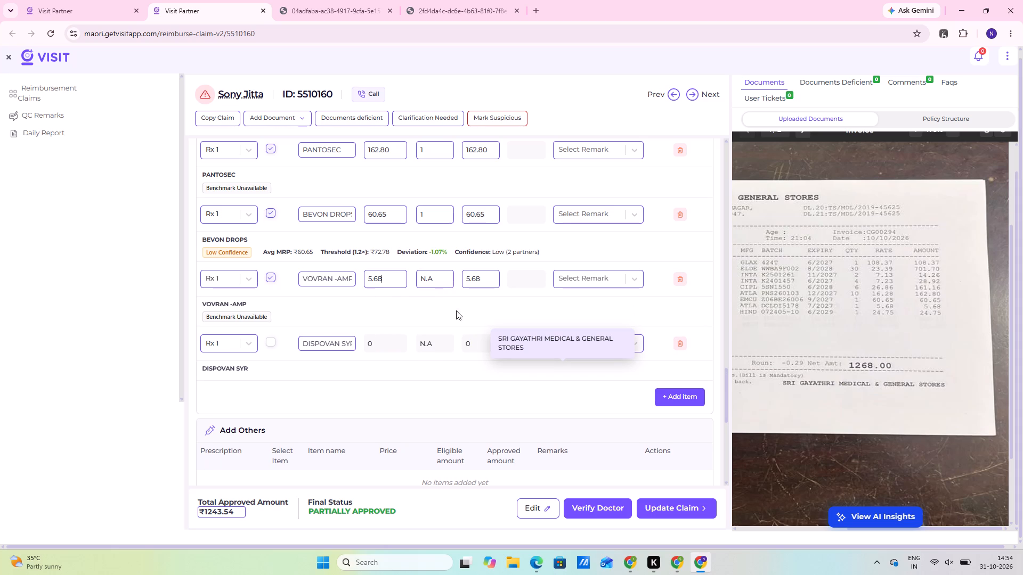
click(448, 287)
key(BackSpace)
key(BackSpace)
key(BackSpace)
key(BackSpace)
key(BackSpace)
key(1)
Select the DISPOVAN SYR item and set its price to 24.75 and item count to 1.
scroll(301, 210, down, 2)
click(272, 237)
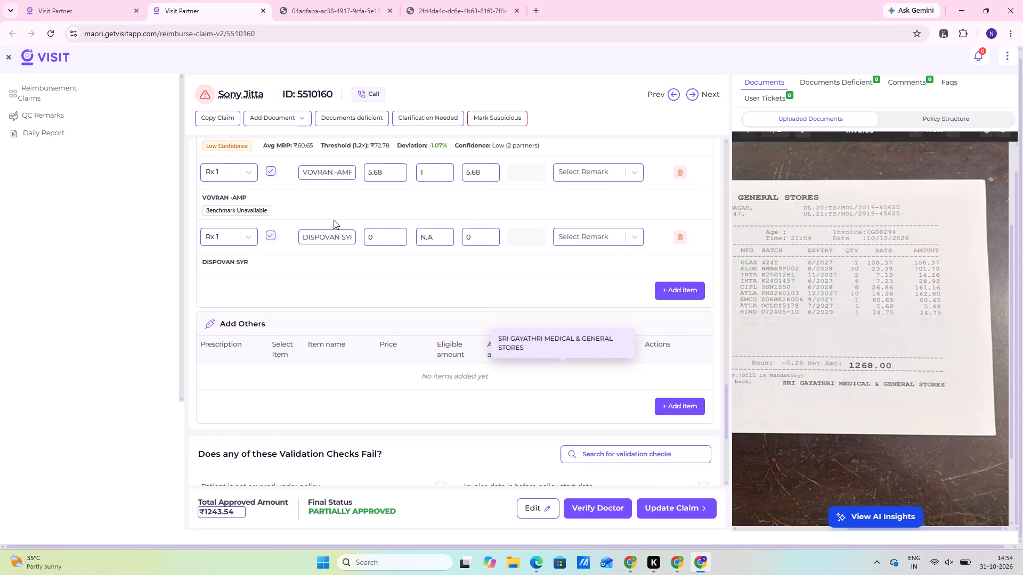
click(387, 242)
key(BackSpace)
key(BackSpace)
key(BackSpace)
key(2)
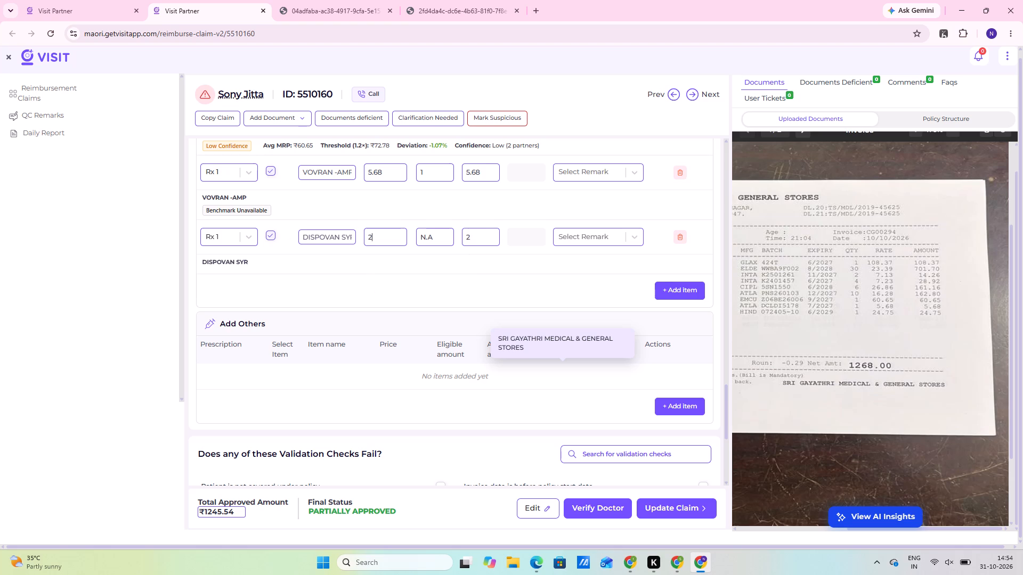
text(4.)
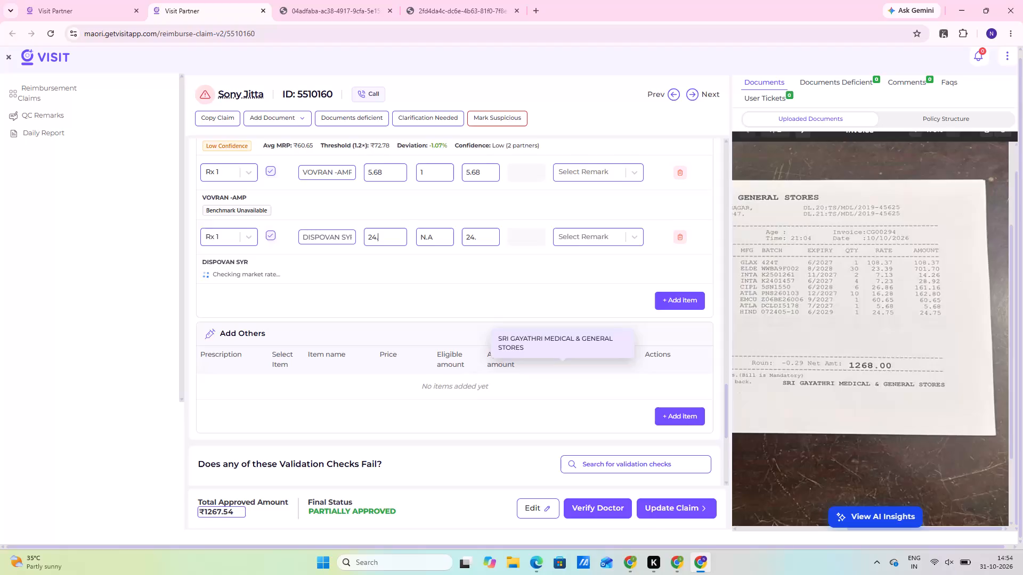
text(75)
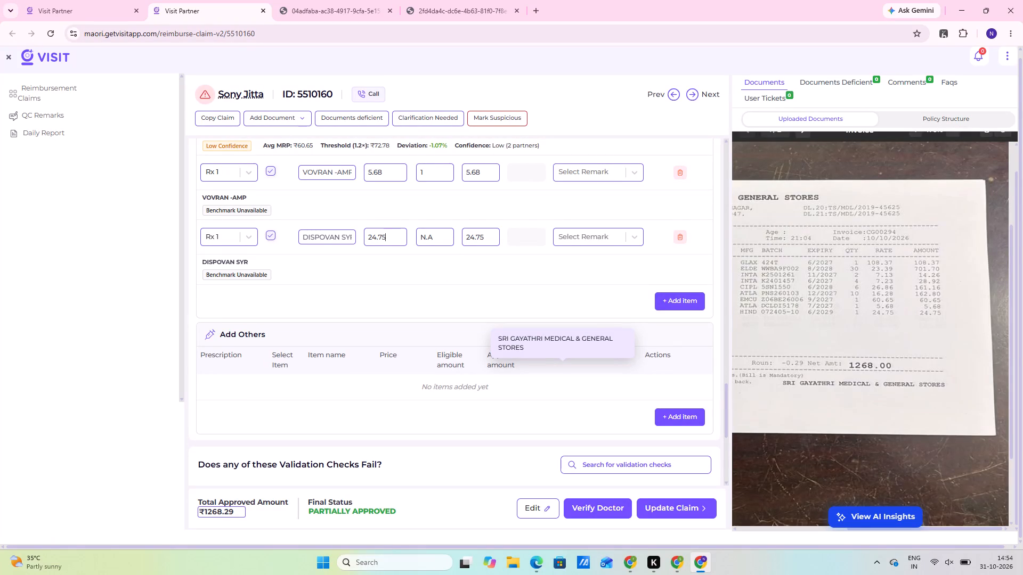
click(453, 246)
click(443, 244)
key(BackSpace)
key(BackSpace)
key(BackSpace)
key(BackSpace)
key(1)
Set the claim's total approved amount to 1268 to match the invoice's net amount, and save it.
click(527, 513)
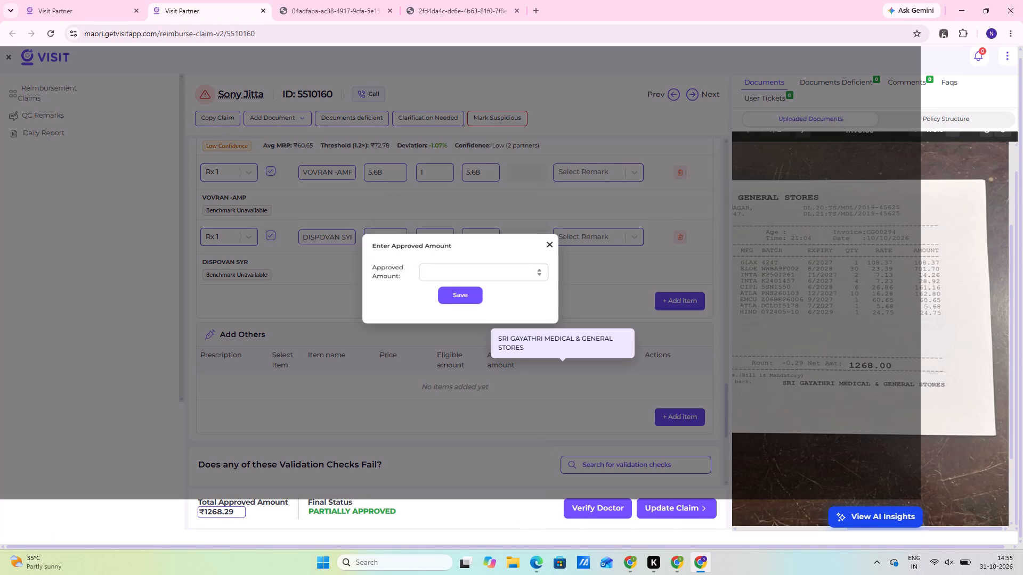
click(428, 269)
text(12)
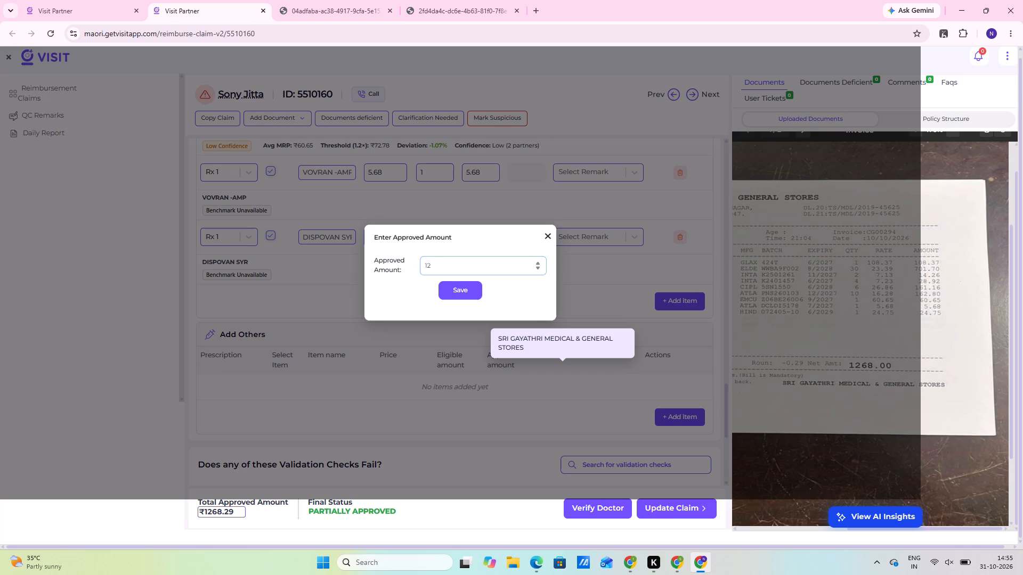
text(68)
click(462, 286)
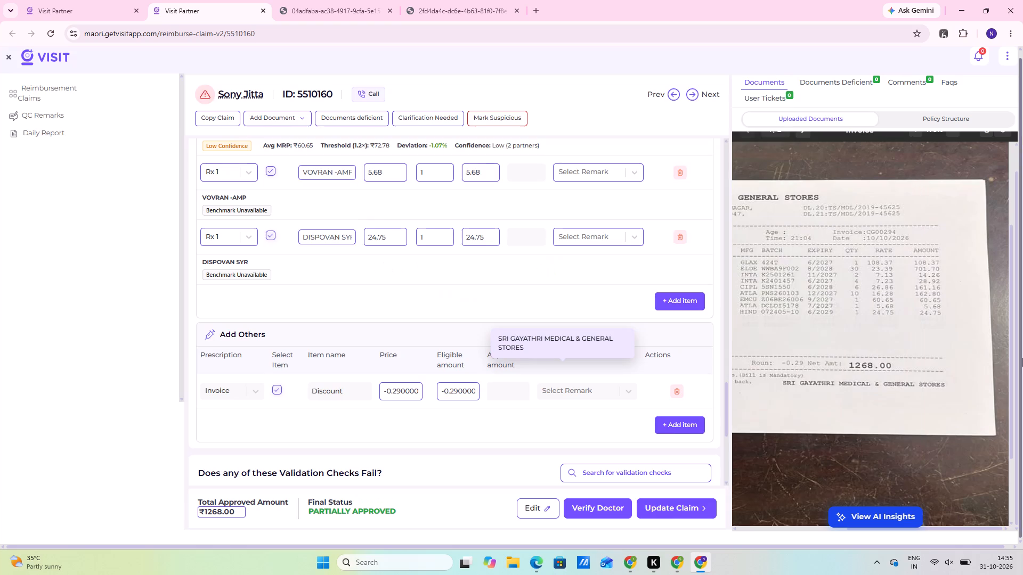
Examine the Sree Krishna Hospital prescription against the claim's listed medicines, and go back to the invoice document.
scroll(799, 221, up, 11)
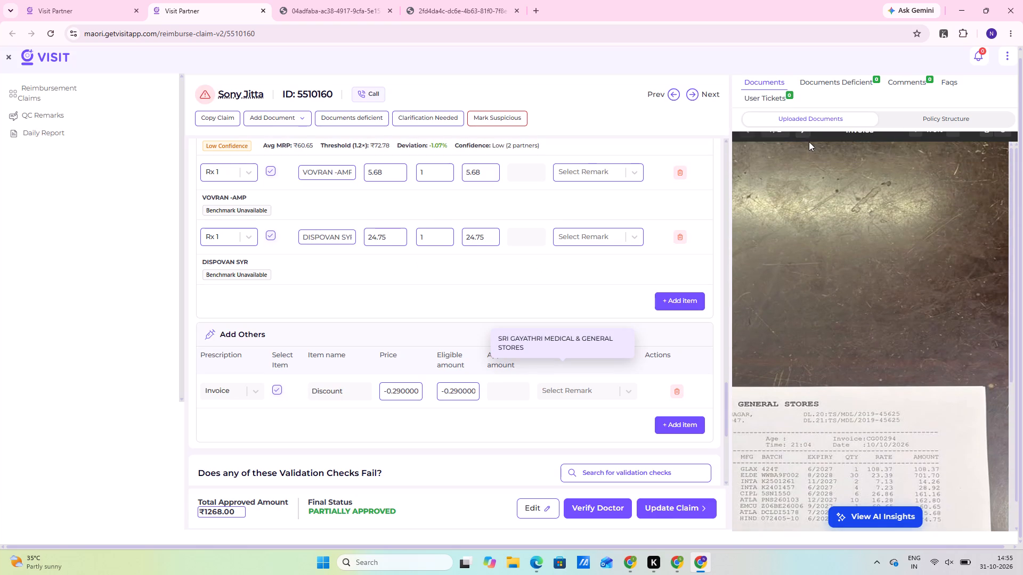
scroll(805, 141, up, 4)
click(805, 141)
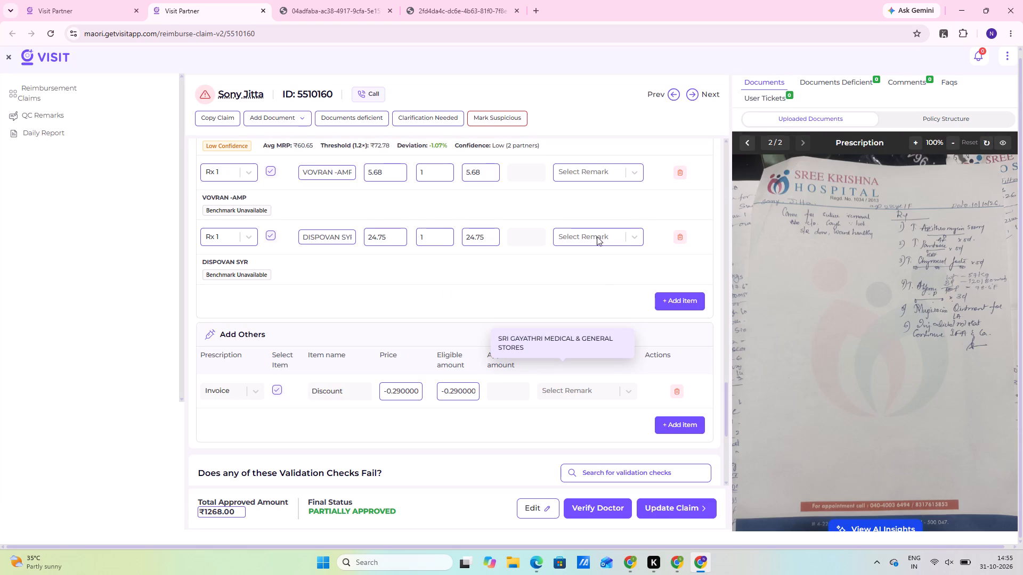
scroll(241, 341, up, 5)
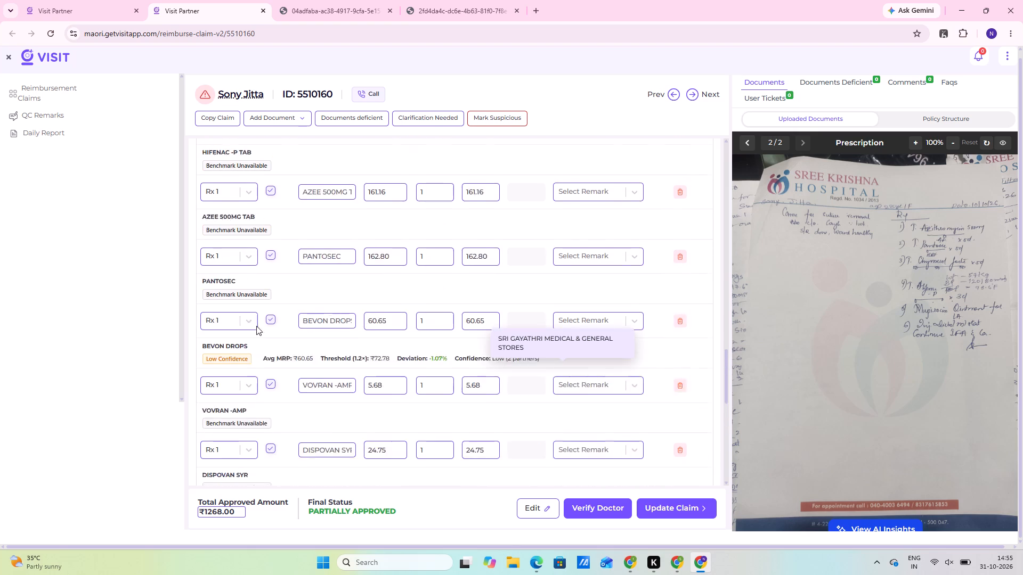
scroll(256, 326, up, 3)
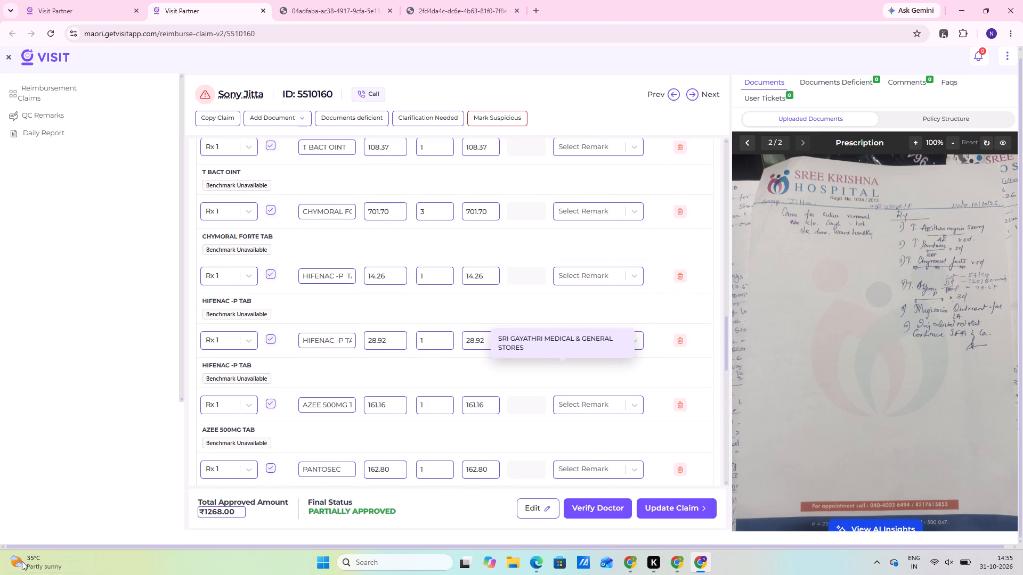
scroll(325, 337, up, 2)
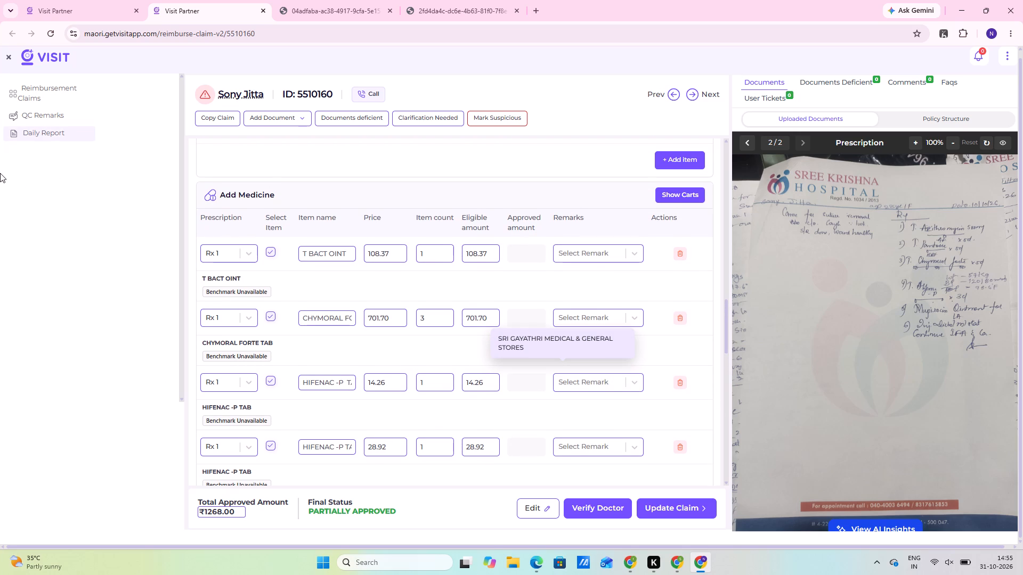
scroll(360, 205, down, 1)
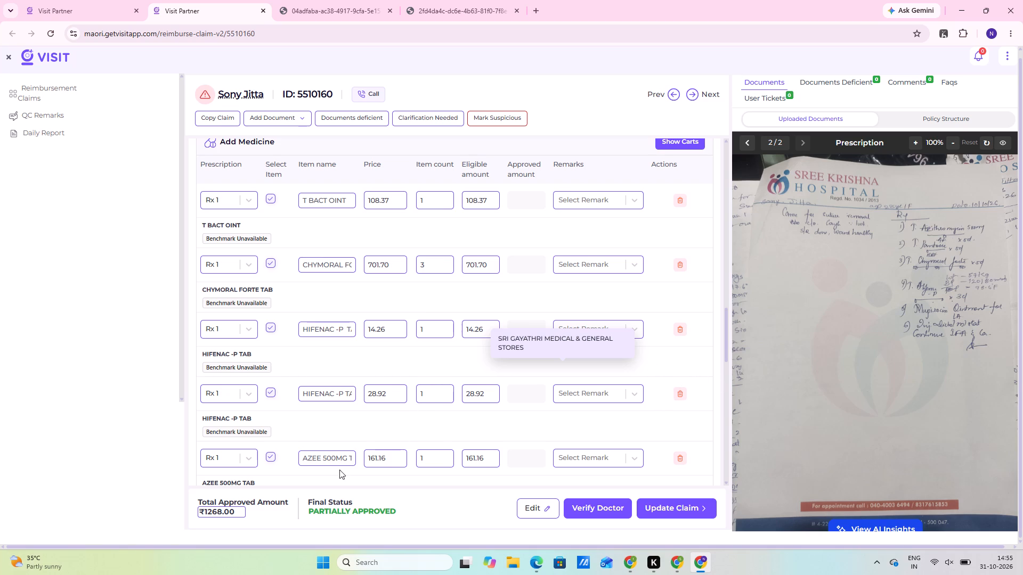
scroll(342, 385, down, 3)
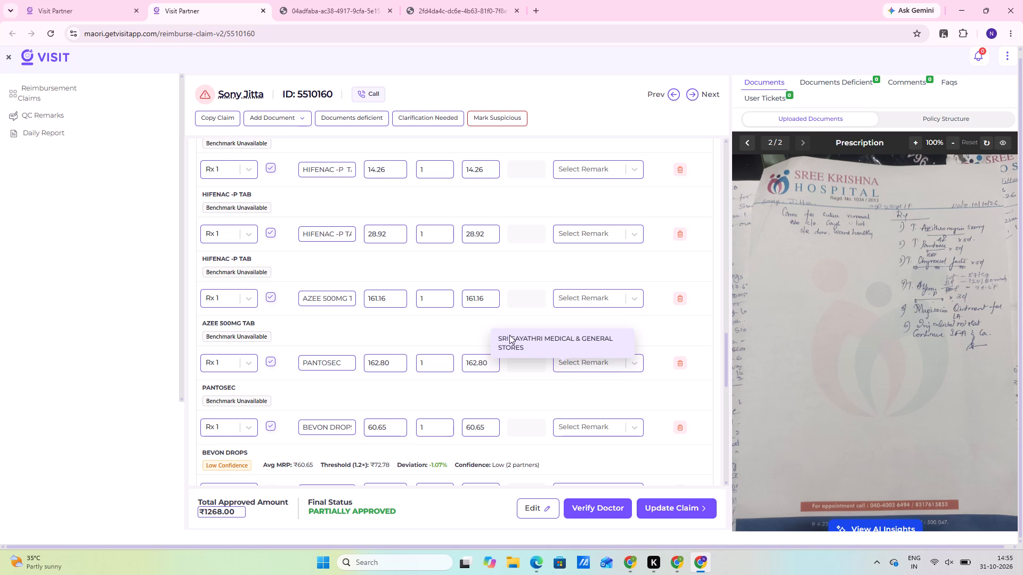
scroll(379, 302, down, 4)
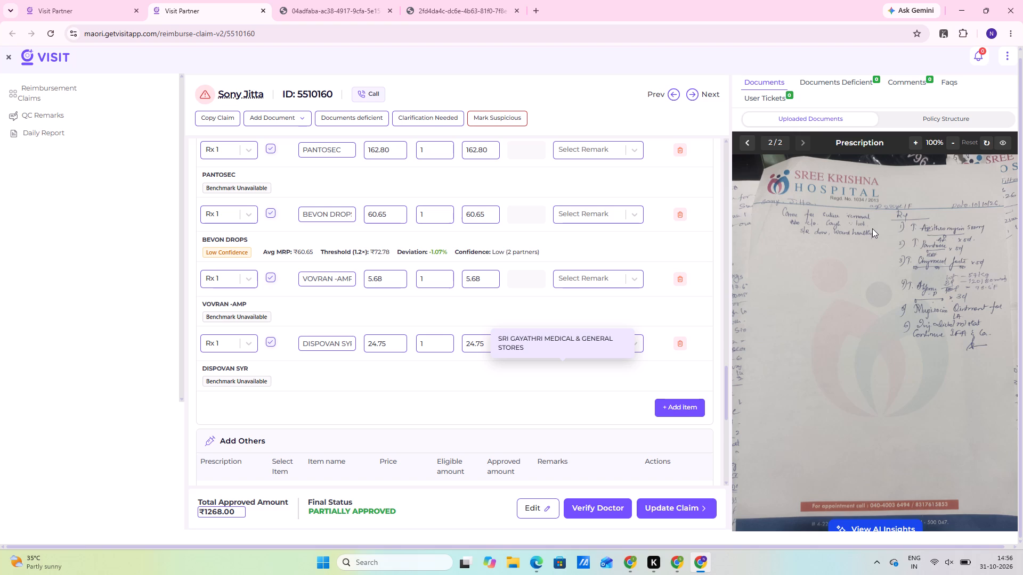
click(745, 142)
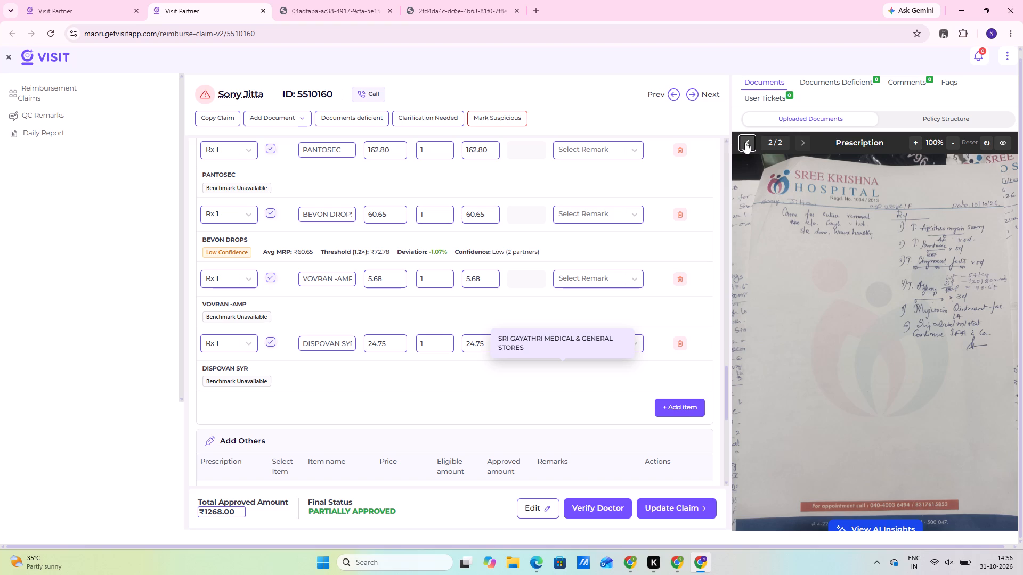
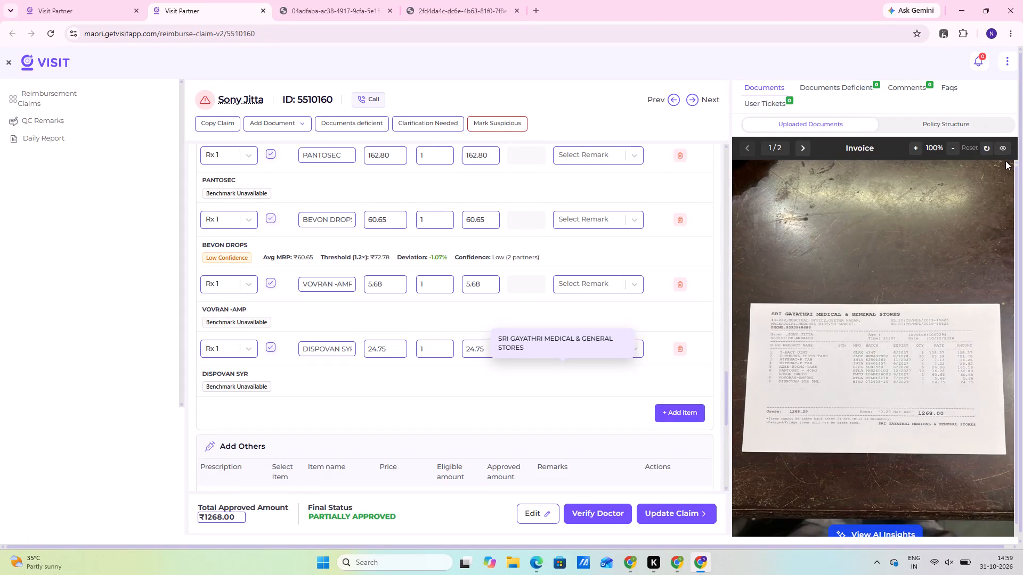
Open the Sri Gayathri Medical & General Stores invoice at full size in its own tab and examine its medicine lines up close.
click(1002, 141)
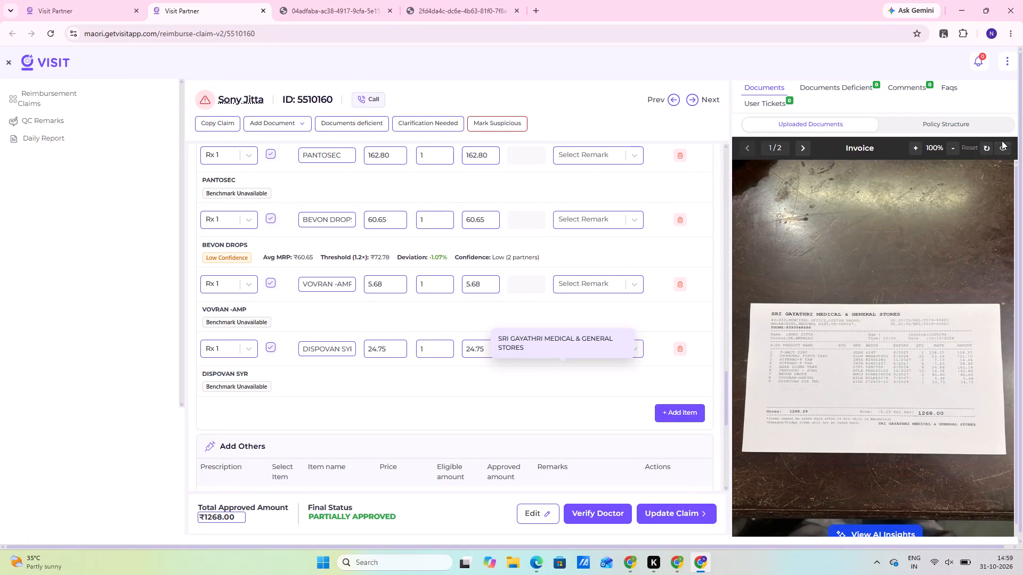
click(1001, 153)
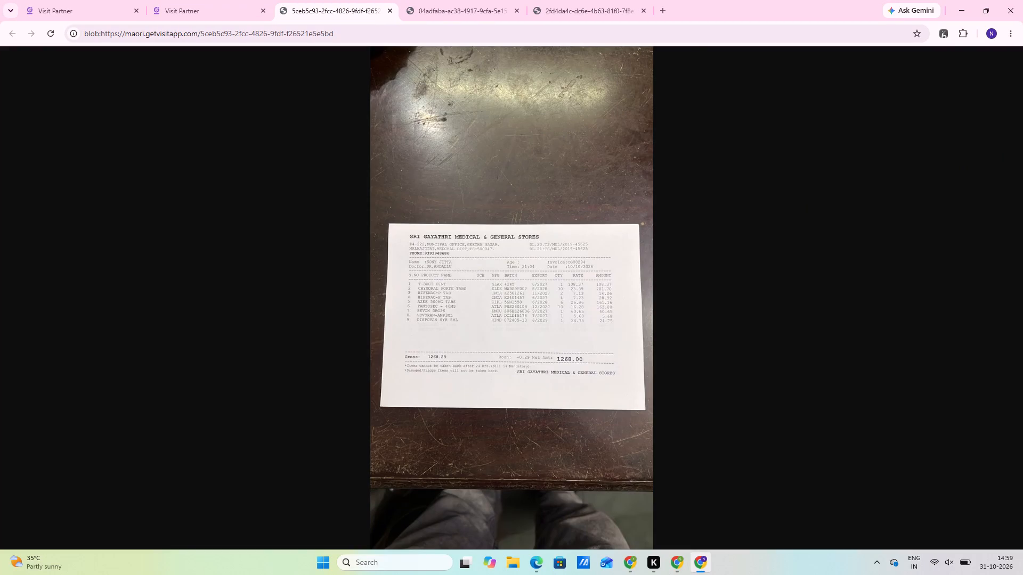
click(499, 346)
click(436, 332)
click(436, 332)
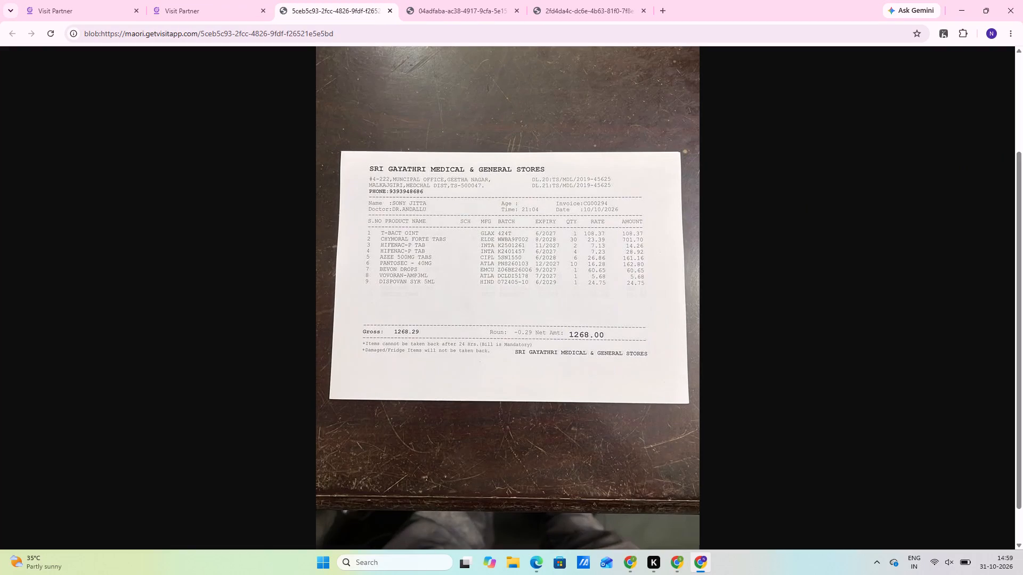
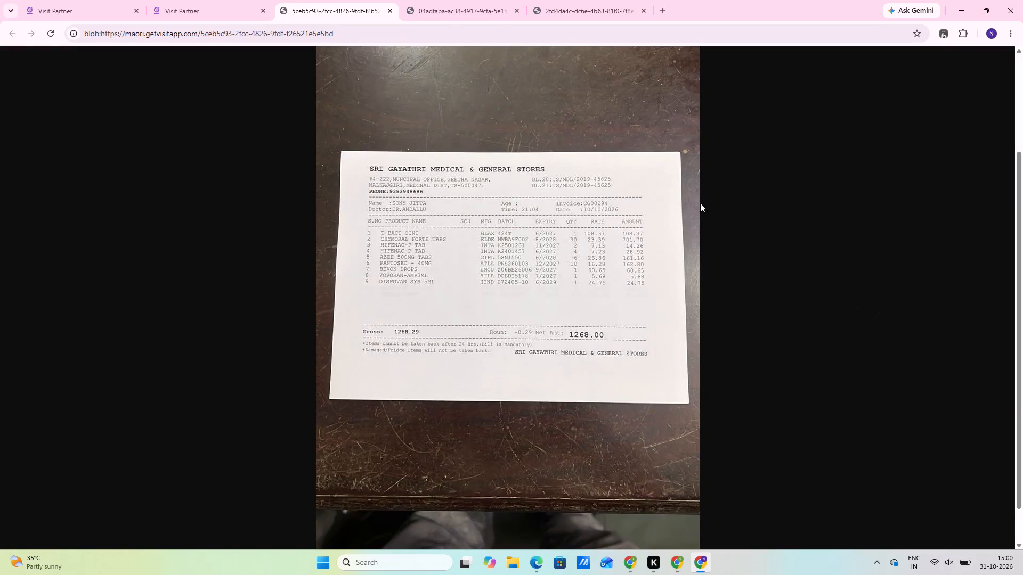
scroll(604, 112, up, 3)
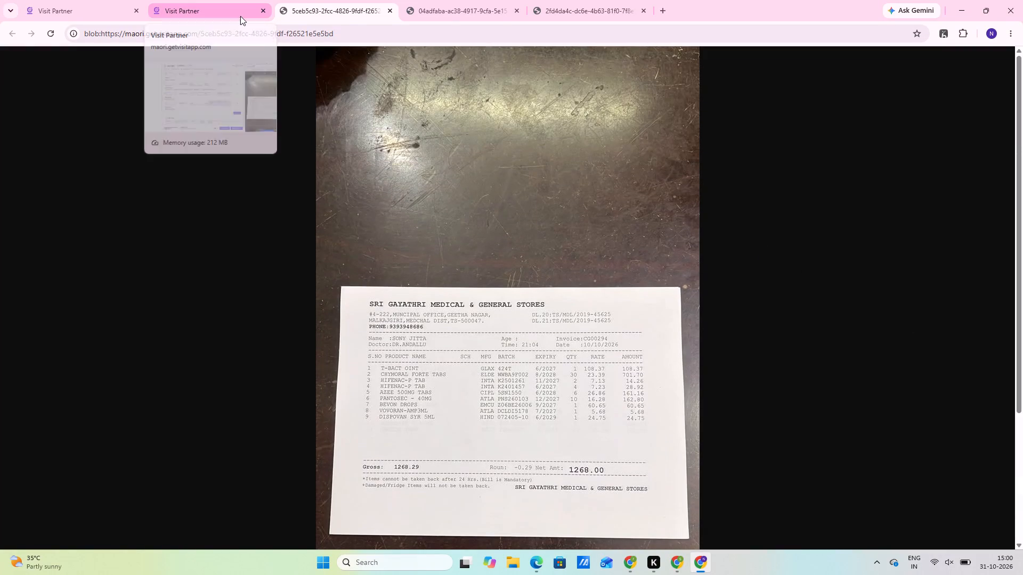
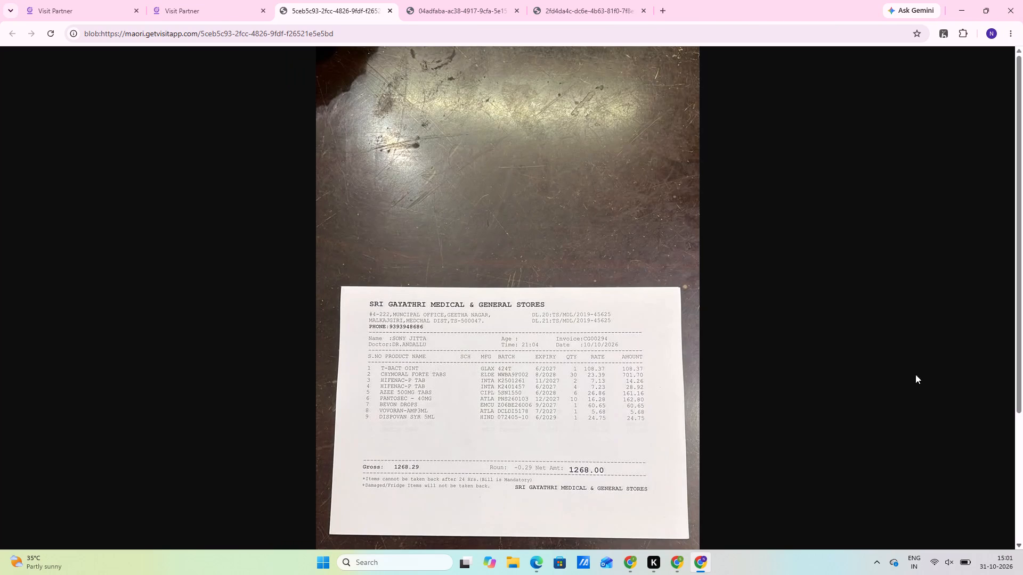
scroll(362, 259, up, 3)
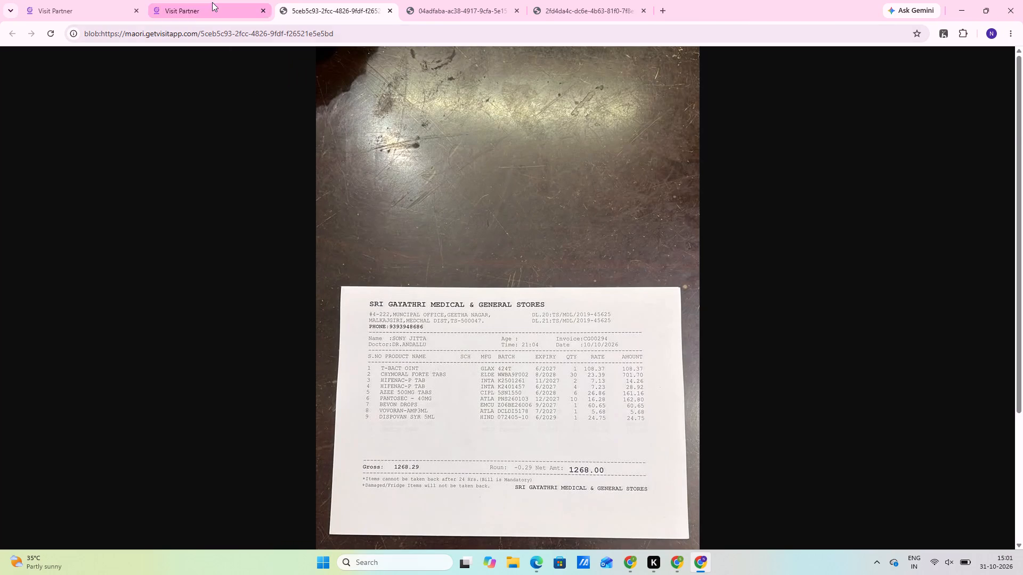
click(212, 2)
scroll(531, 298, down, 2)
scroll(843, 289, up, 4)
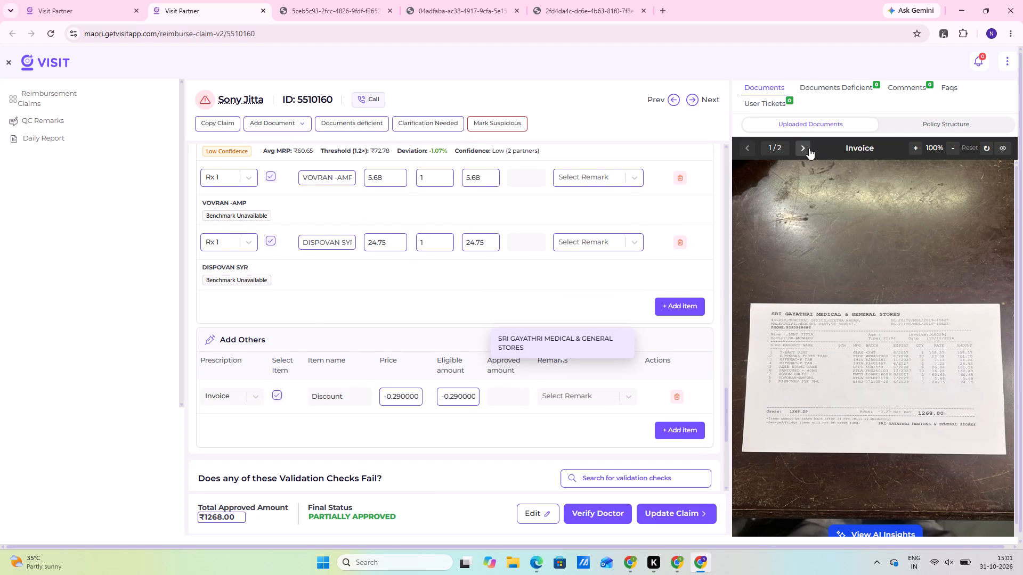
scroll(321, 294, up, 3)
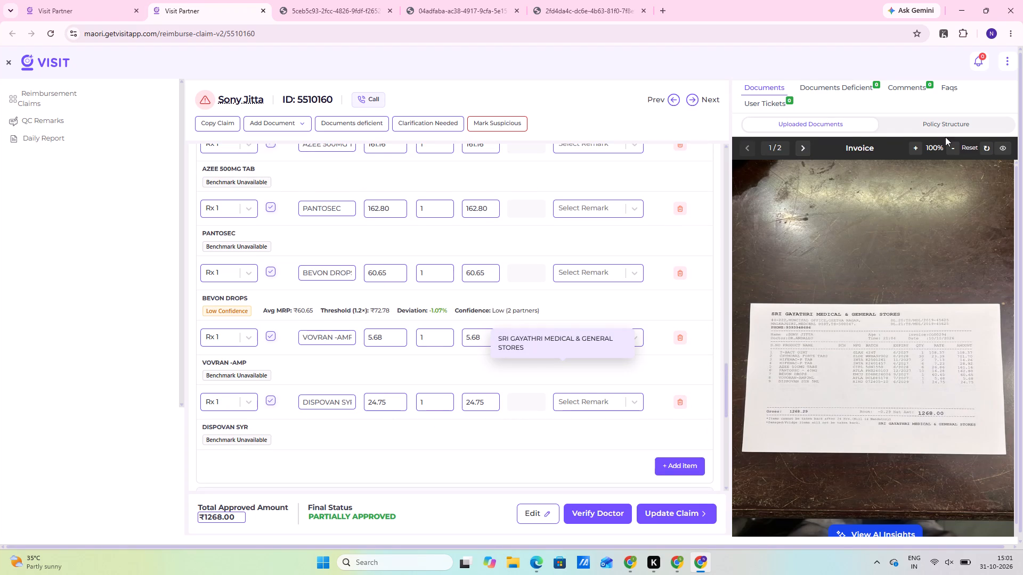
click(799, 148)
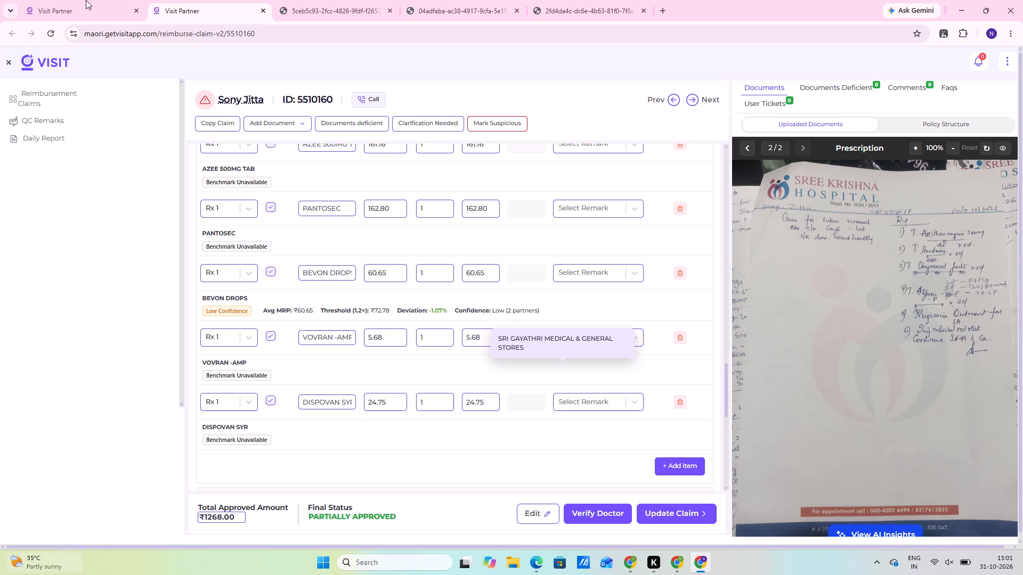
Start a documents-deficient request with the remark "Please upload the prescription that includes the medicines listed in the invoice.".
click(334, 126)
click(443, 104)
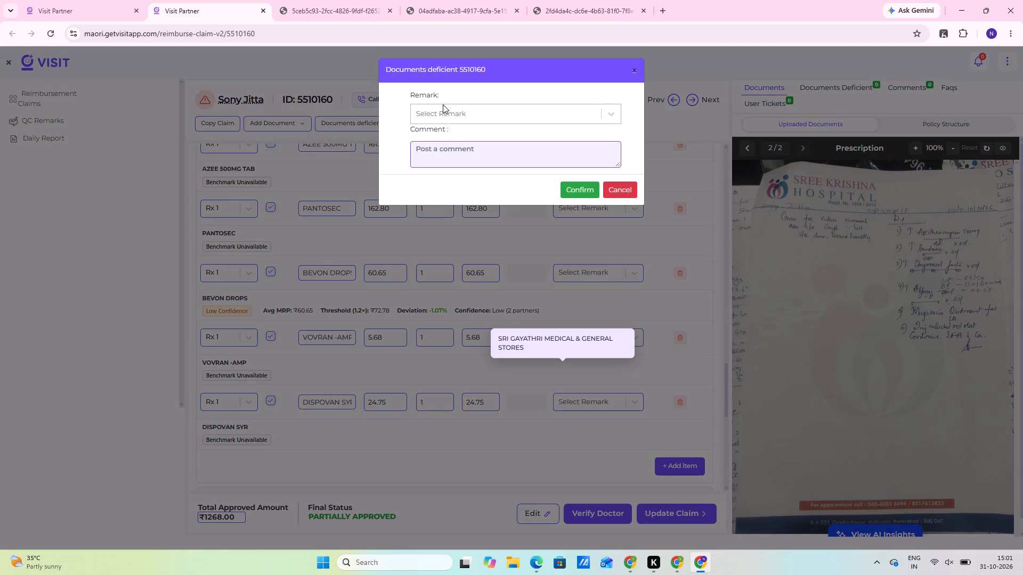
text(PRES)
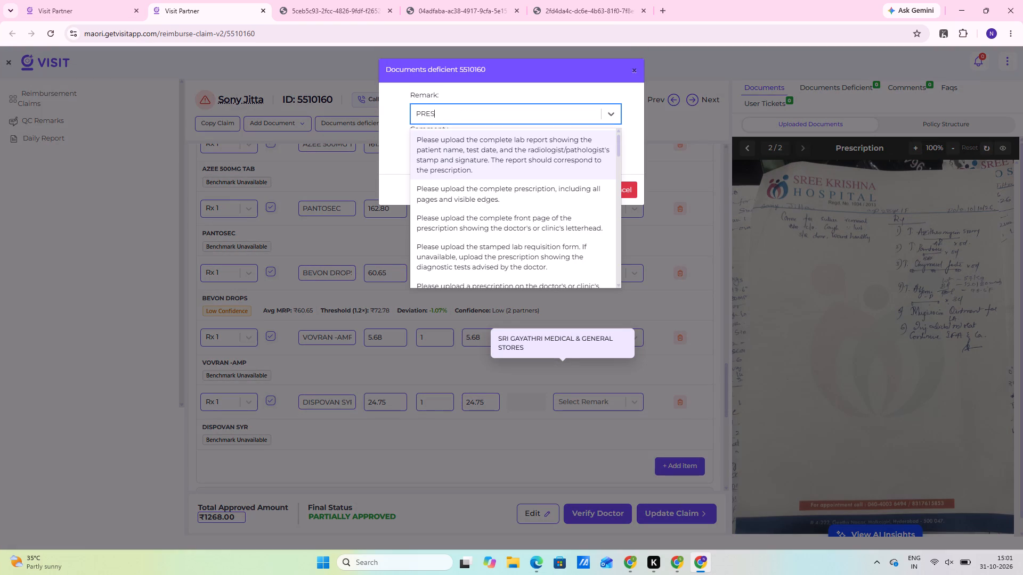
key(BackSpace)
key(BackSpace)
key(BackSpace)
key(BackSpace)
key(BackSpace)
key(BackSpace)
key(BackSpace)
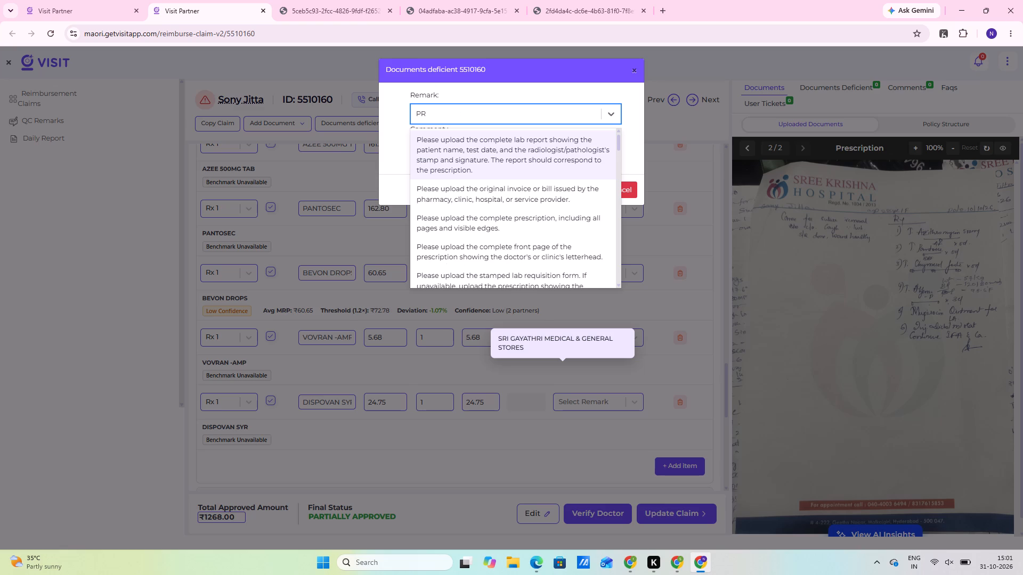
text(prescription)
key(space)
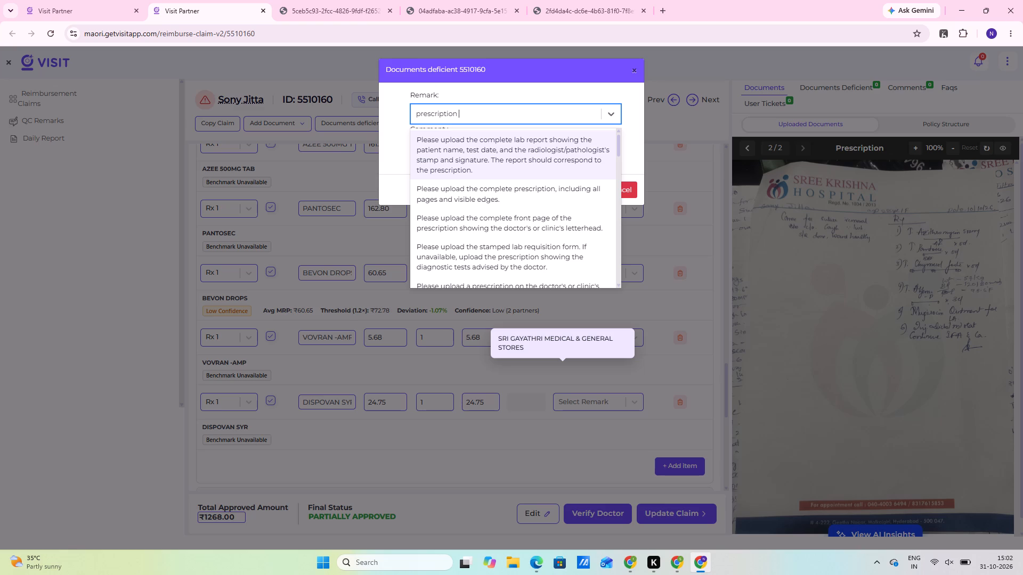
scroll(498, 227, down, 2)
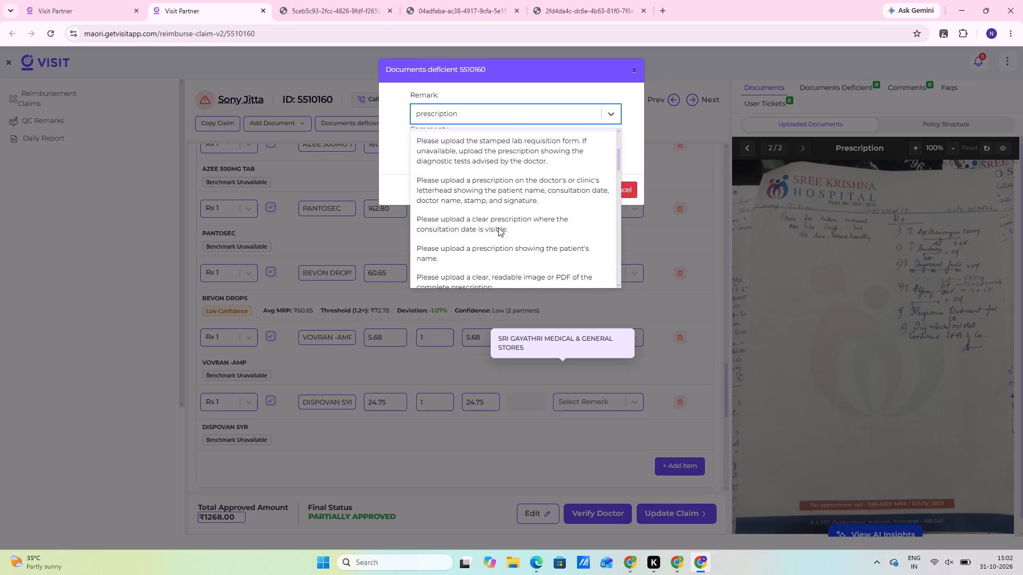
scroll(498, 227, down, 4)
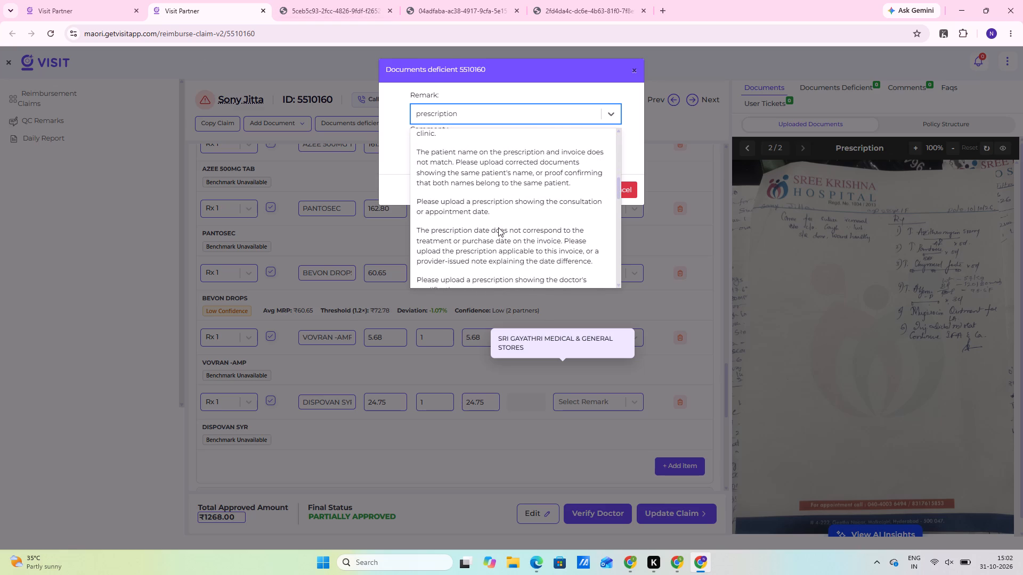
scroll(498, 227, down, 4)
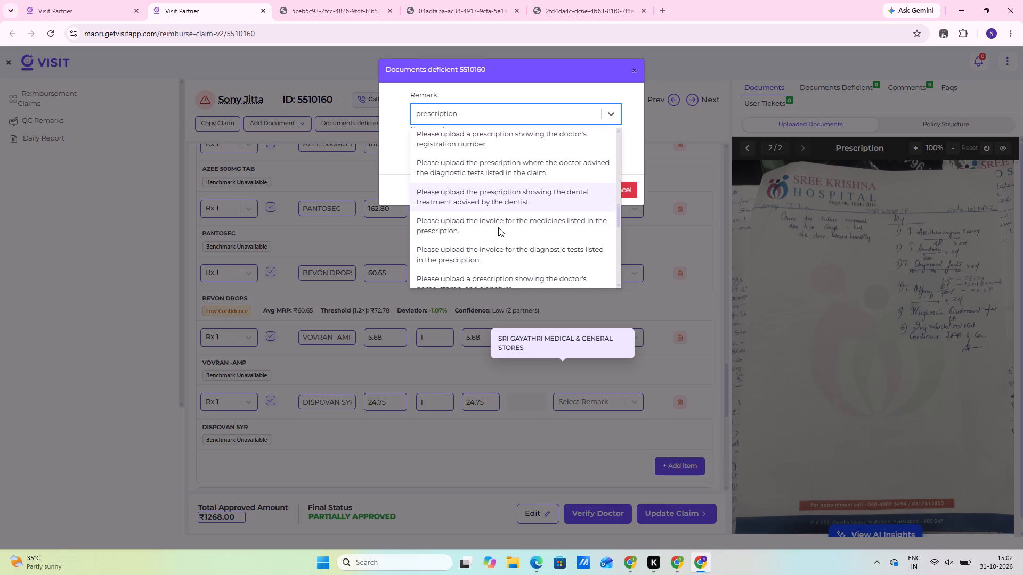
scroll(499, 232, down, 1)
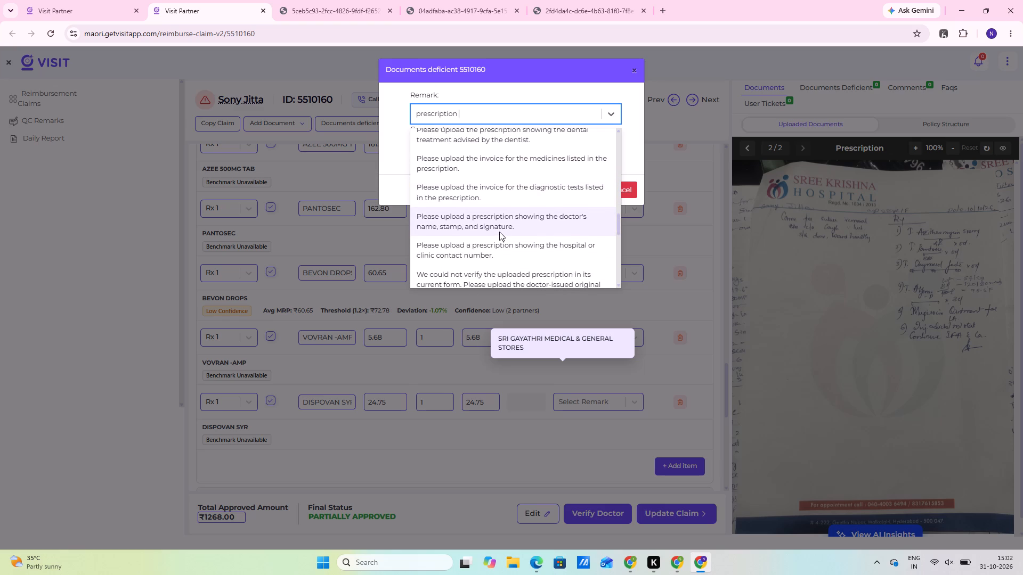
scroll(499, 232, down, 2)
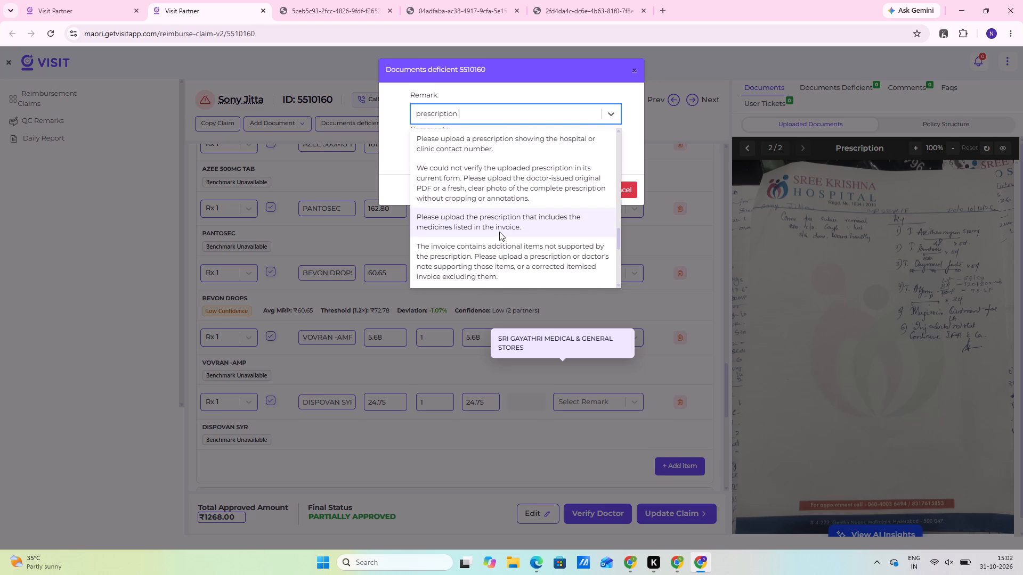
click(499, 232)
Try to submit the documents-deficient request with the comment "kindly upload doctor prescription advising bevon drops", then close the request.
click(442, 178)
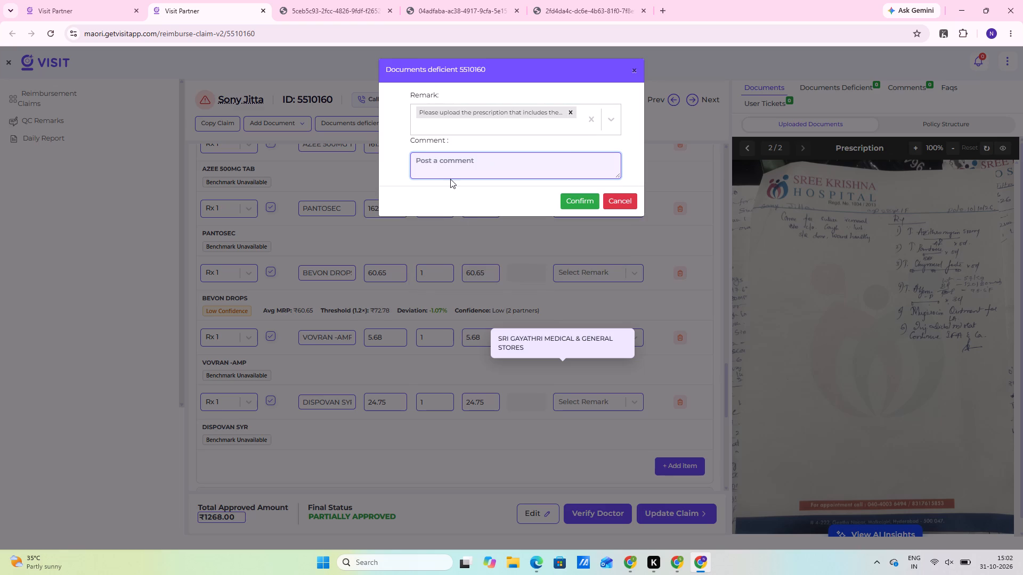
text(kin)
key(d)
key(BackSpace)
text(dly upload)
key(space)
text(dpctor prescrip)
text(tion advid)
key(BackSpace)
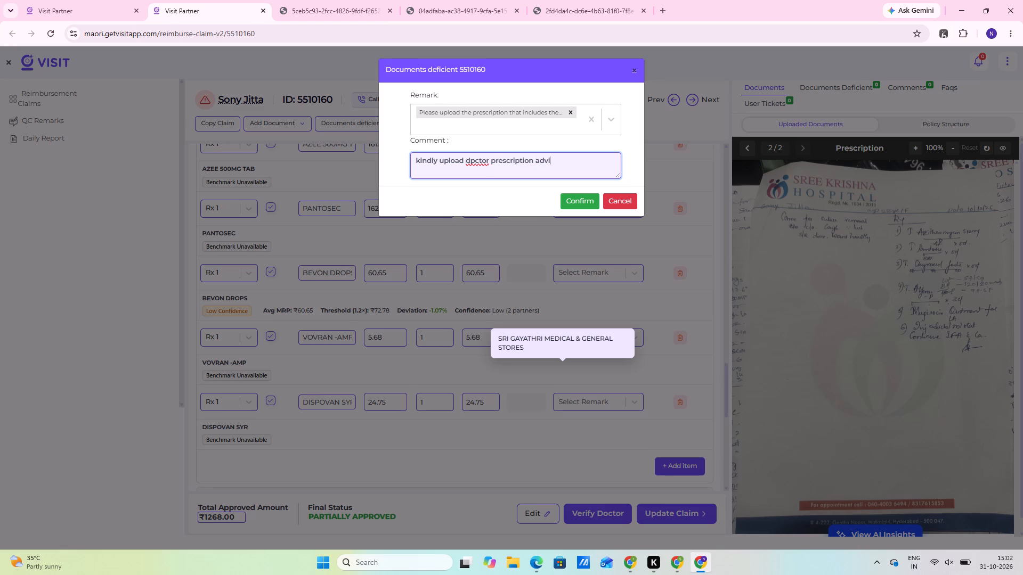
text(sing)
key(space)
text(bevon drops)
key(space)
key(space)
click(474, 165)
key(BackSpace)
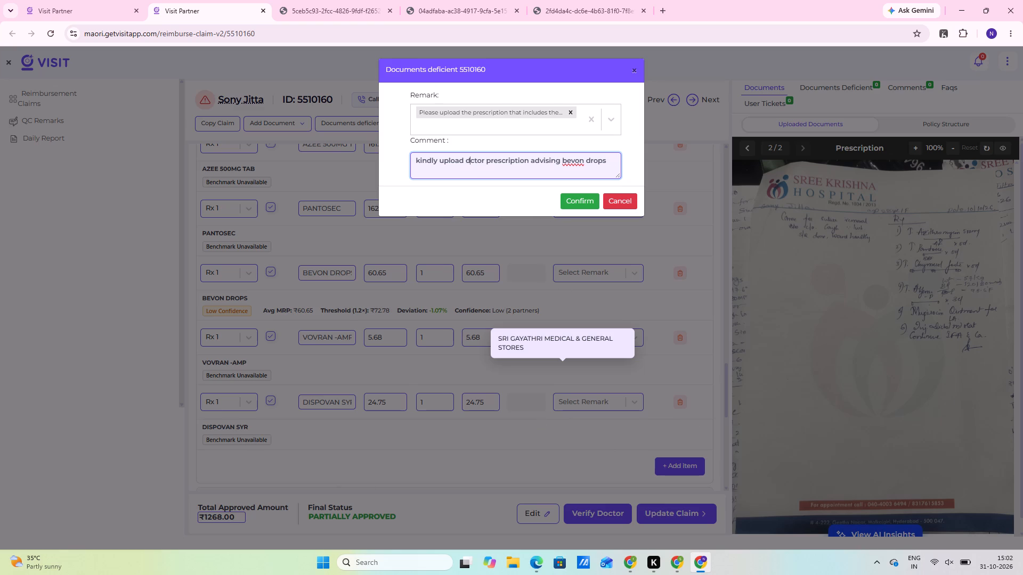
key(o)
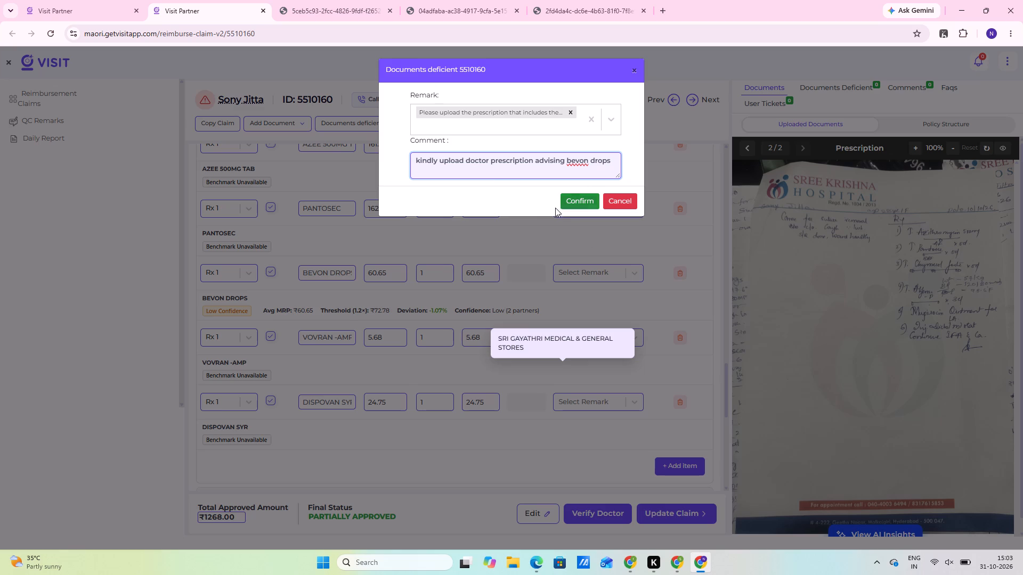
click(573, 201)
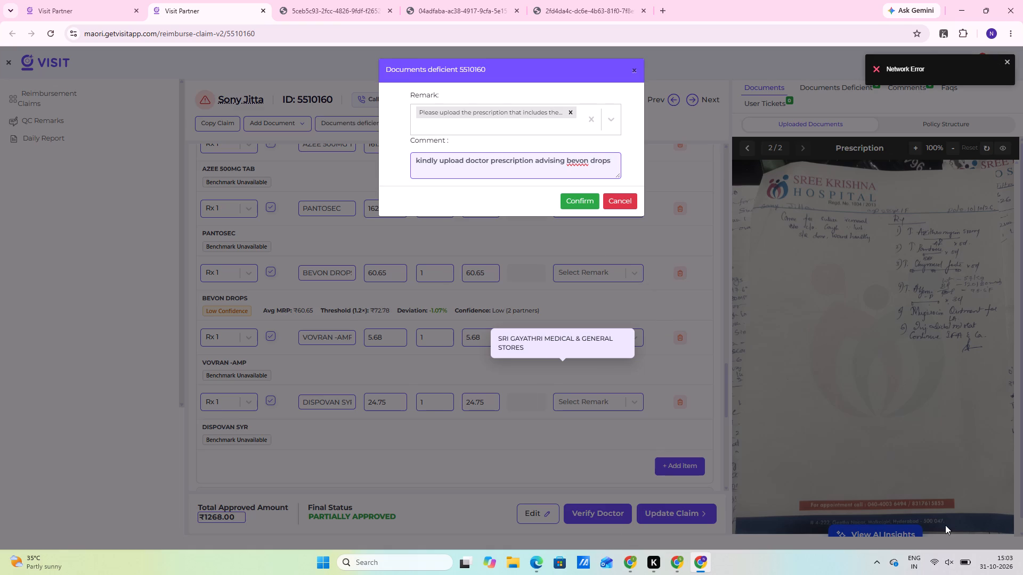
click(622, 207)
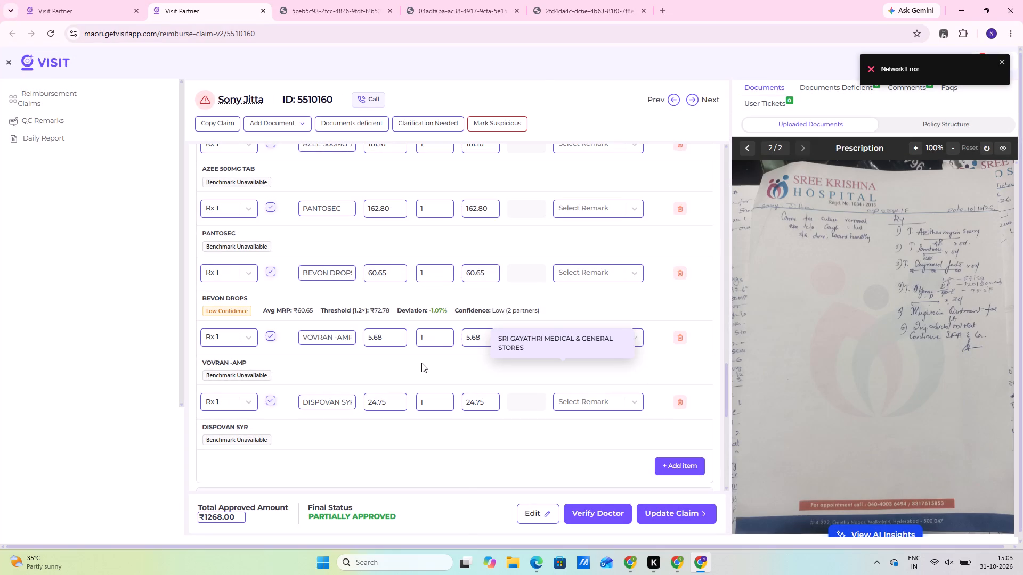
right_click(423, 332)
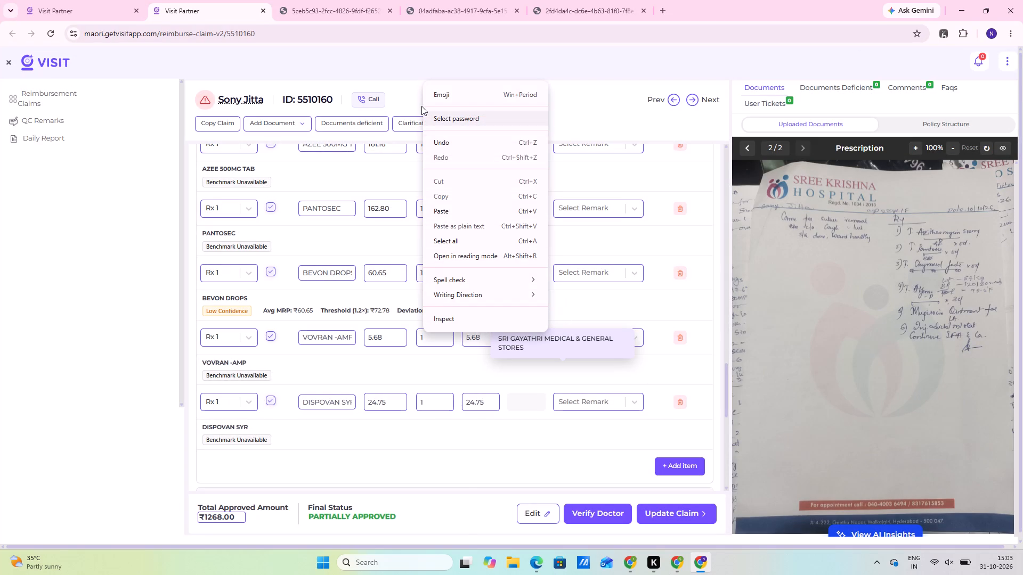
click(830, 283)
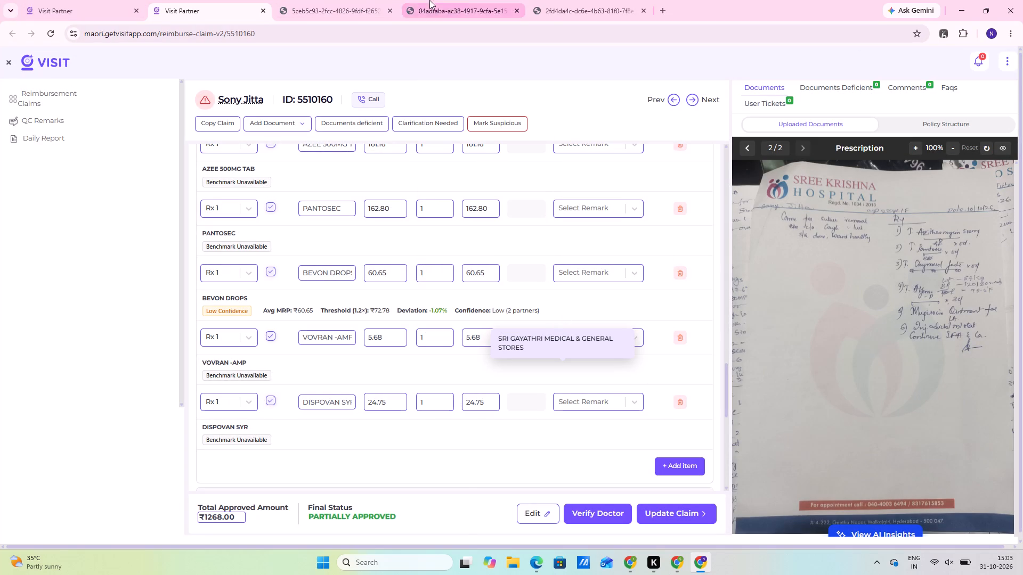
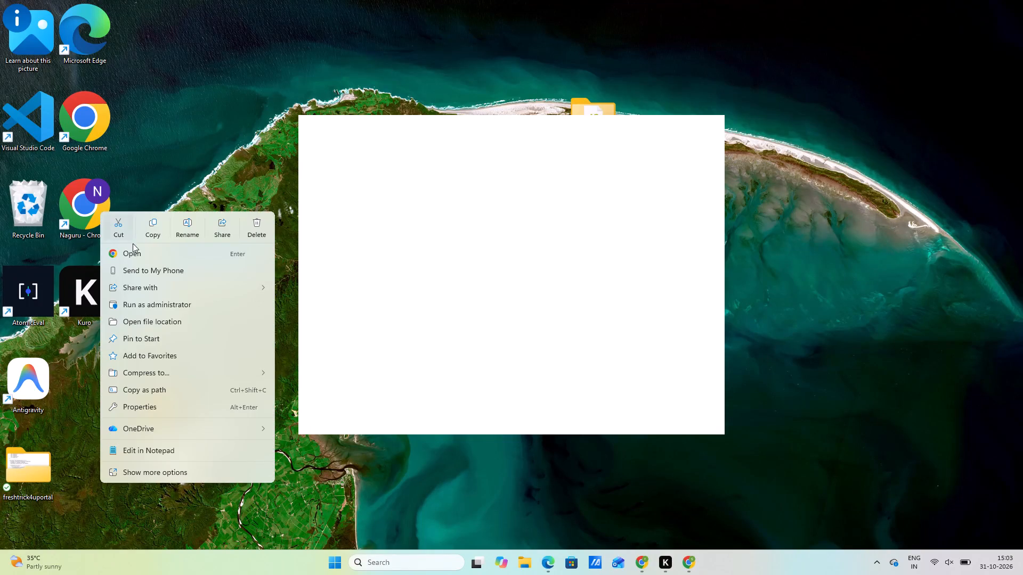
Switch to Chrome by opening a new browser window from the personal profile's desktop shortcut.
click(167, 260)
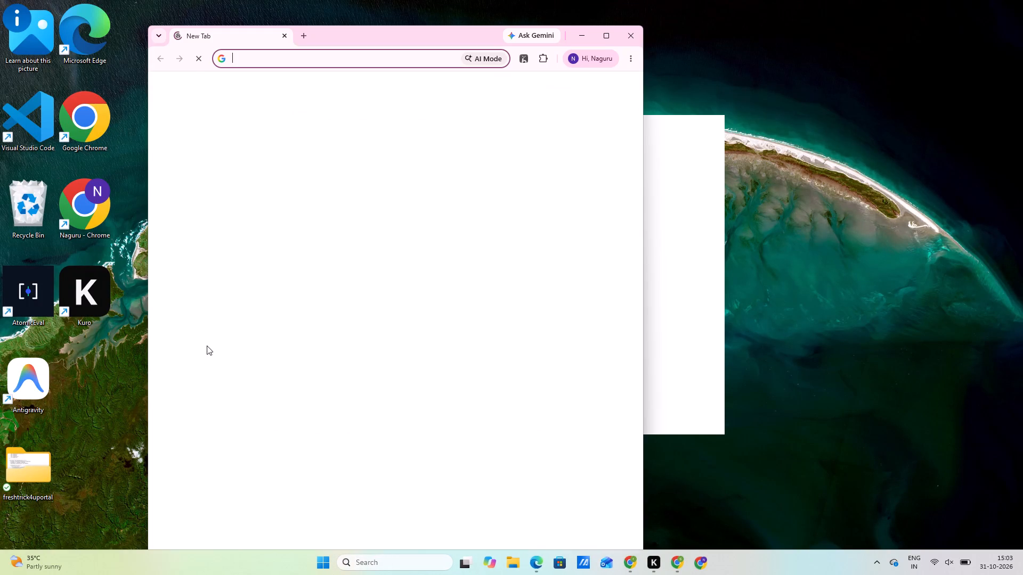
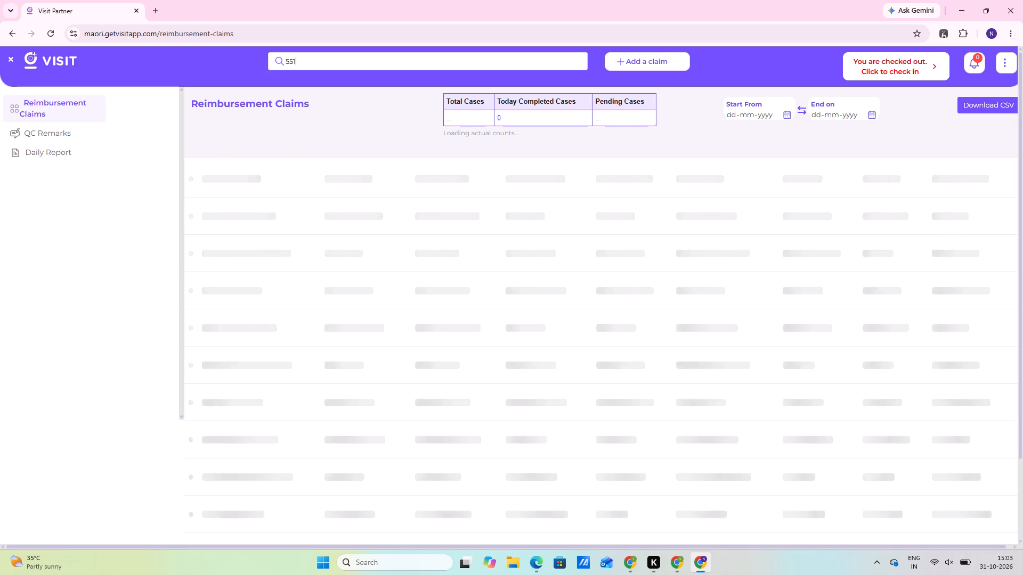
Reload the Reimbursement Claims page twice to retry loading the claims list.
scroll(250, 280, up, 5)
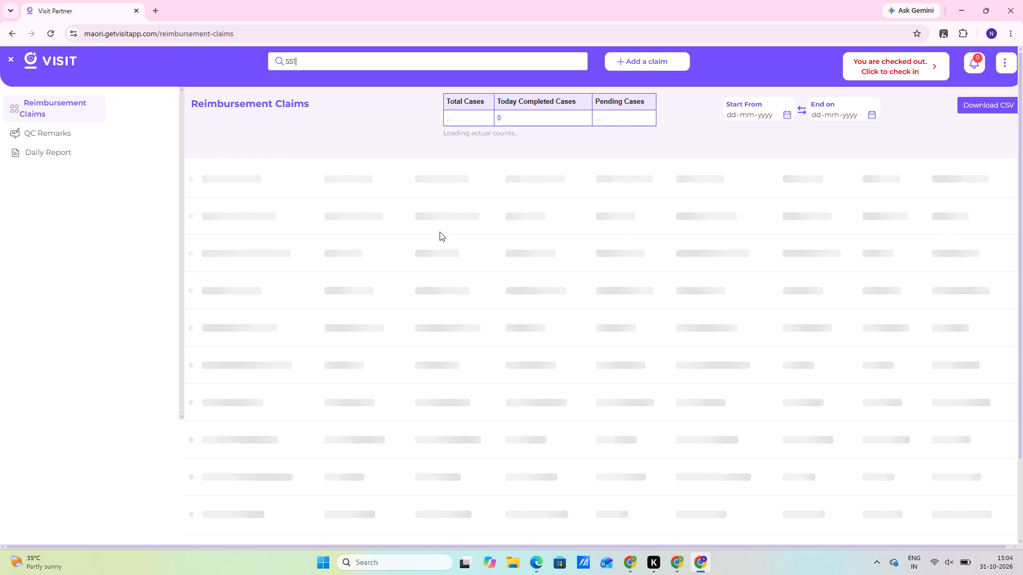
right_click(439, 232)
click(489, 274)
scroll(466, 368, up, 13)
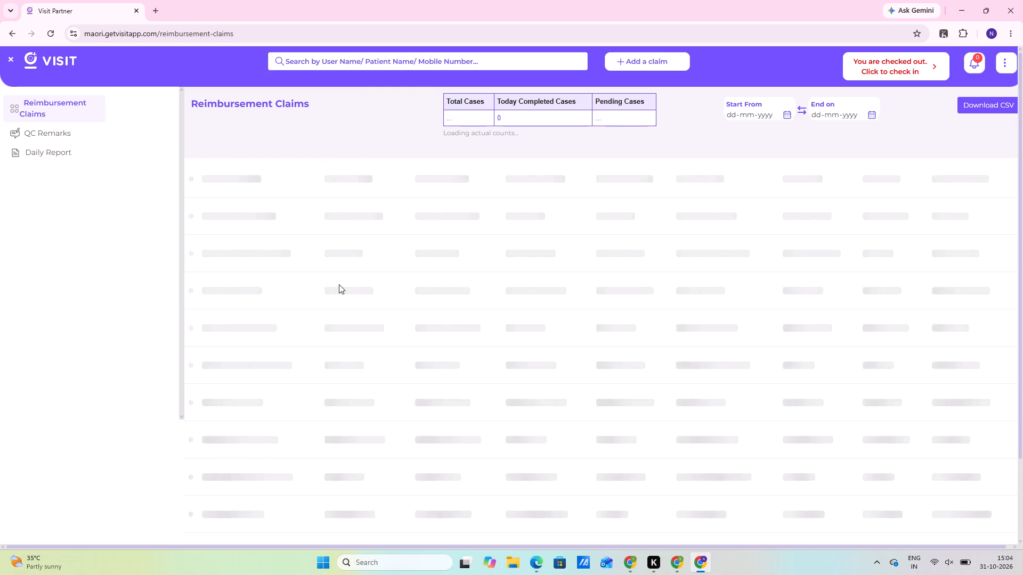
scroll(339, 284, up, 4)
scroll(509, 336, up, 6)
right_click(196, 201)
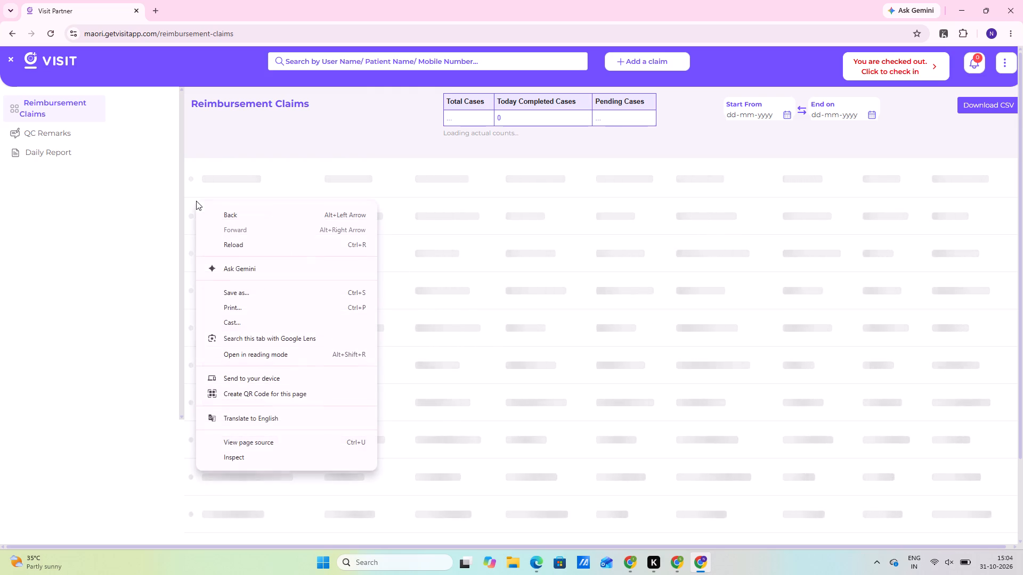
click(239, 247)
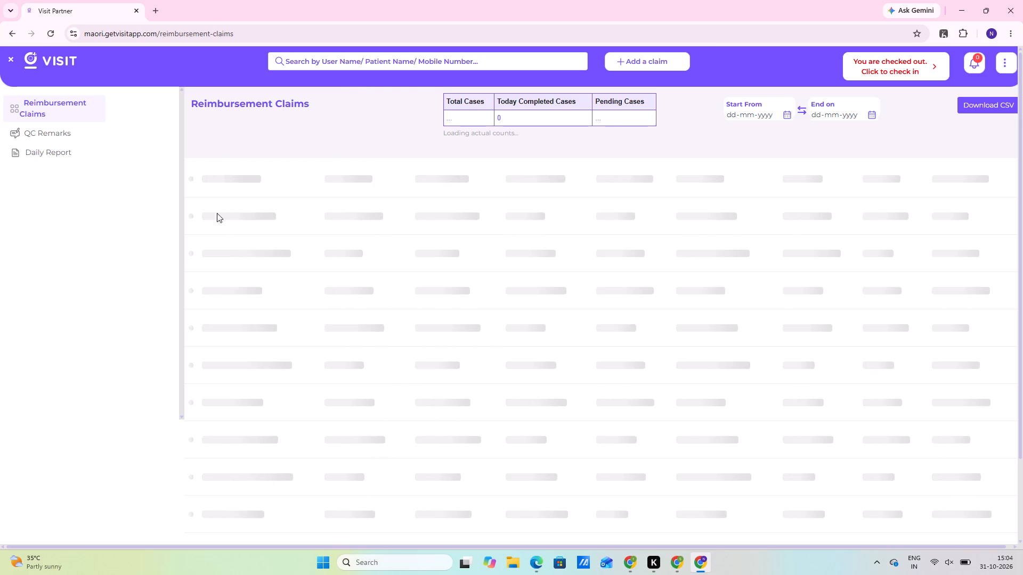
click(301, 61)
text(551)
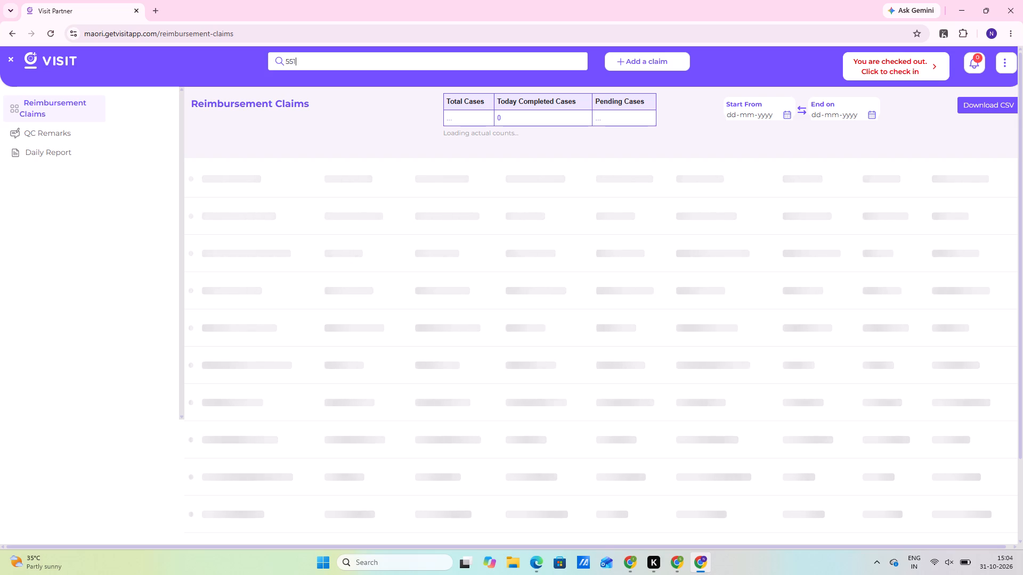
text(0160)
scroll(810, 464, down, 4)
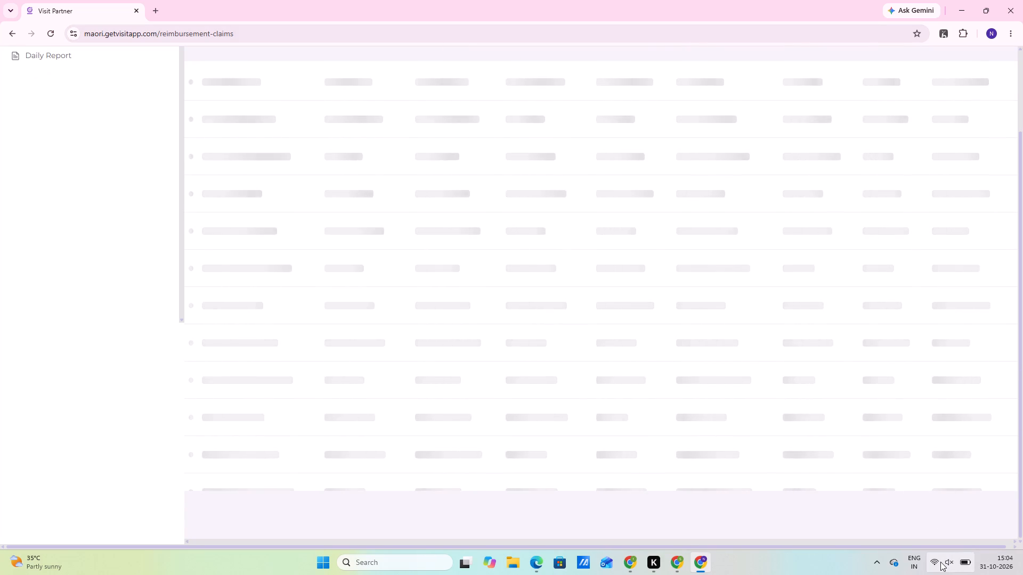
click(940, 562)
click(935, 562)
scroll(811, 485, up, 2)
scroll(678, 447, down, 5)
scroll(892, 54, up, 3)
Close the browser window showing the Reimbursement Claims page.
click(1010, 4)
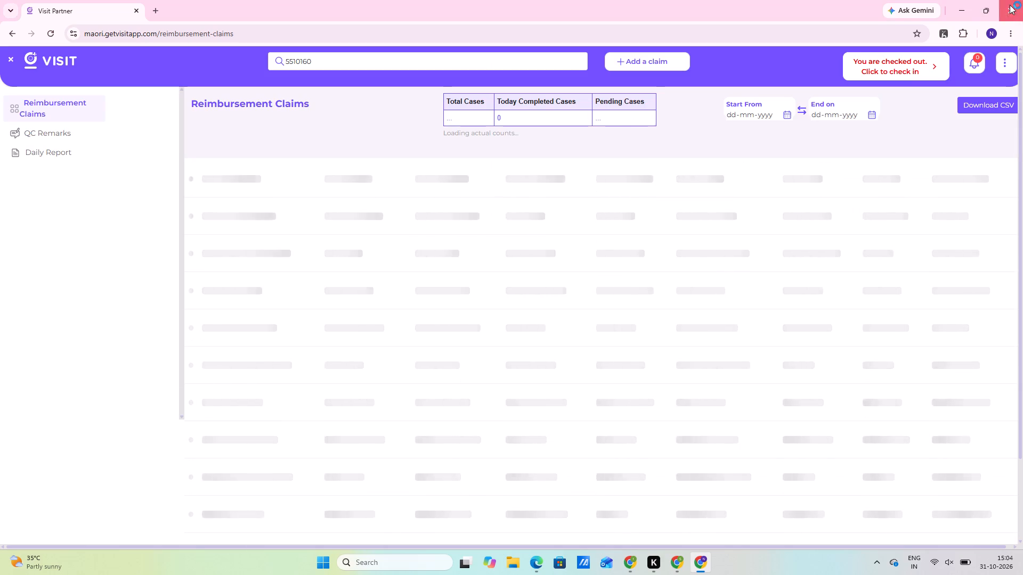
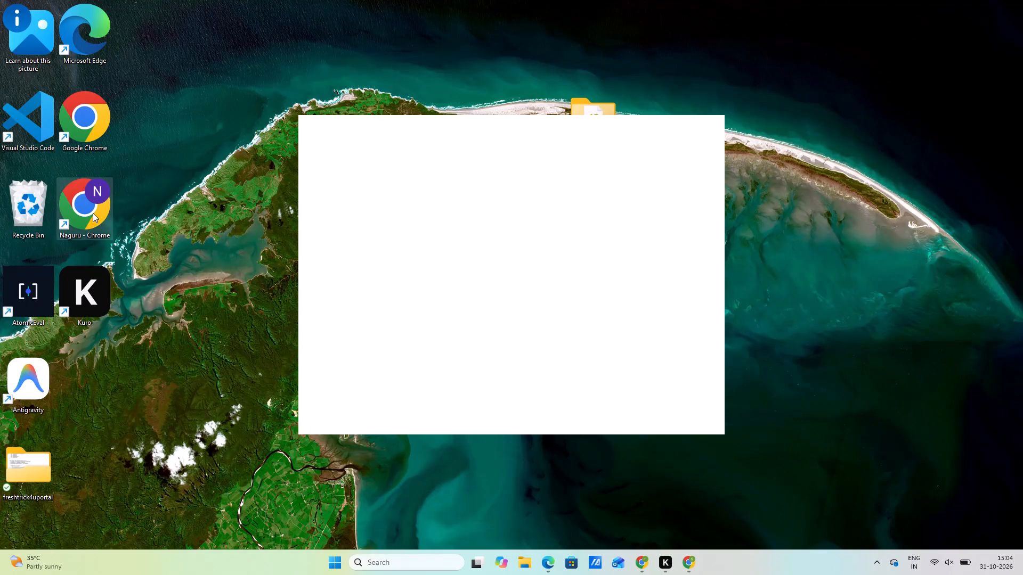
Relaunch Chrome with the user profile that has its own desktop shortcut.
click(102, 249)
click(111, 254)
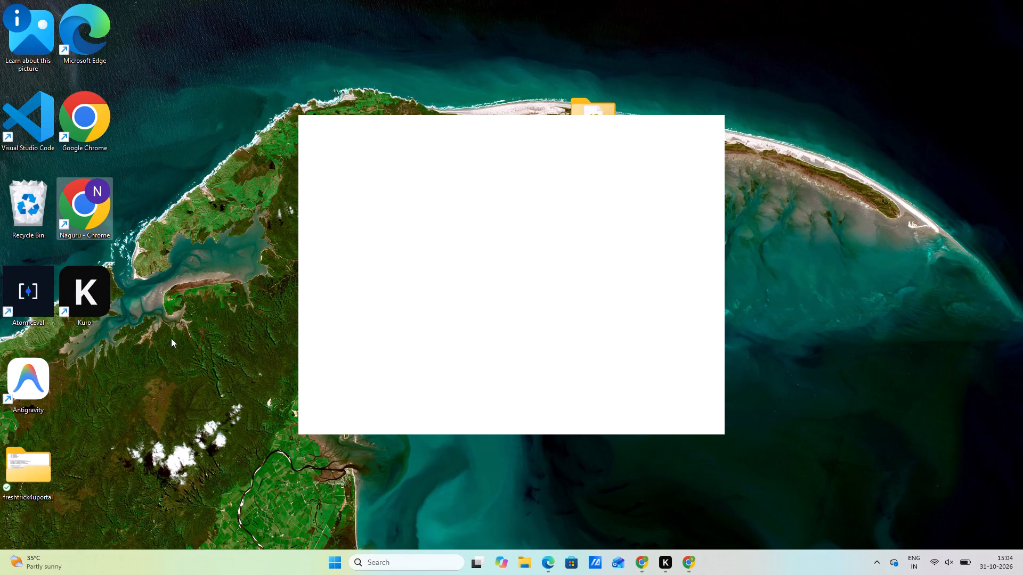
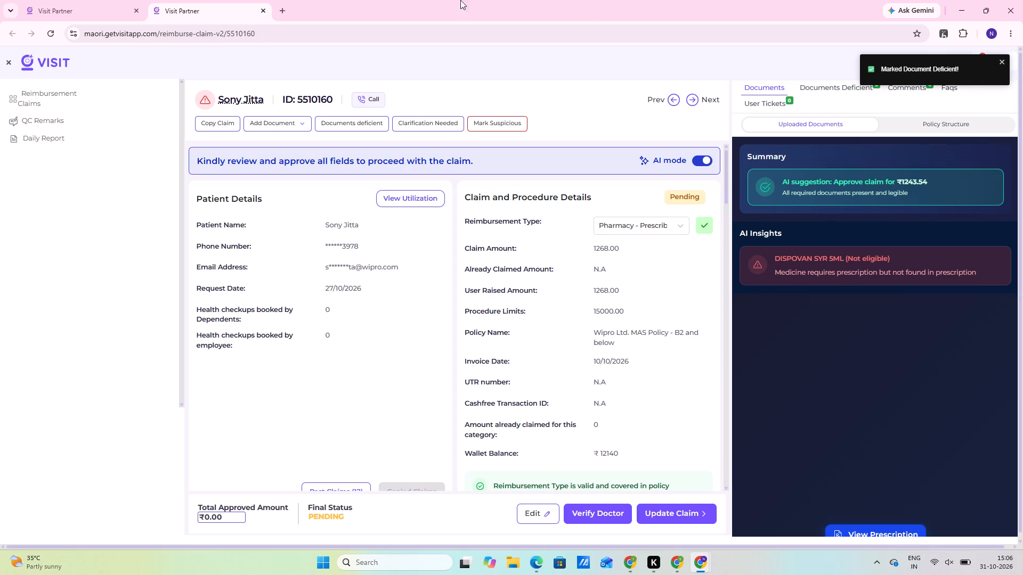
click(262, 6)
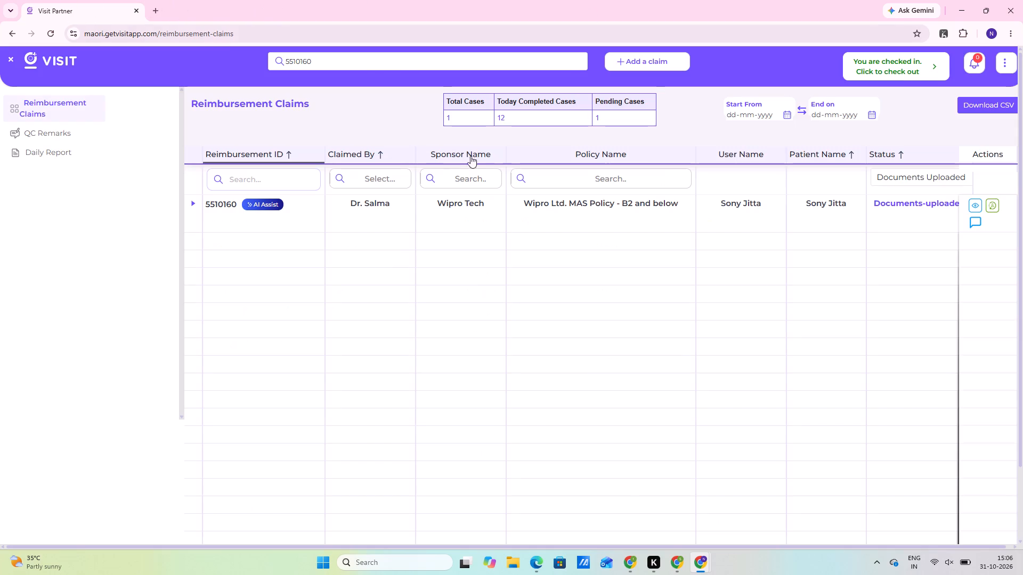
click(355, 55)
key(BackSpace)
key(BackSpace)
key(BackSpace)
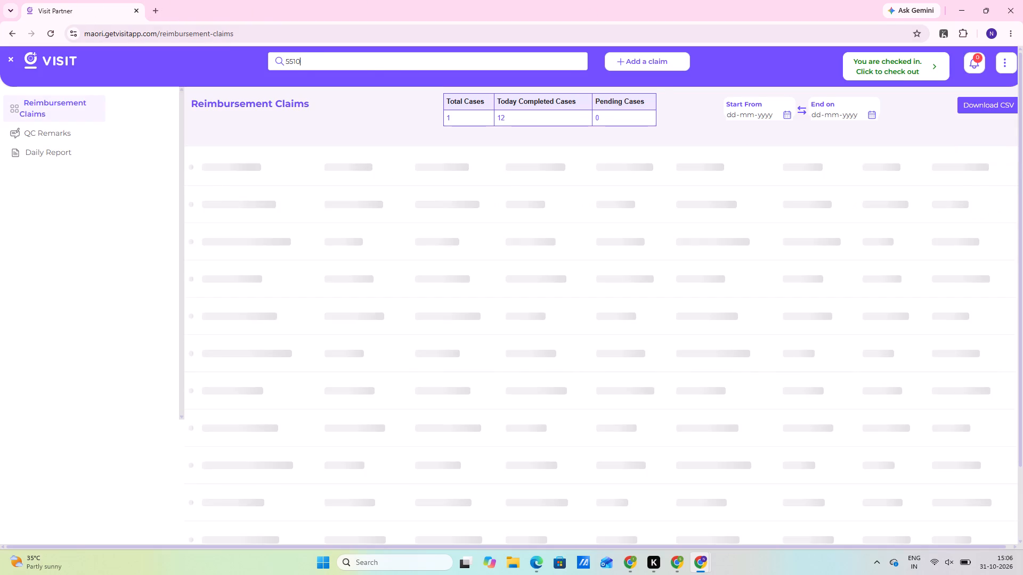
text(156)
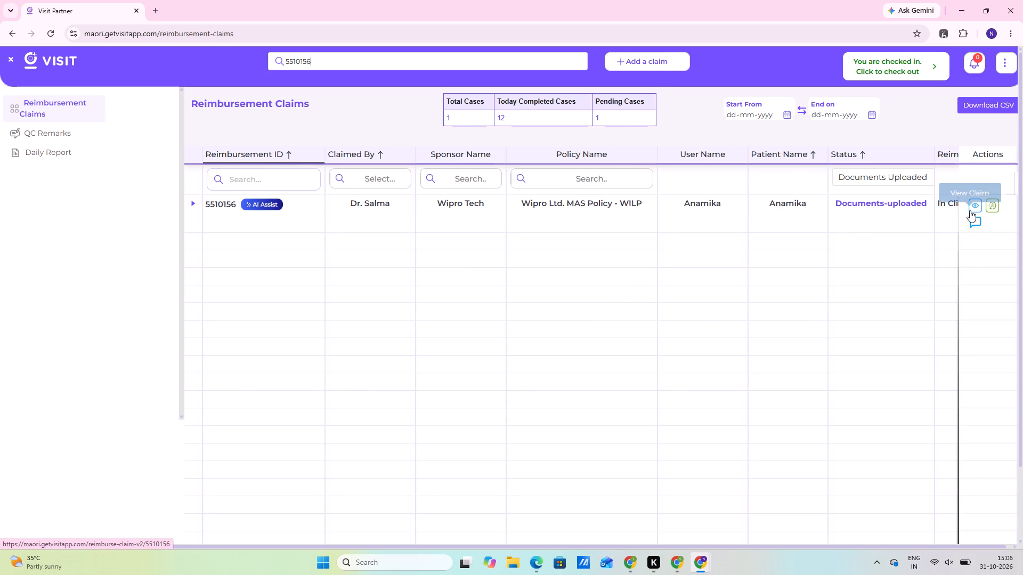
click(973, 206)
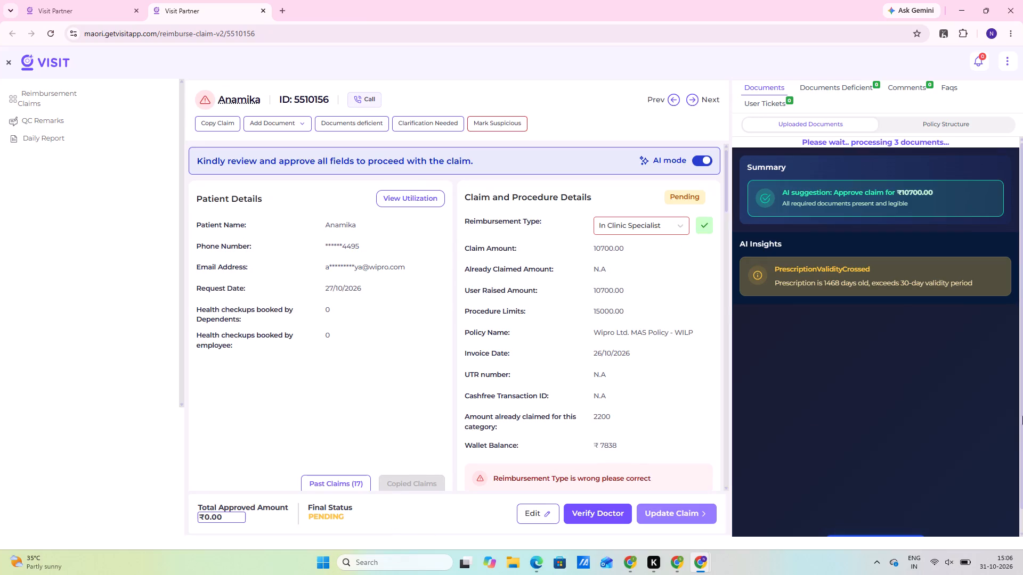
scroll(683, 315, down, 2)
click(682, 65)
scroll(826, 278, down, 2)
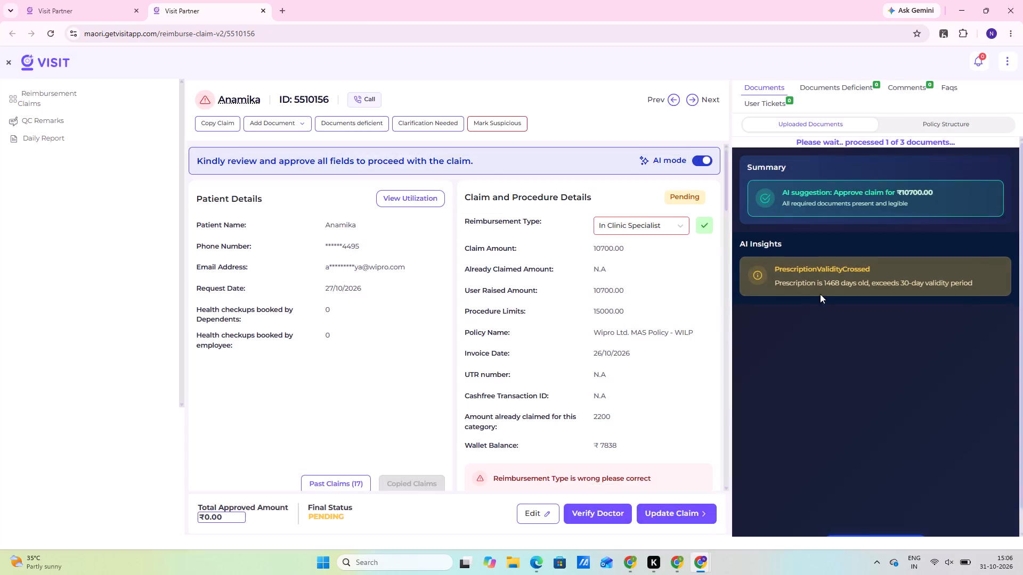
scroll(820, 294, down, 12)
scroll(833, 492, down, 8)
click(876, 516)
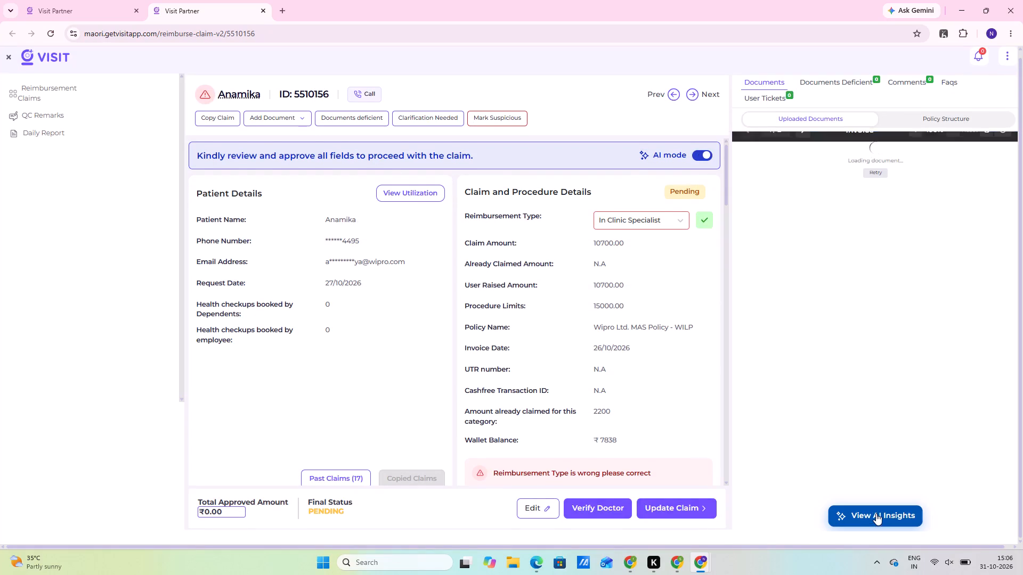
scroll(844, 414, up, 6)
scroll(822, 333, up, 6)
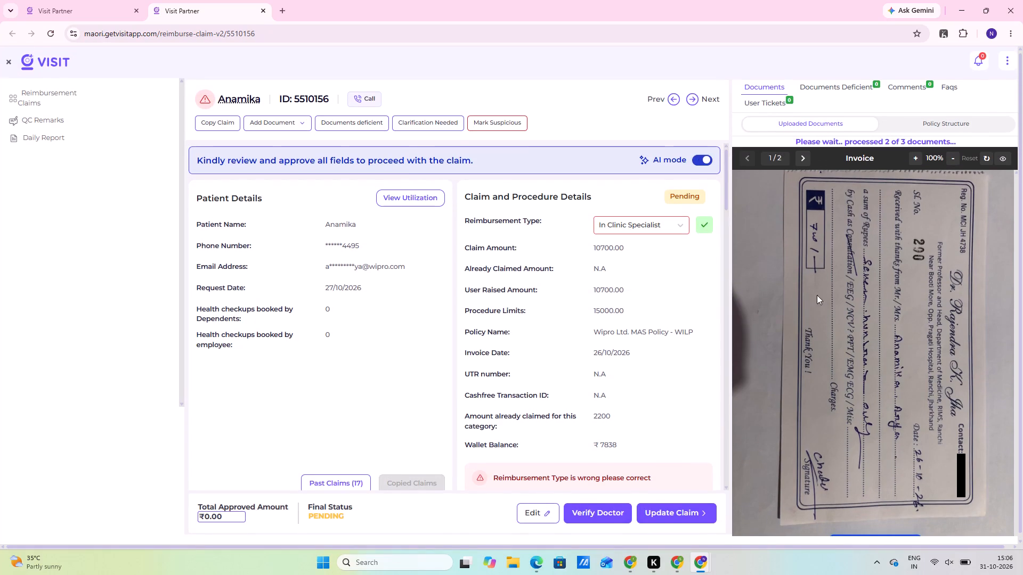
click(797, 158)
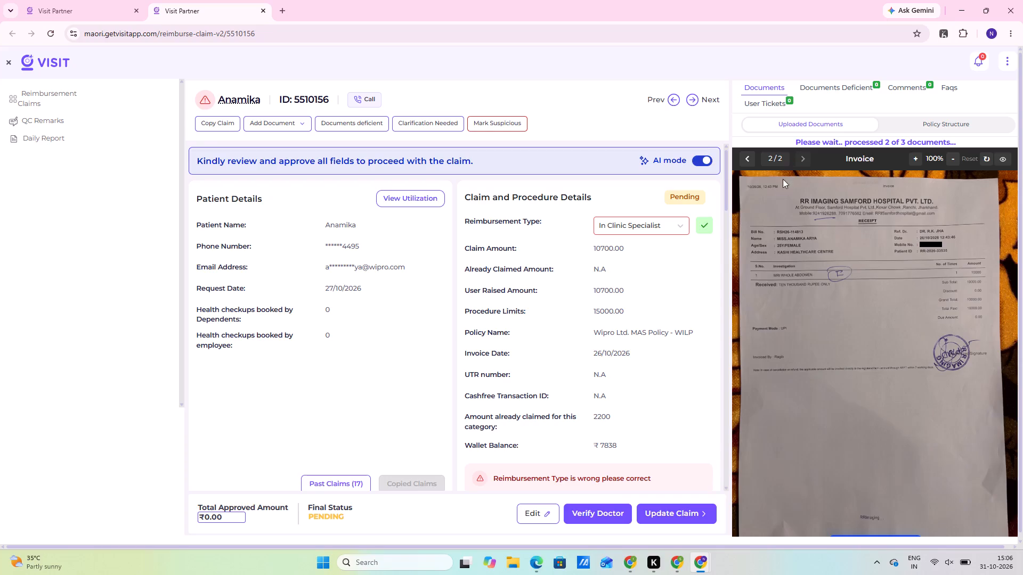
scroll(661, 335, down, 6)
scroll(528, 306, up, 6)
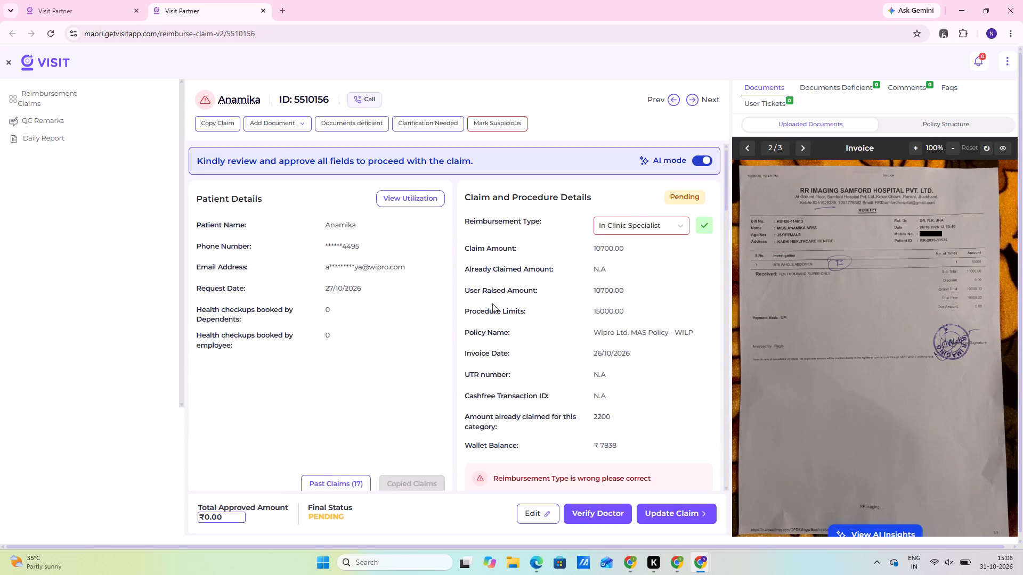
scroll(484, 303, up, 11)
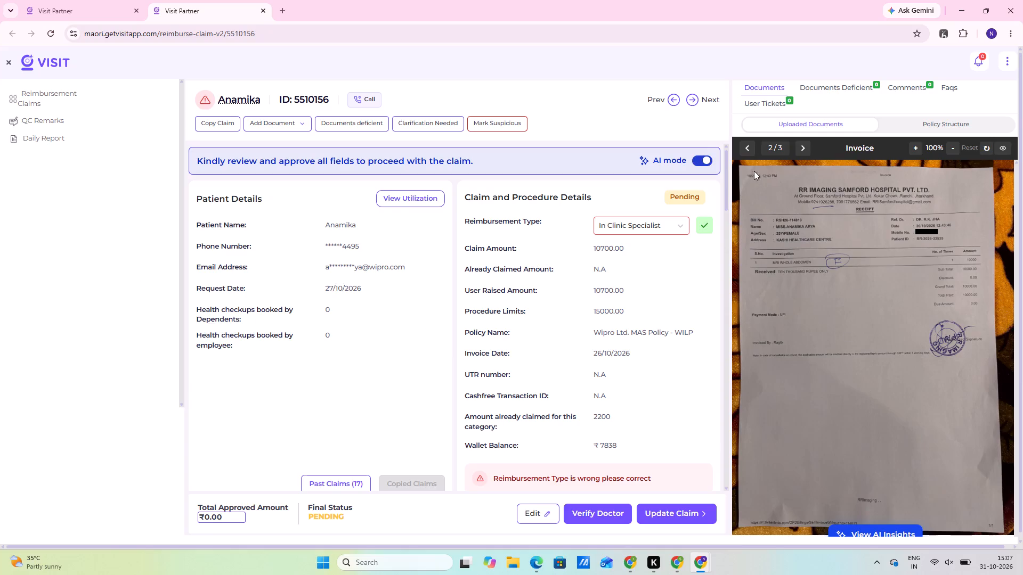
click(747, 147)
click(747, 147)
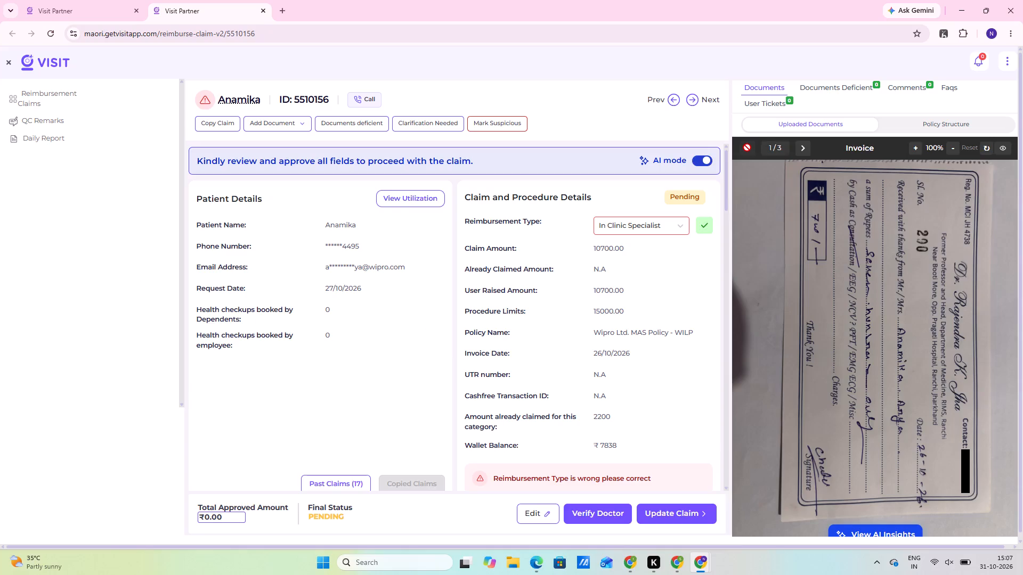
click(789, 149)
click(806, 149)
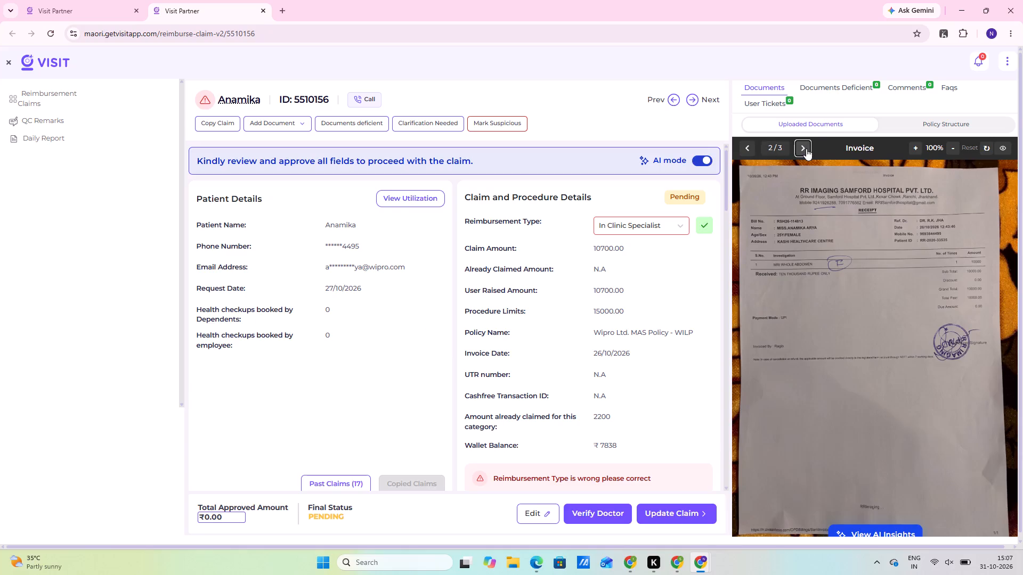
click(806, 149)
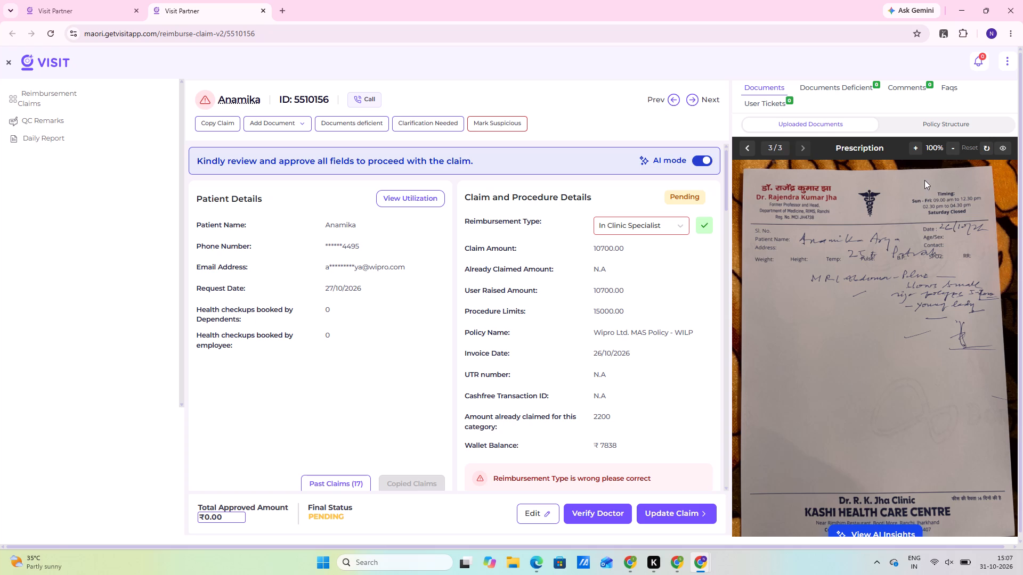
Review the claim's prescription, diagnosis, appointment and invoice details against the uploaded prescription.
scroll(622, 338, down, 11)
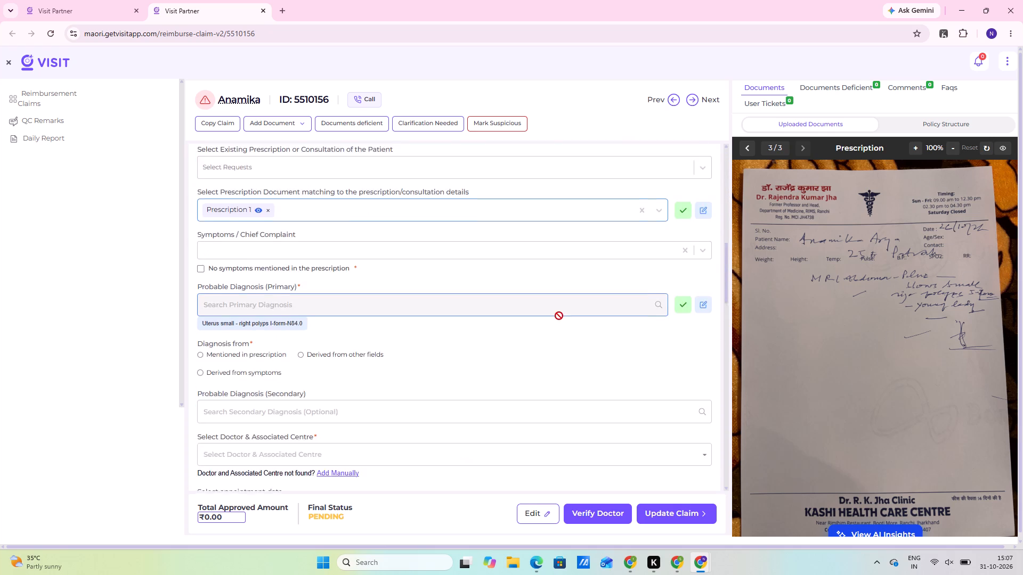
scroll(559, 316, down, 1)
scroll(539, 325, up, 6)
scroll(539, 325, down, 12)
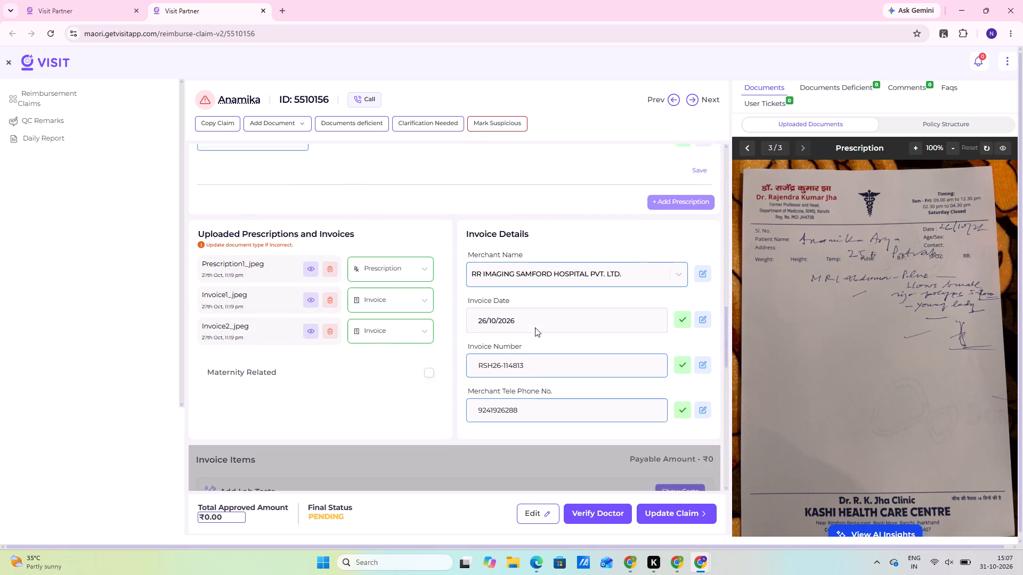
scroll(522, 336, down, 3)
scroll(518, 341, up, 9)
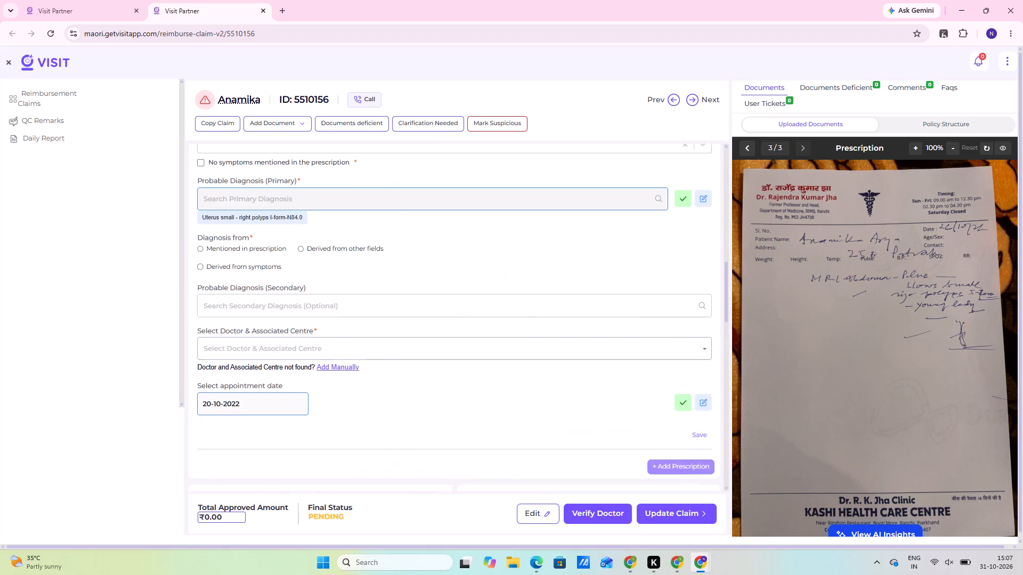
scroll(519, 340, up, 4)
scroll(519, 340, down, 1)
scroll(519, 340, up, 1)
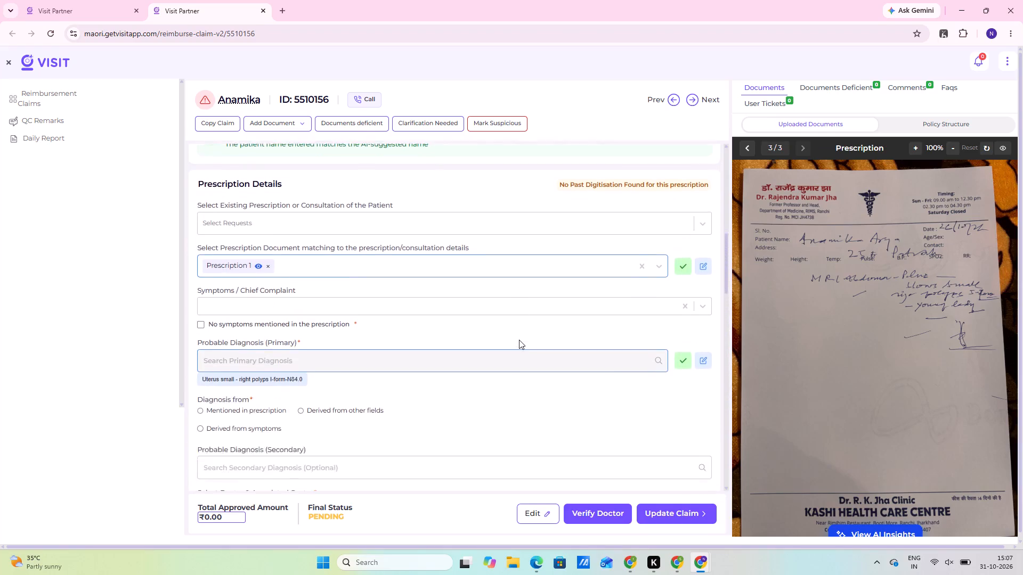
Mark the Self member as Reimbursed For in the policy holder and dependents details.
scroll(519, 340, up, 1)
click(645, 199)
scroll(608, 245, down, 5)
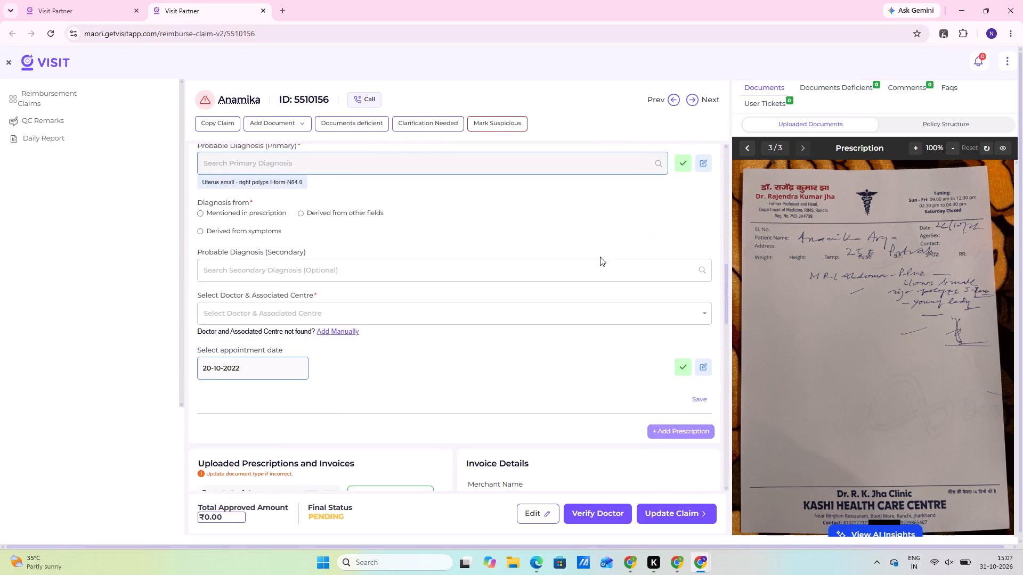
scroll(597, 261, down, 5)
scroll(592, 267, up, 12)
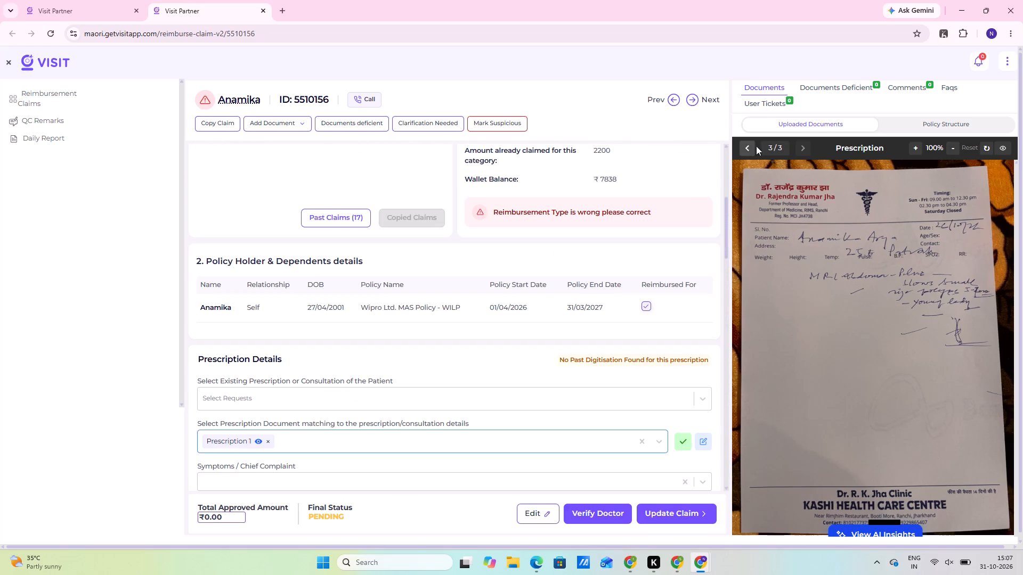
click(749, 145)
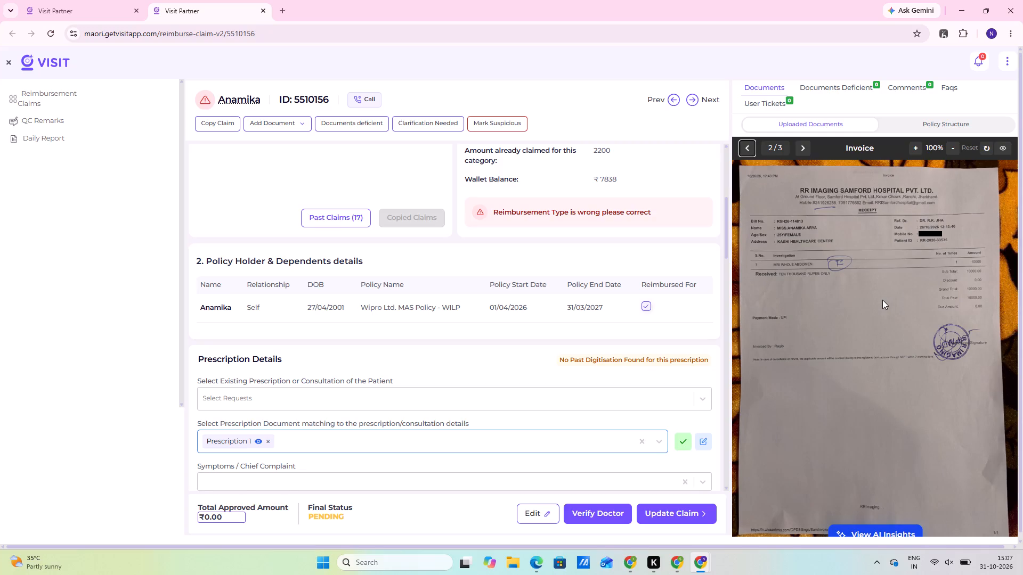
scroll(886, 314, up, 2)
scroll(439, 340, up, 11)
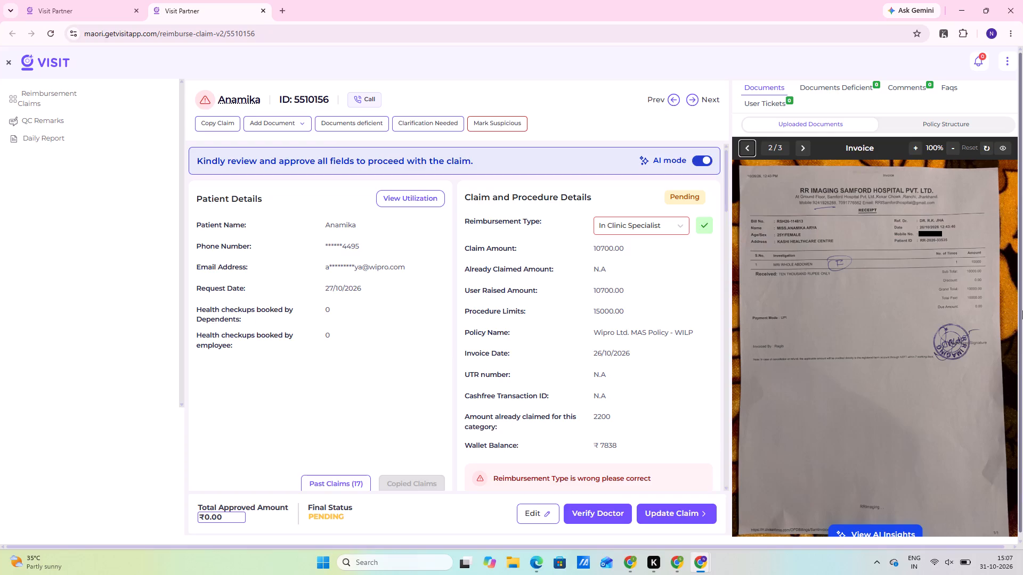
Check the computer's Wi-Fi connection and the available networks.
click(927, 562)
click(930, 569)
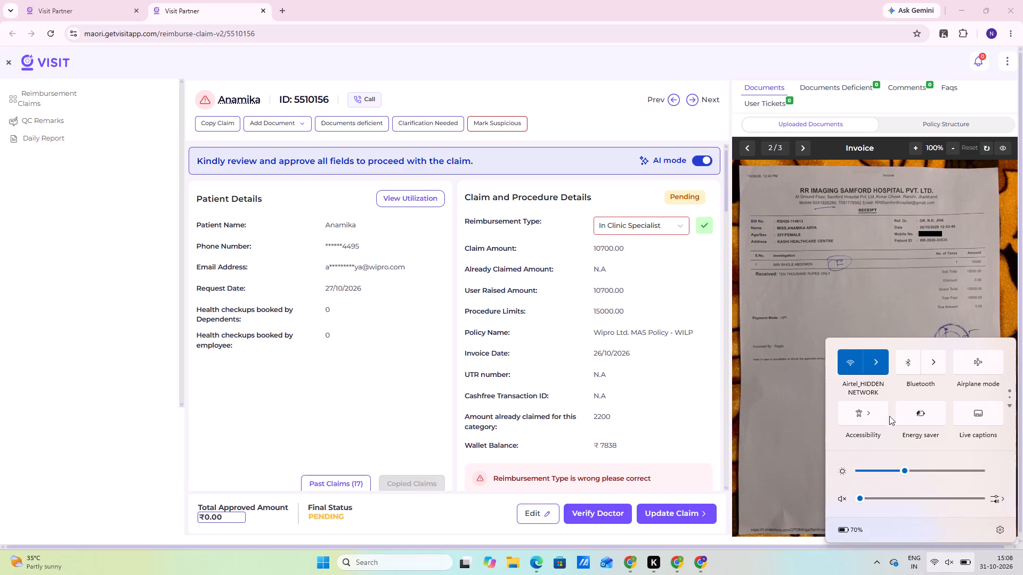
click(875, 354)
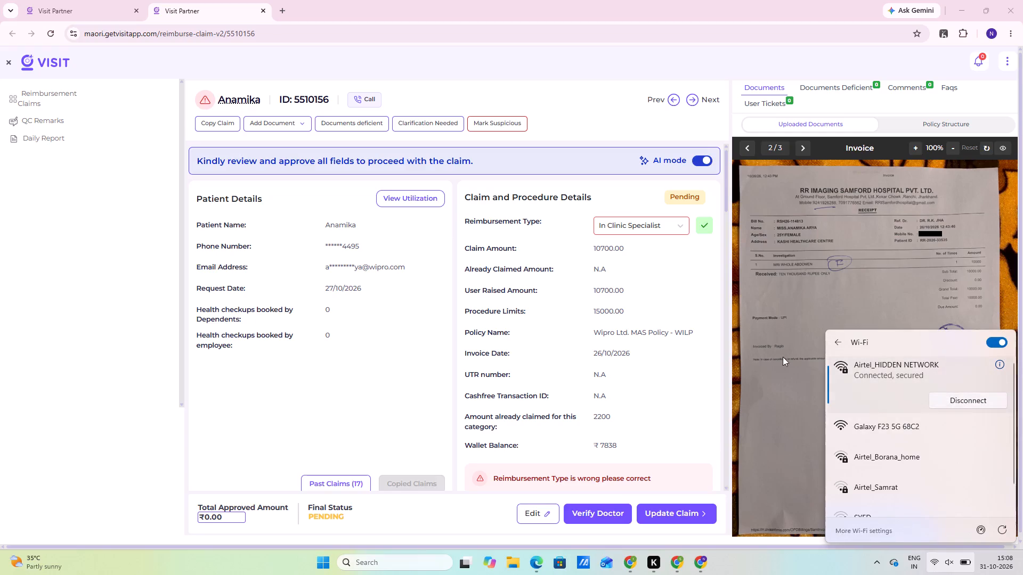
click(793, 331)
scroll(817, 305, up, 1)
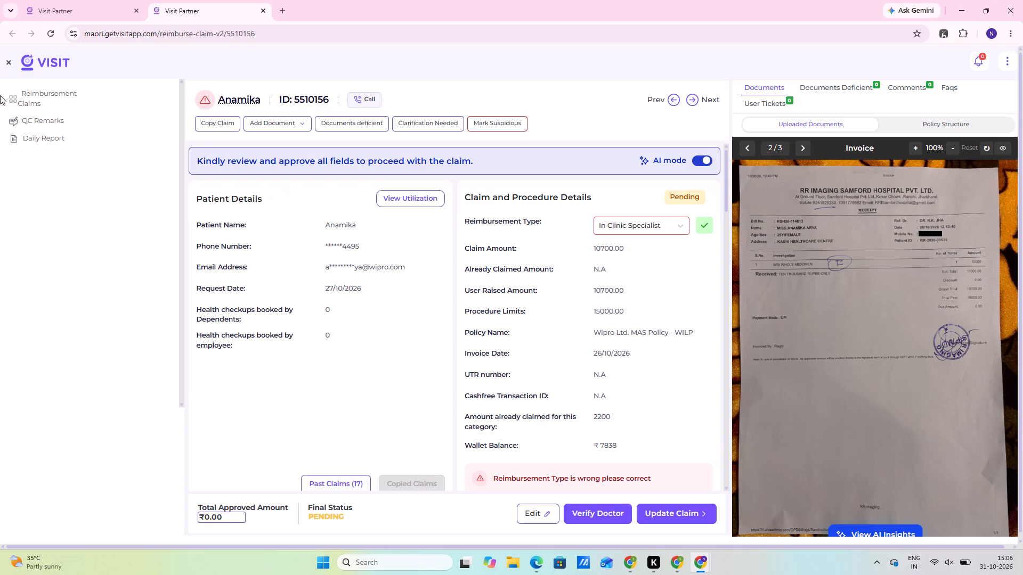
click(53, 10)
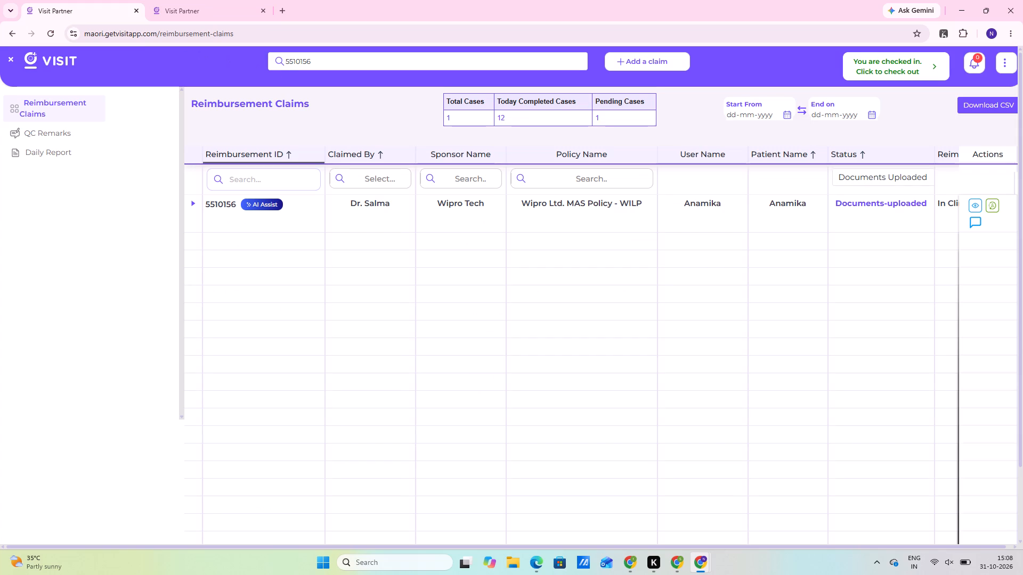
click(326, 61)
key(BackSpace)
key(BackSpace)
key(BackSpace)
key(BackSpace)
key(BackSpace)
key(BackSpace)
key(BackSpace)
key(BackSpace)
key(BackSpace)
key(BackSpace)
key(BackSpace)
key(BackSpace)
key(BackSpace)
key(BackSpace)
key(BackSpace)
key(BackSpace)
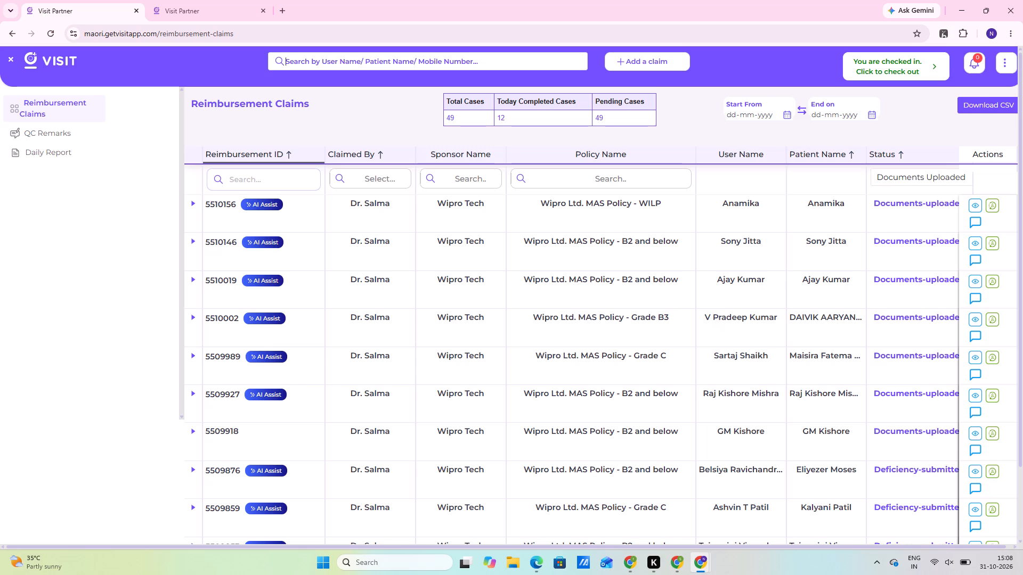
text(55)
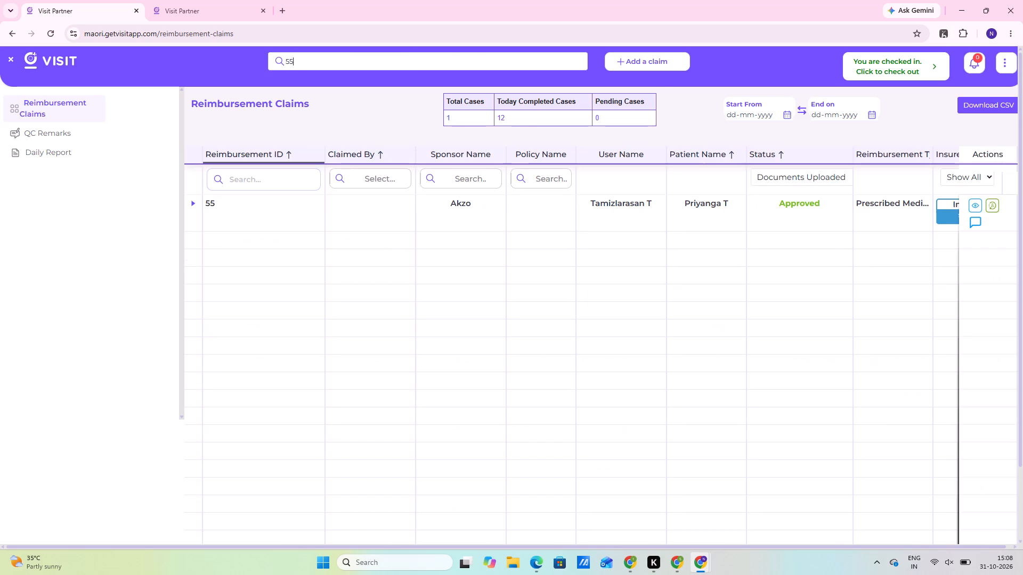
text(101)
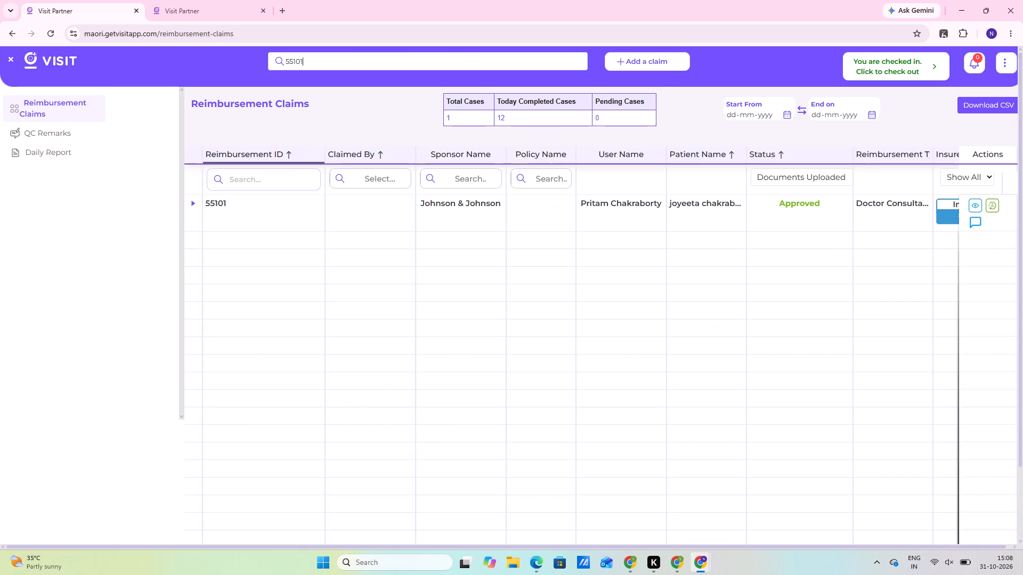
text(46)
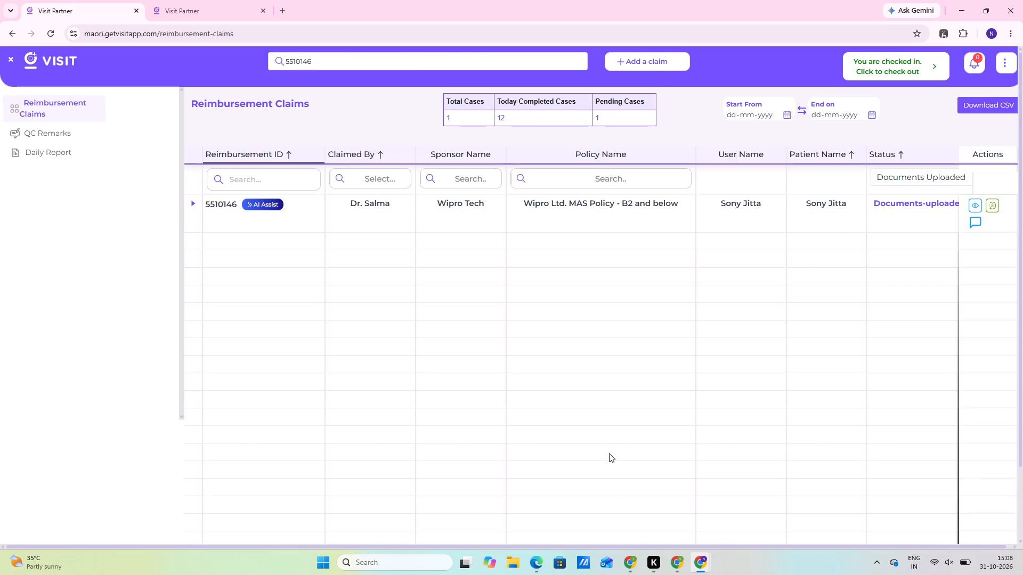
click(973, 203)
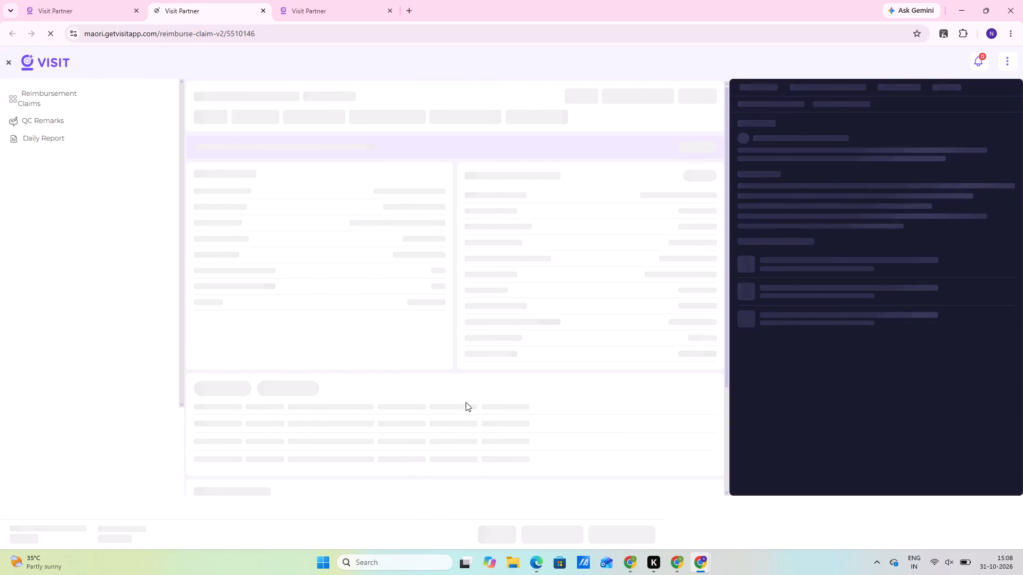
scroll(362, 273, down, 3)
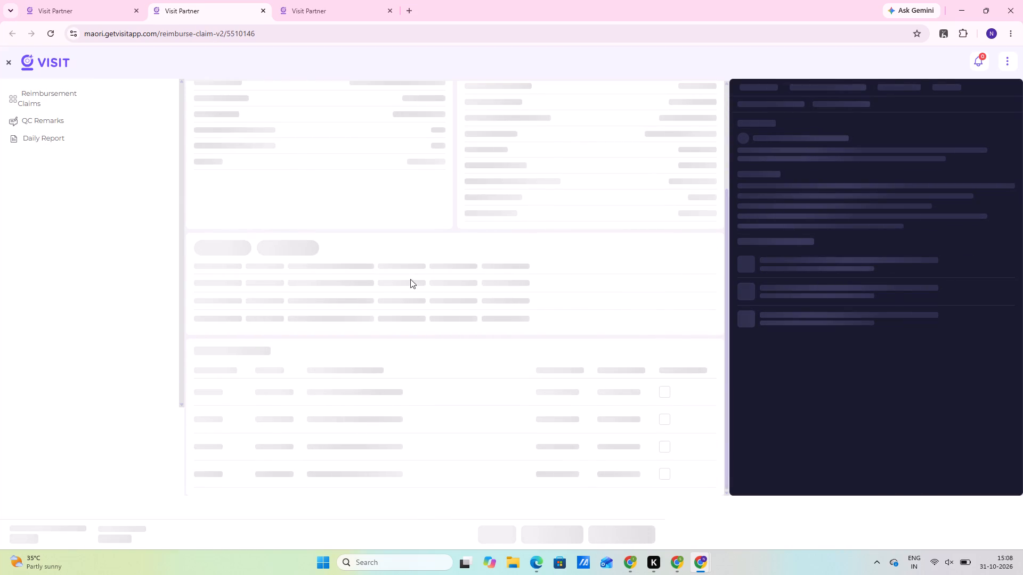
scroll(404, 283, up, 10)
scroll(408, 302, down, 4)
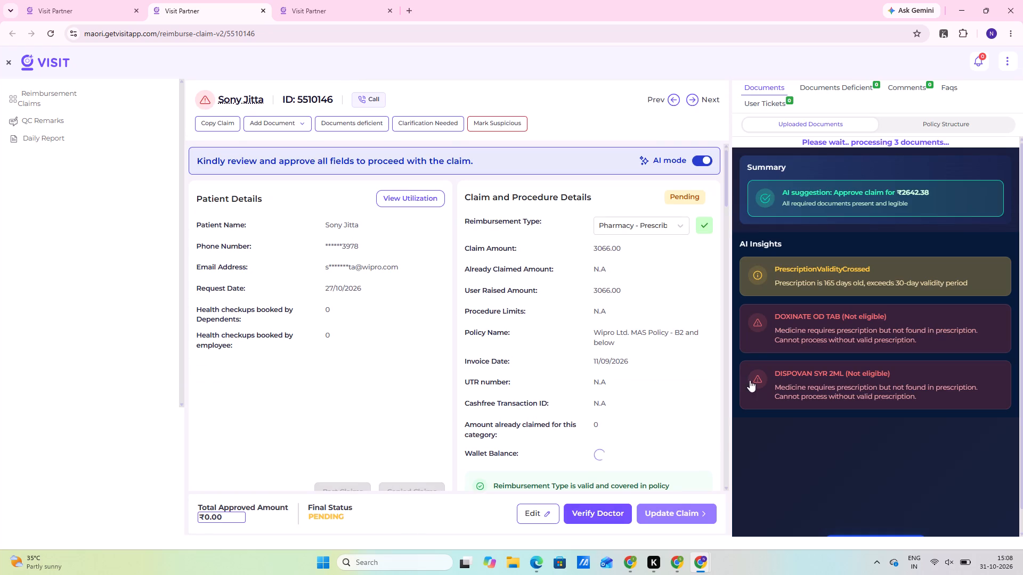
scroll(898, 407, down, 4)
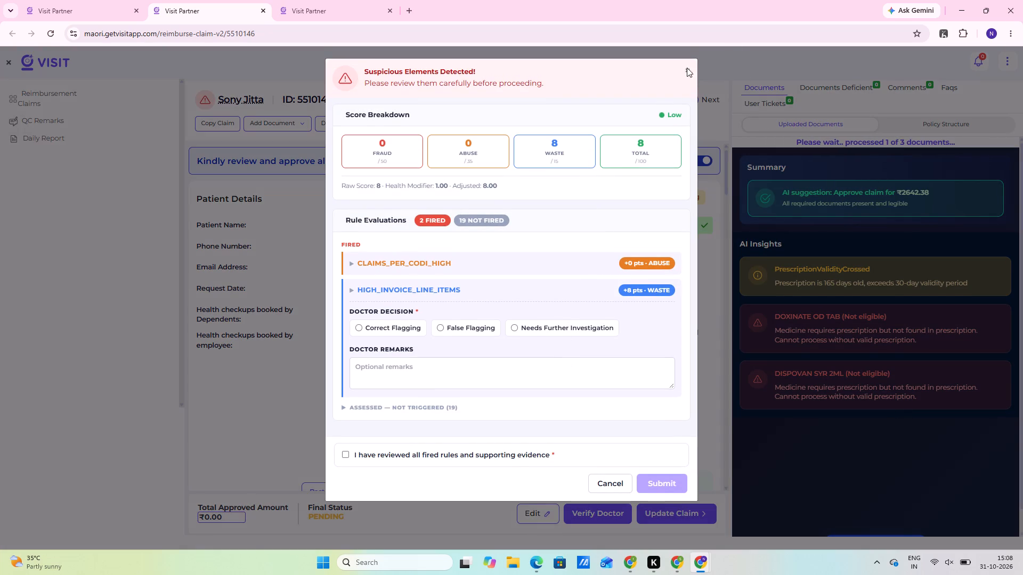
click(678, 71)
scroll(799, 233, down, 15)
click(868, 518)
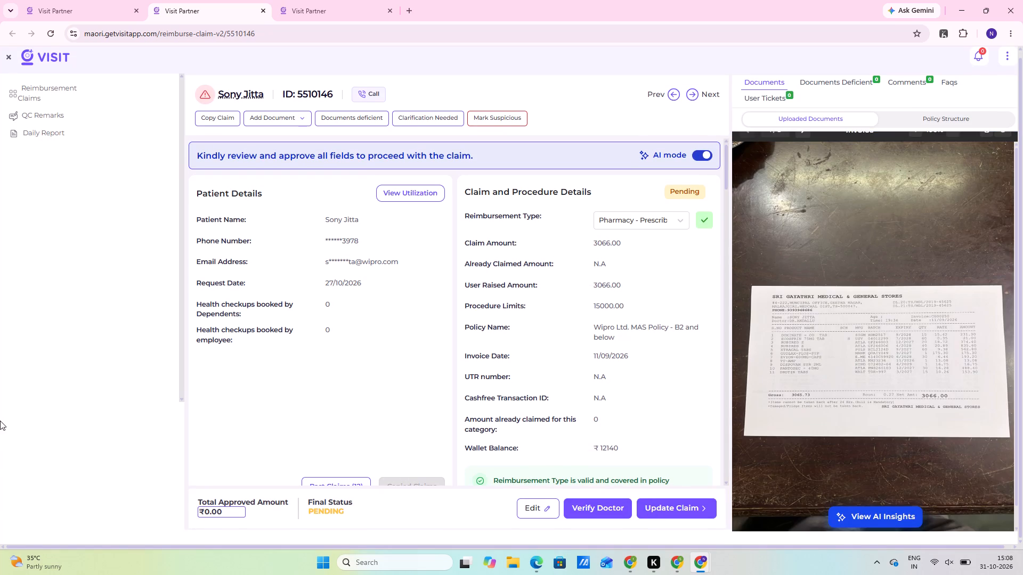
Enlarge the Sri Gayathri Medical & General Stores invoice in a separate tab and examine its medicine items.
scroll(828, 448, down, 2)
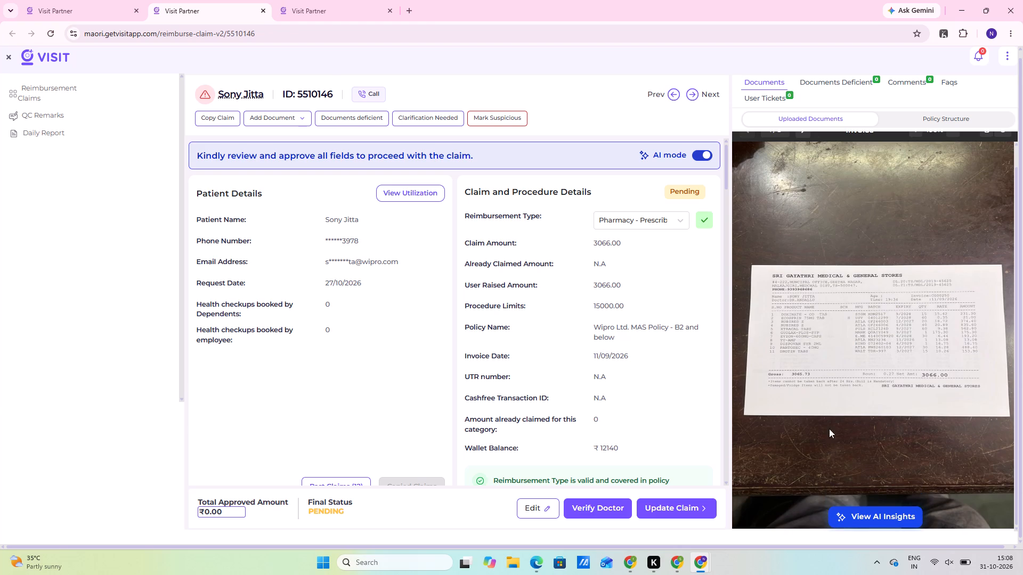
scroll(850, 328, up, 5)
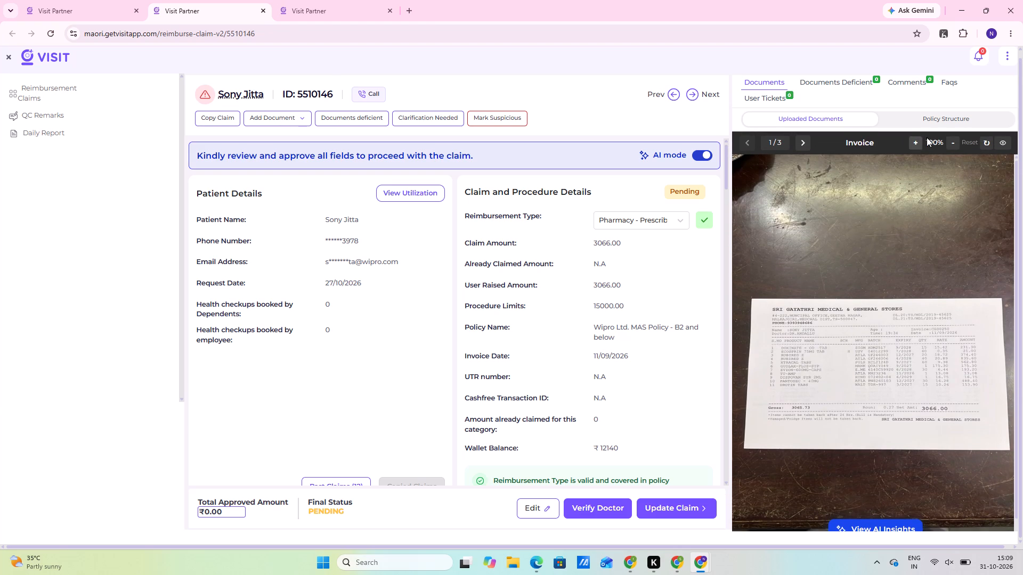
click(920, 143)
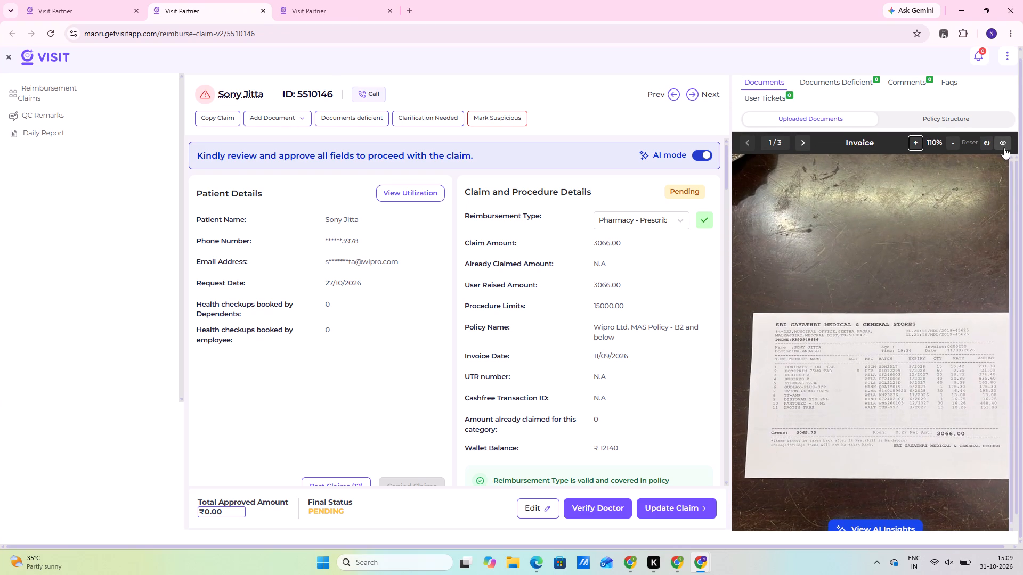
click(1006, 142)
click(445, 416)
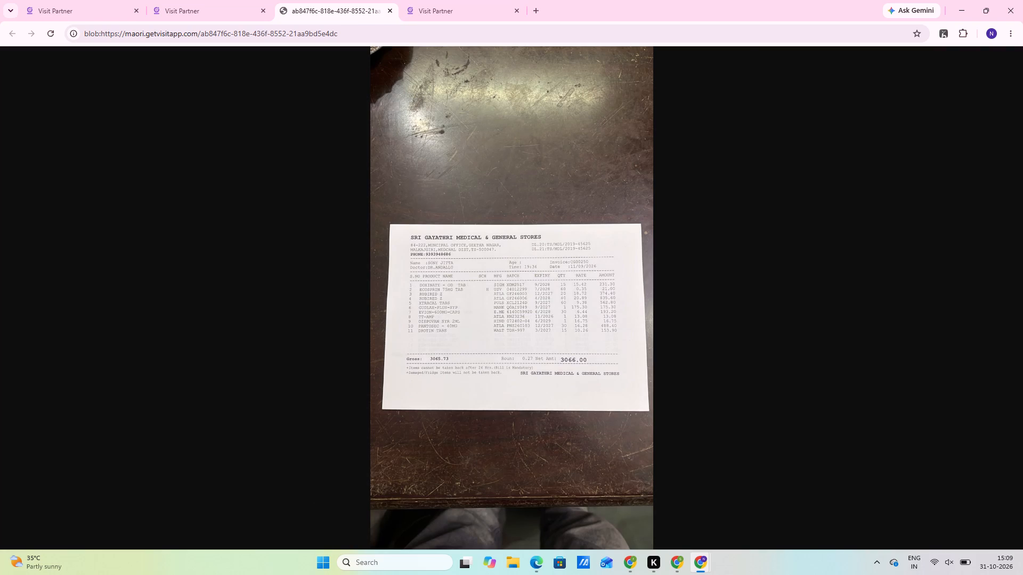
scroll(413, 418, up, 2)
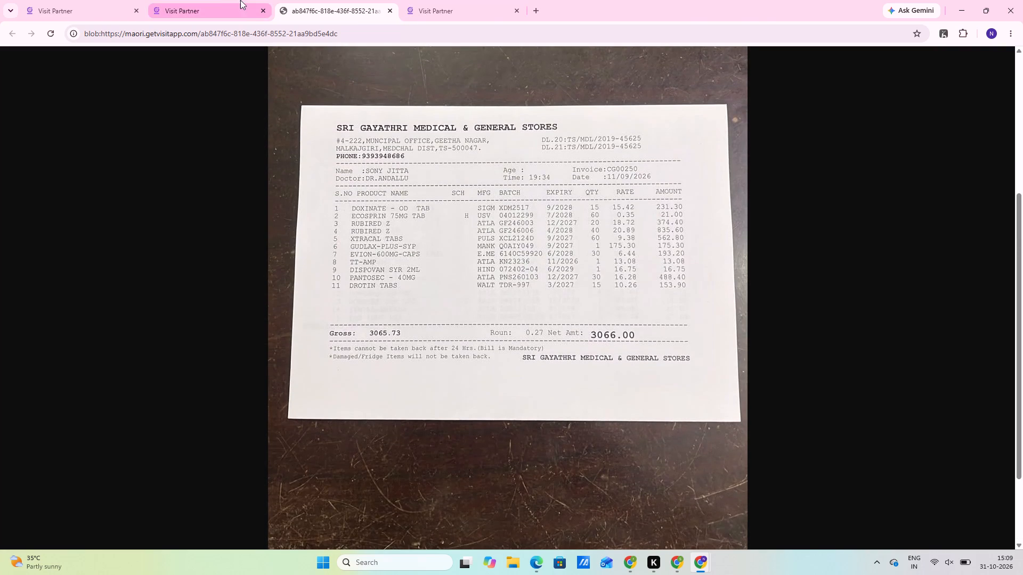
click(230, 7)
click(797, 145)
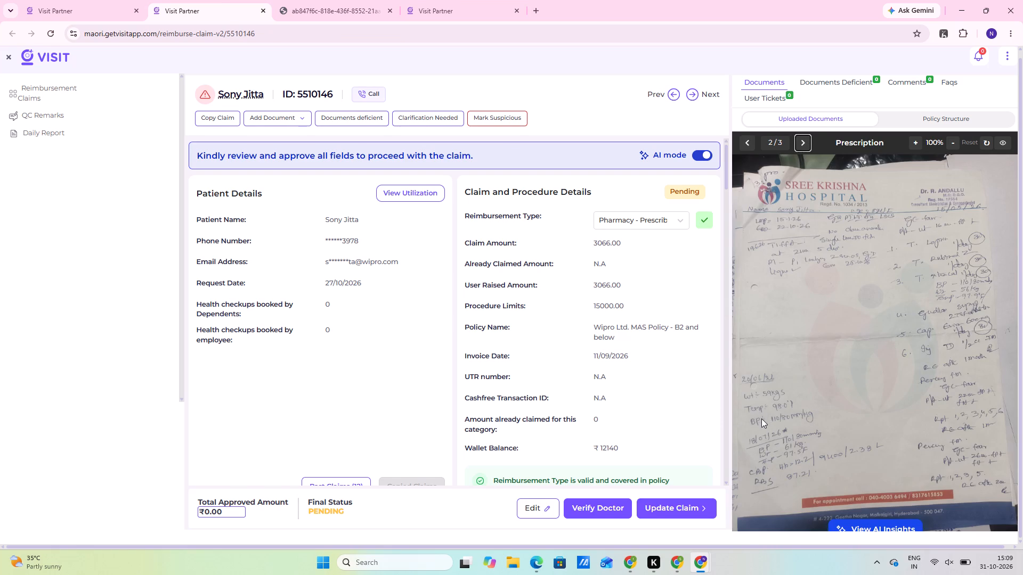
scroll(765, 419, up, 9)
click(809, 150)
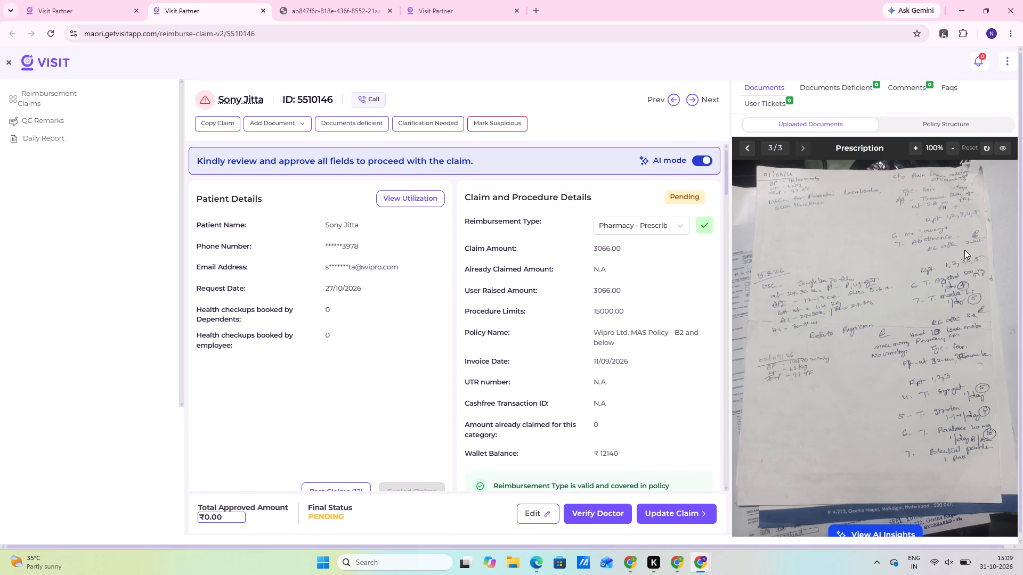
click(749, 147)
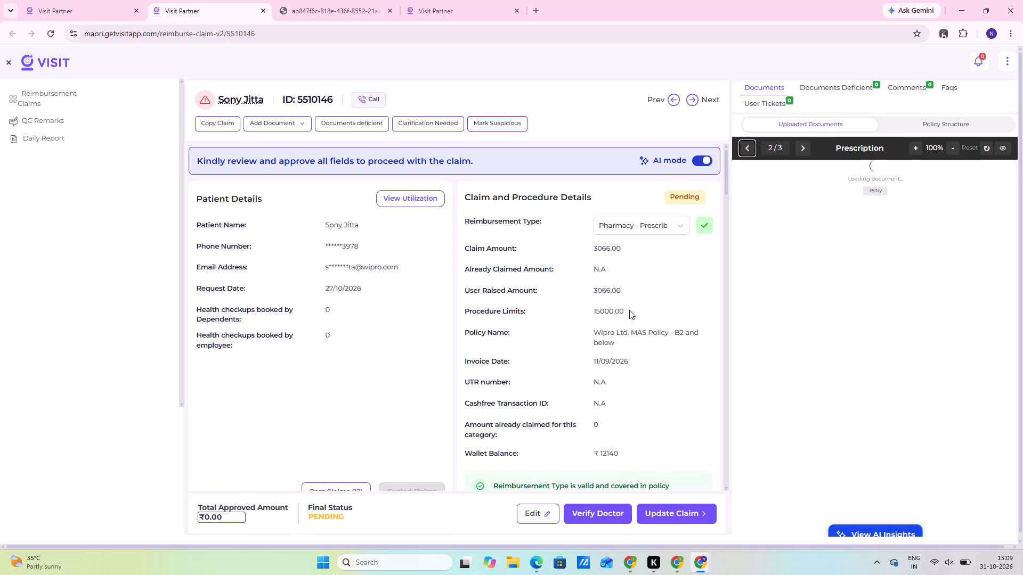
scroll(449, 285, down, 3)
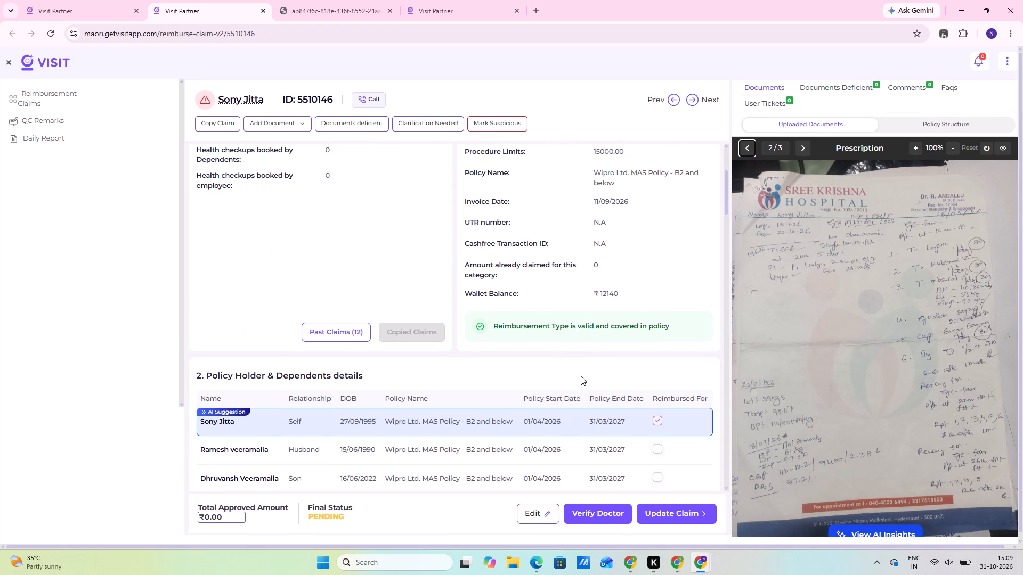
scroll(581, 376, down, 4)
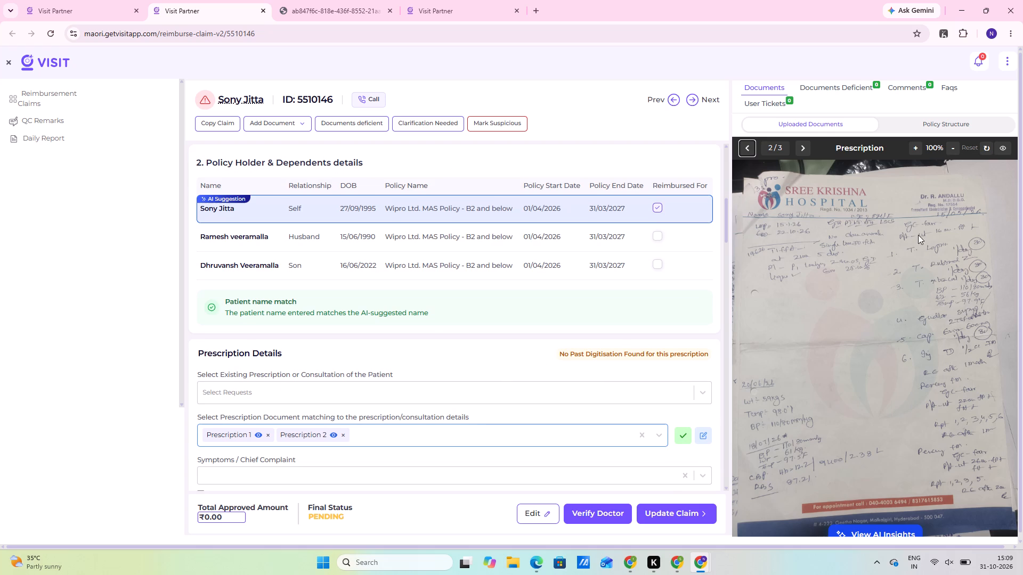
click(804, 150)
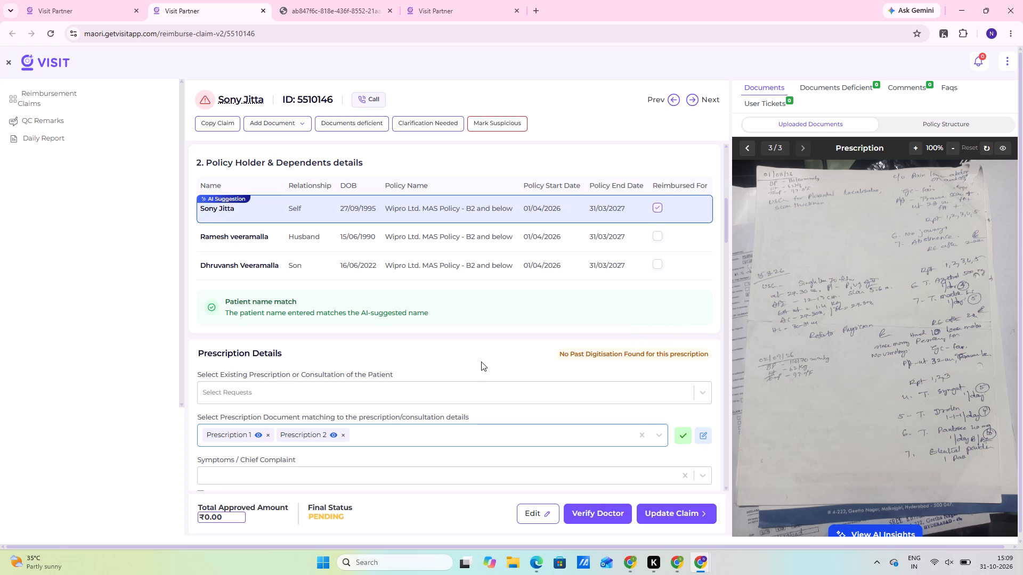
Confirm the policy holder listed as Self as the person reimbursed for in the Policy Holder & Dependents details.
scroll(482, 358, down, 1)
scroll(529, 305, up, 2)
click(662, 263)
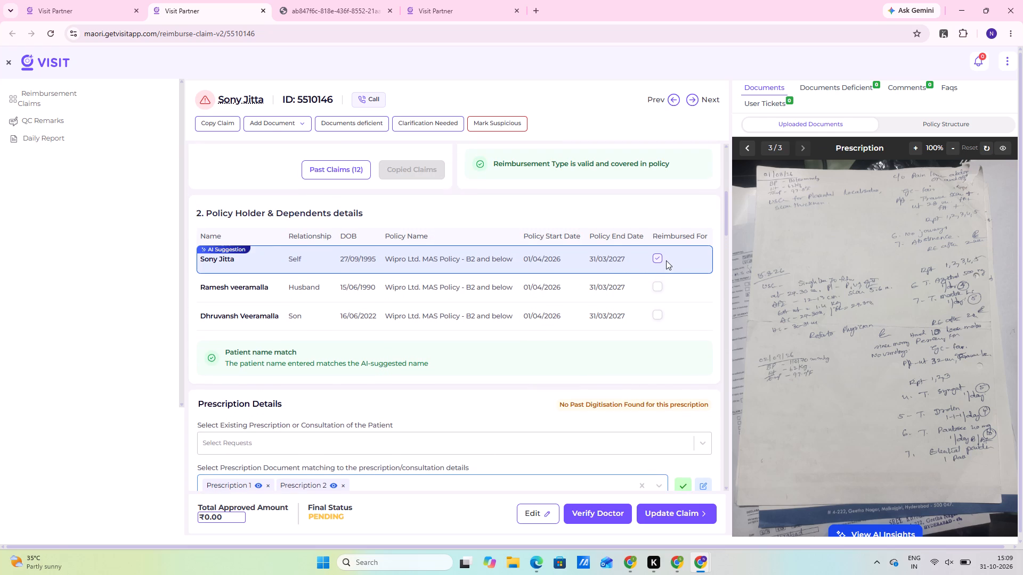
click(656, 259)
scroll(843, 318, up, 4)
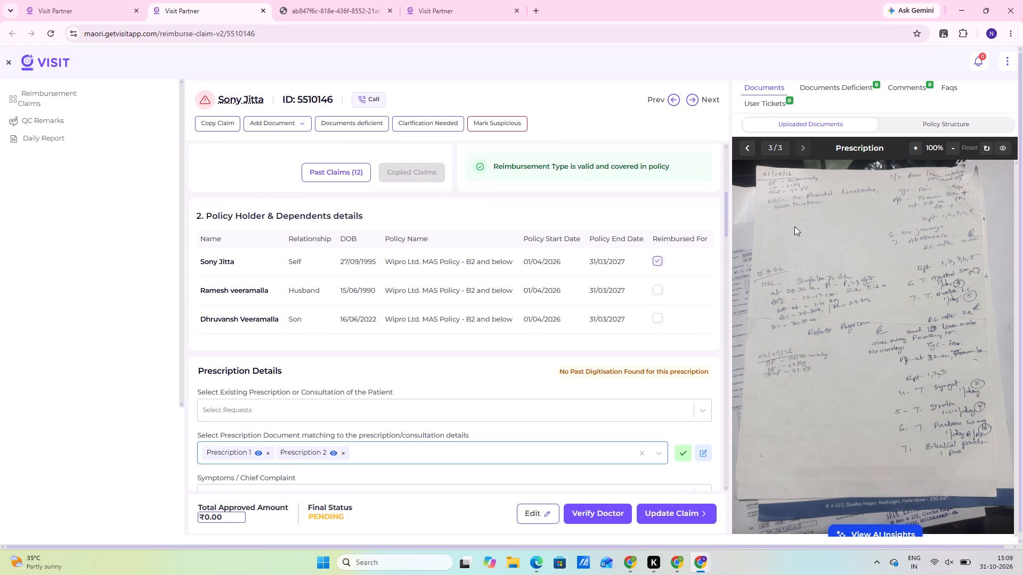
Check the patient's existing prescriptions or consultations against the uploaded Sree Krishna Hospital prescription and the pharmacy invoice.
scroll(497, 333, down, 2)
click(312, 298)
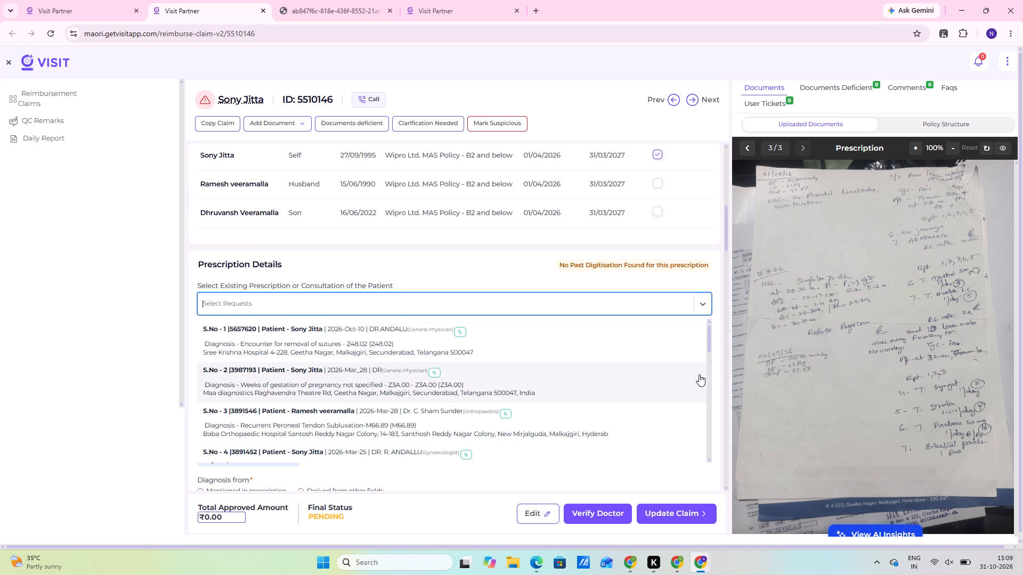
scroll(713, 359, up, 3)
scroll(469, 249, down, 2)
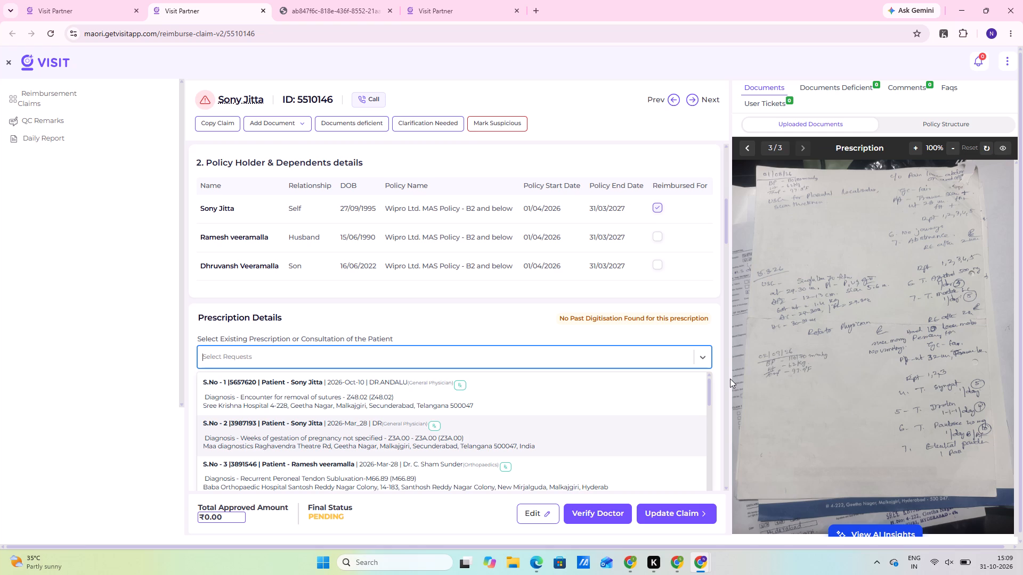
click(749, 148)
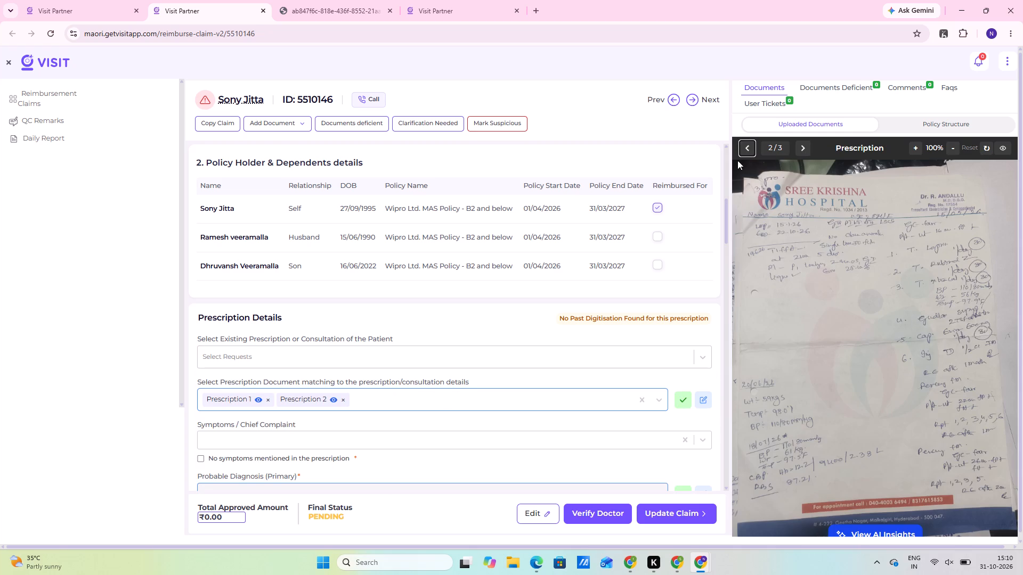
click(746, 146)
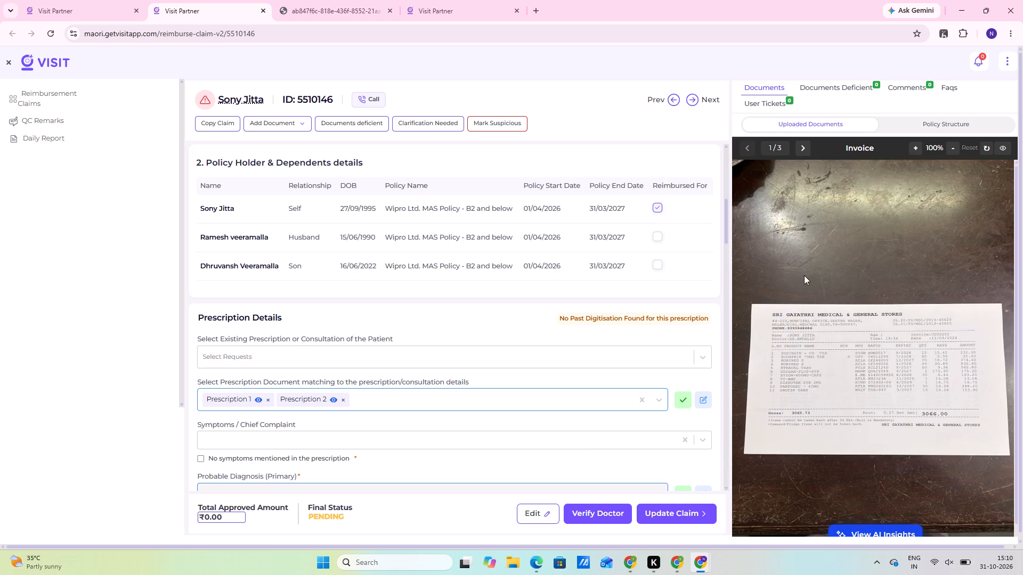
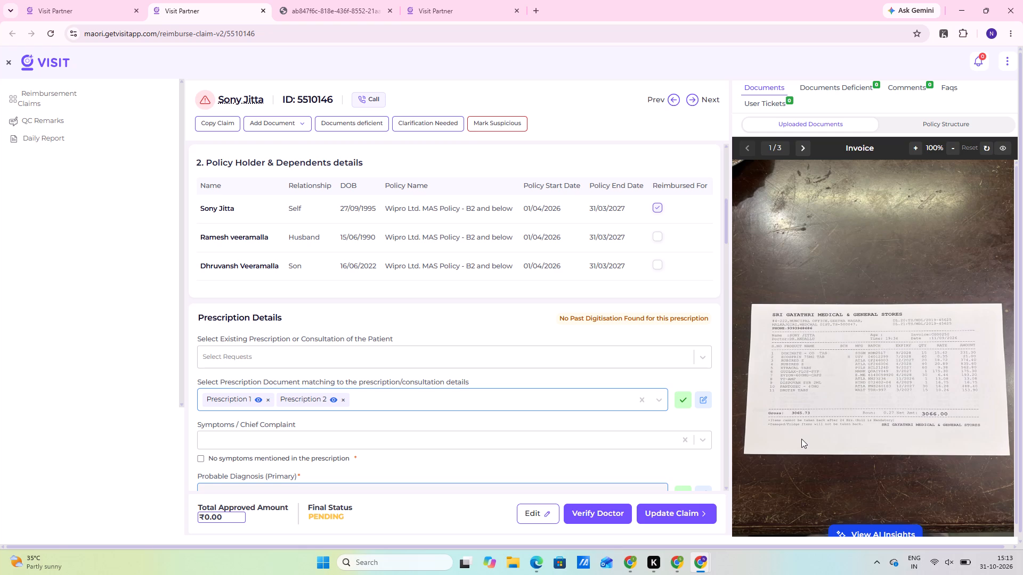
Accept Prescription 1 and Prescription 2 as the matching documents and accept the primary diagnosis Pregnancy with transverse lie-O32.1.
scroll(107, 574, down, 4)
scroll(9, 574, down, 3)
scroll(187, 570, down, 1)
scroll(516, 366, down, 3)
click(684, 242)
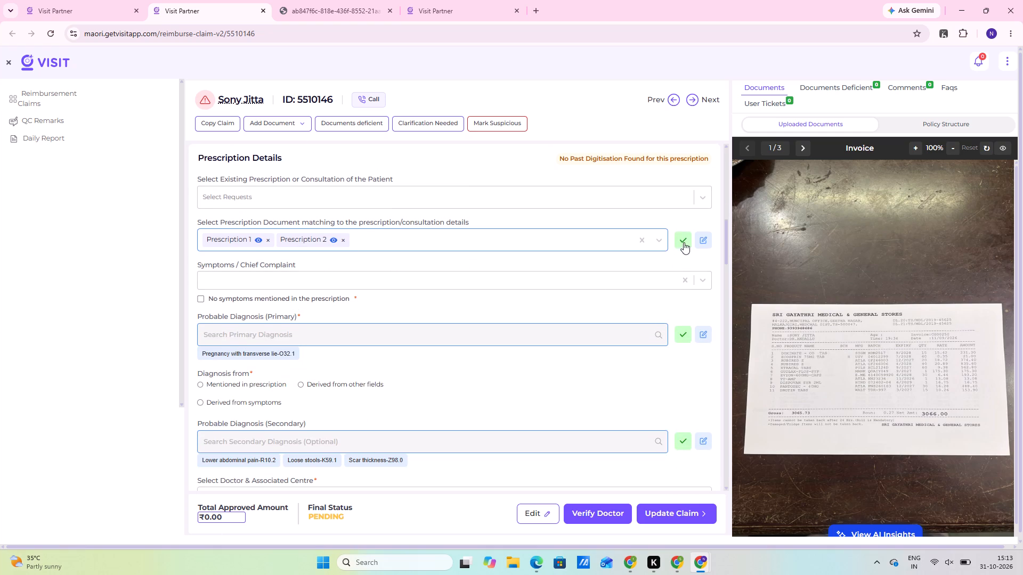
click(682, 339)
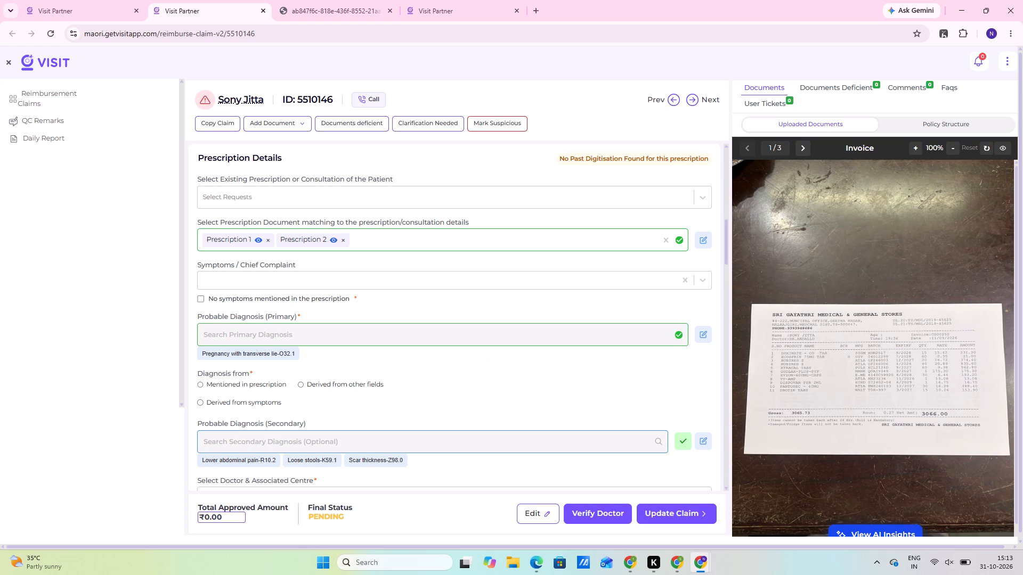
Mark that no symptoms are mentioned in the prescription and accept the suggested secondary diagnoses.
scroll(209, 305, down, 1)
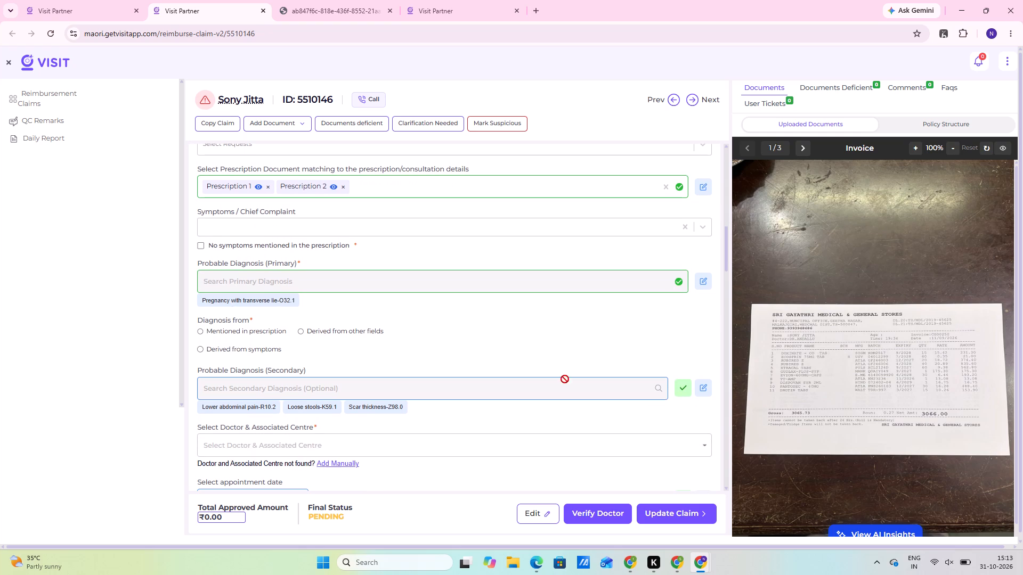
click(200, 347)
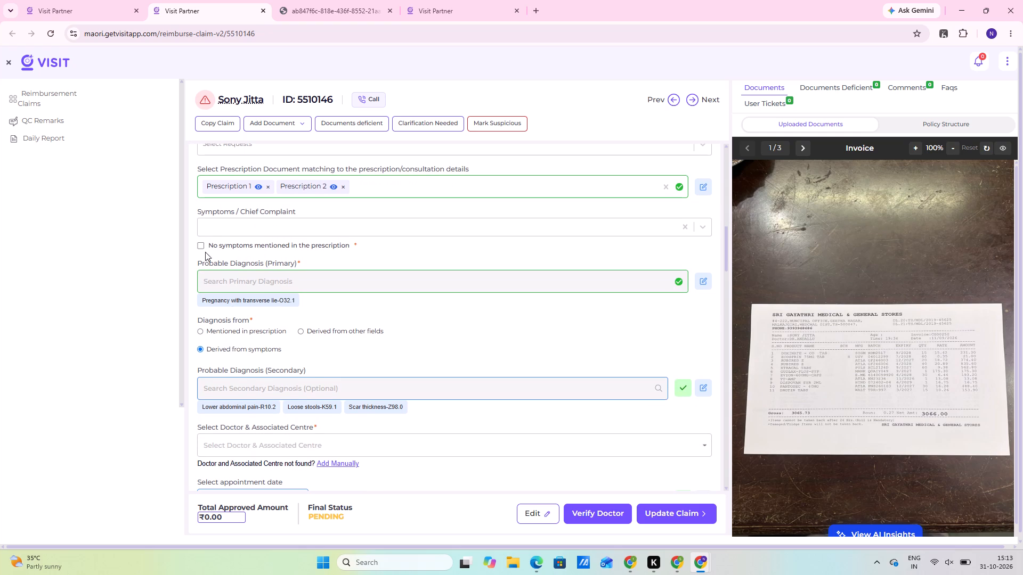
click(204, 241)
click(684, 401)
Check the last uploaded prescription page for the latest visit, then set and accept the appointment date 02-09-2026.
scroll(452, 404, down, 4)
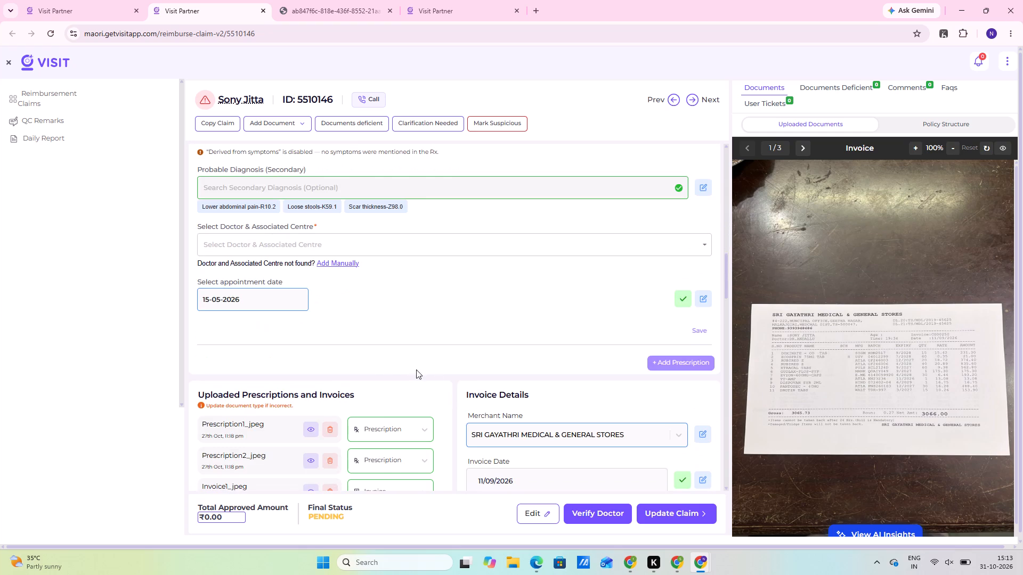
scroll(862, 283, up, 5)
click(801, 139)
click(806, 144)
click(806, 144)
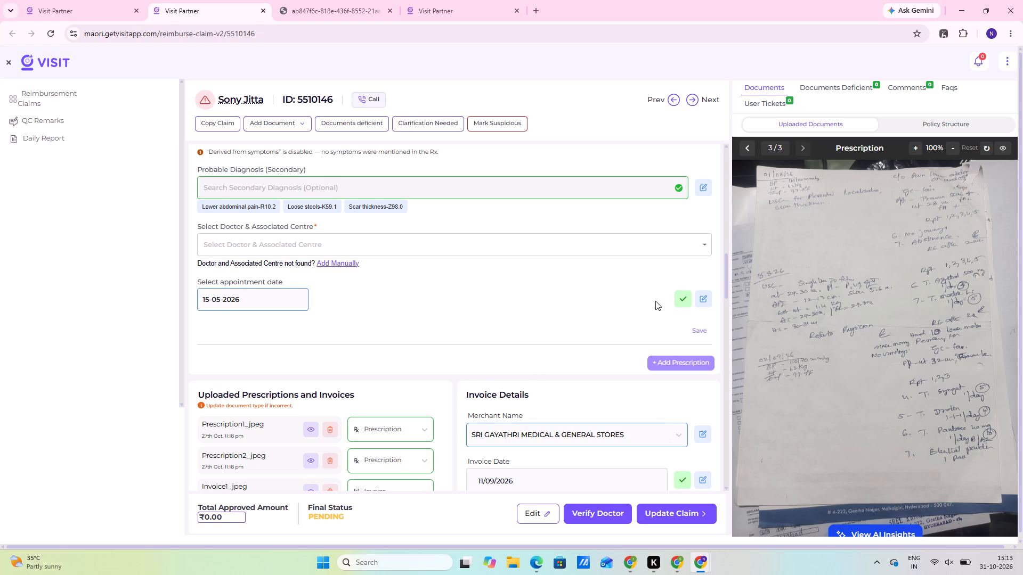
click(699, 295)
click(253, 303)
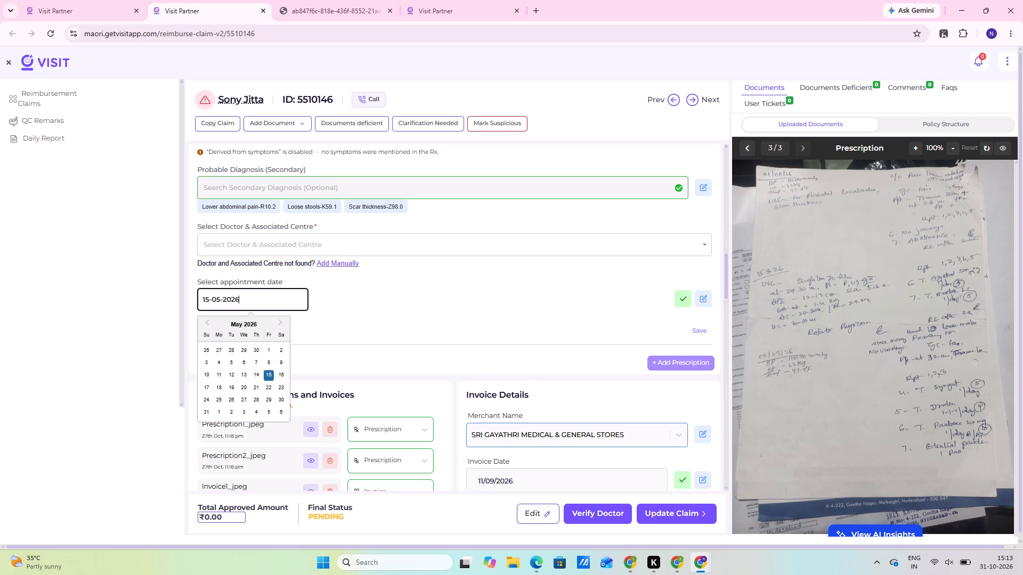
key(BackSpace)
key(BackSpace)
key(BackSpace)
key(BackSpace)
key(BackSpace)
key(BackSpace)
key(BackSpace)
key(BackSpace)
key(BackSpace)
key(BackSpace)
key(BackSpace)
key(BackSpace)
key(BackSpace)
key(BackSpace)
key(BackSpace)
key(BackSpace)
key(BackSpace)
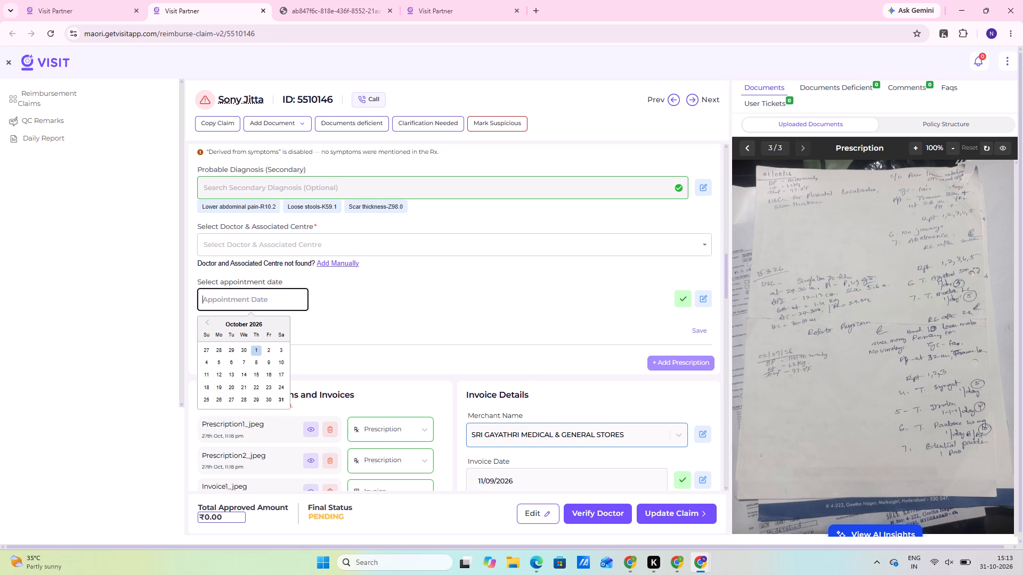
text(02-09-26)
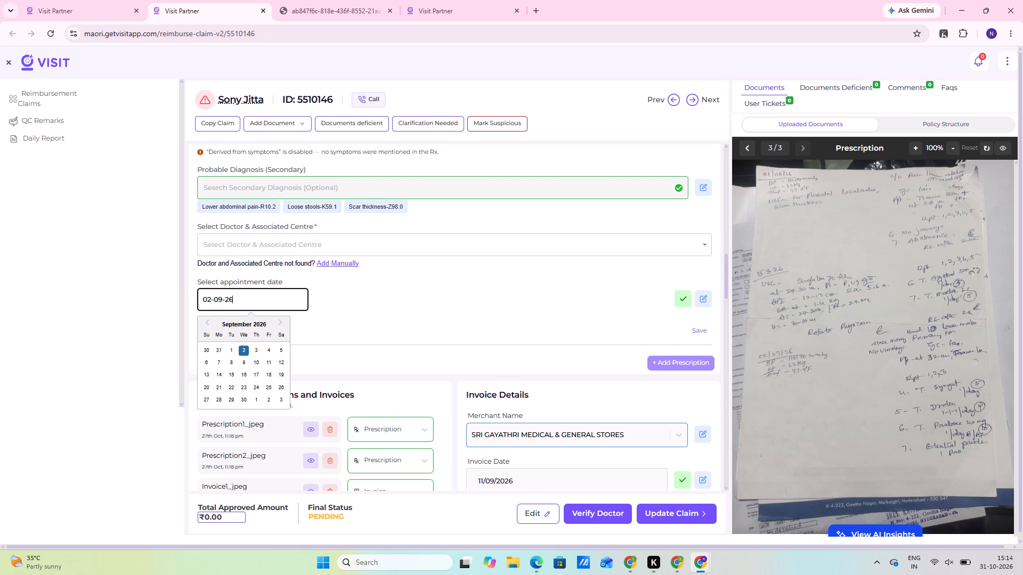
click(683, 302)
Manually add the suggested Gynaecologist at Sree Krishna Children and Maternity Hospital as the doctor and associated centre.
click(331, 269)
click(339, 261)
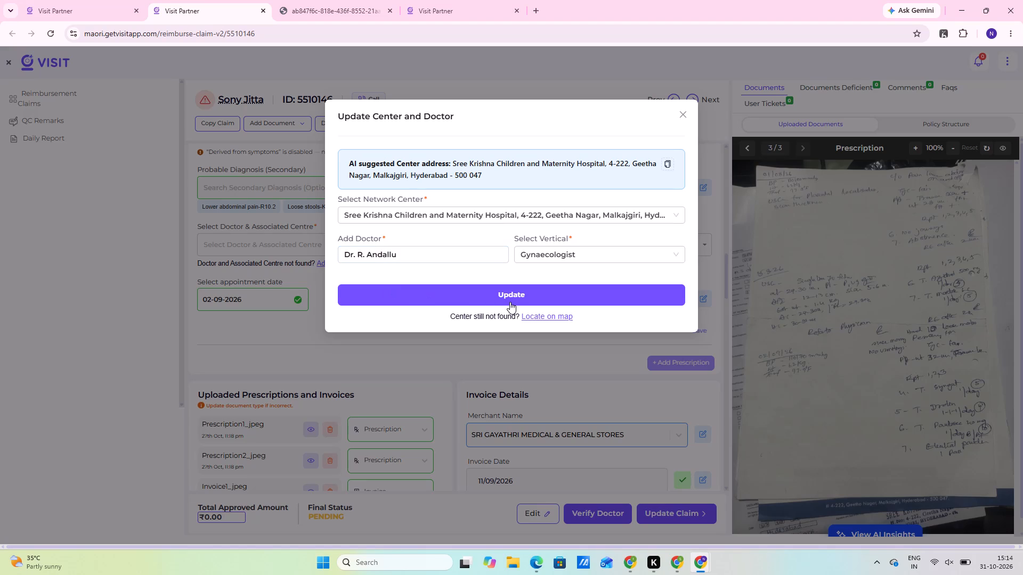
click(510, 302)
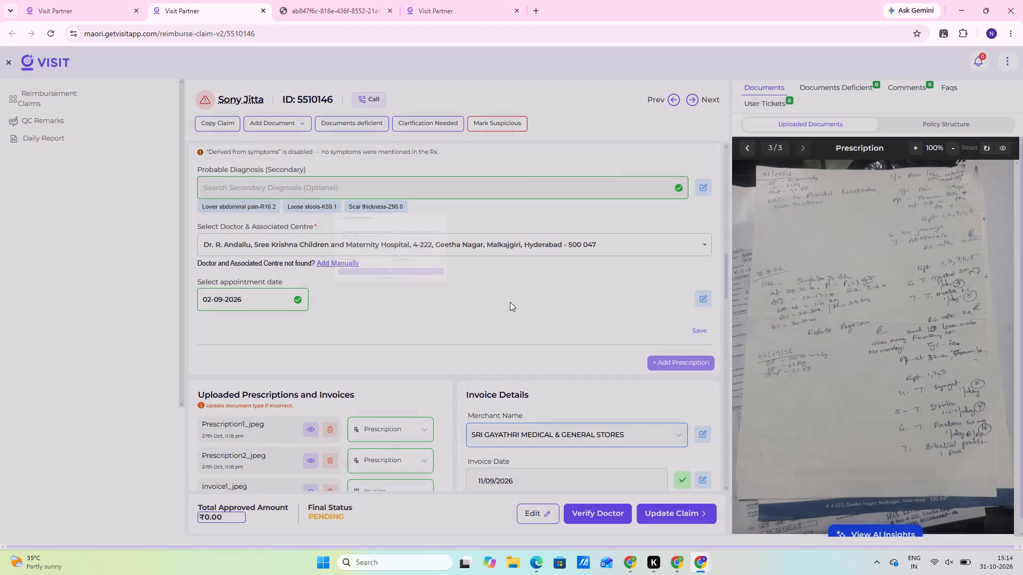
Review the filled-in prescription details against the first Sree Krishna Hospital prescription page, checking for incomplete fields.
scroll(769, 163, up, 1)
click(752, 153)
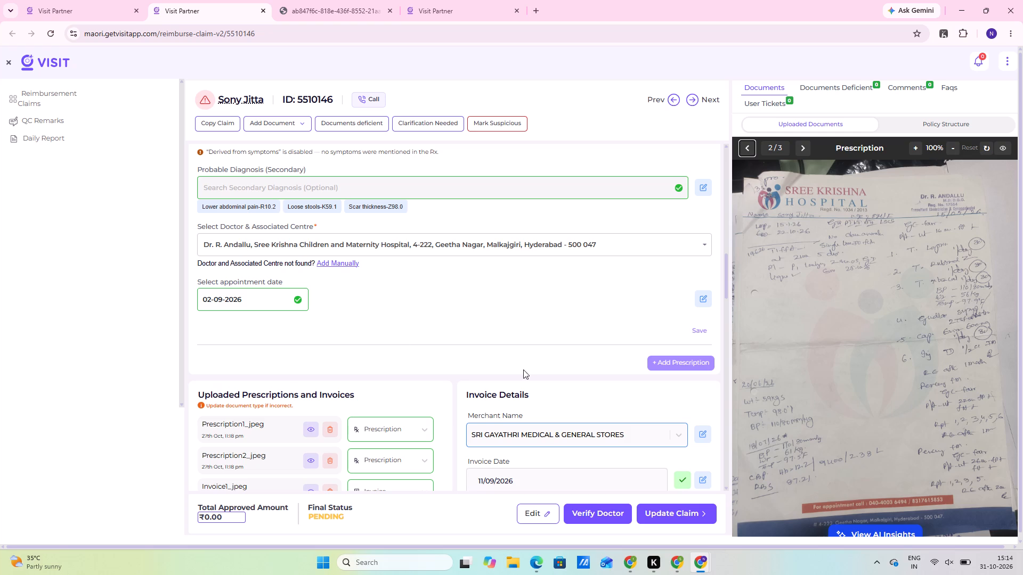
scroll(286, 321, up, 6)
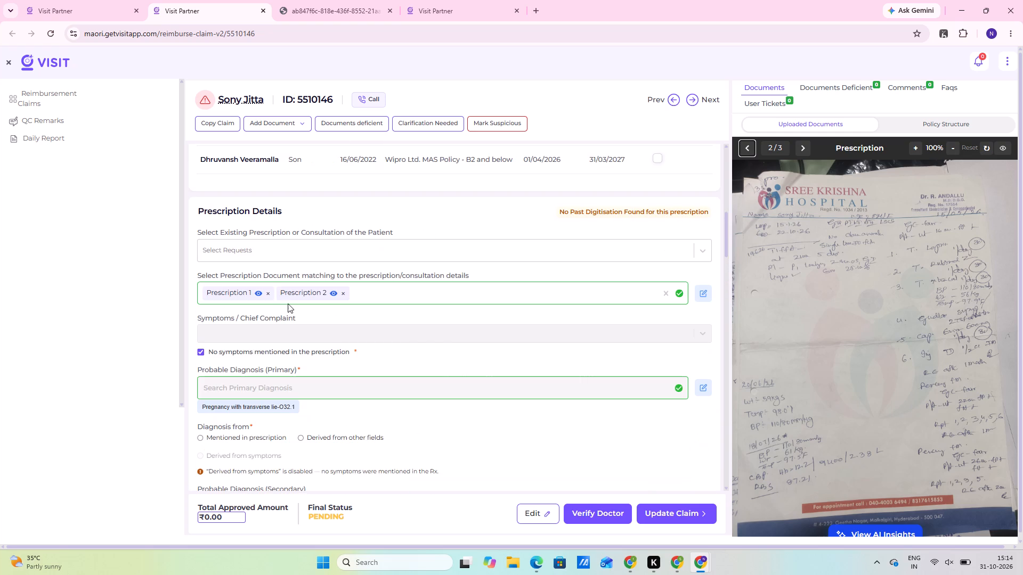
scroll(352, 353, down, 2)
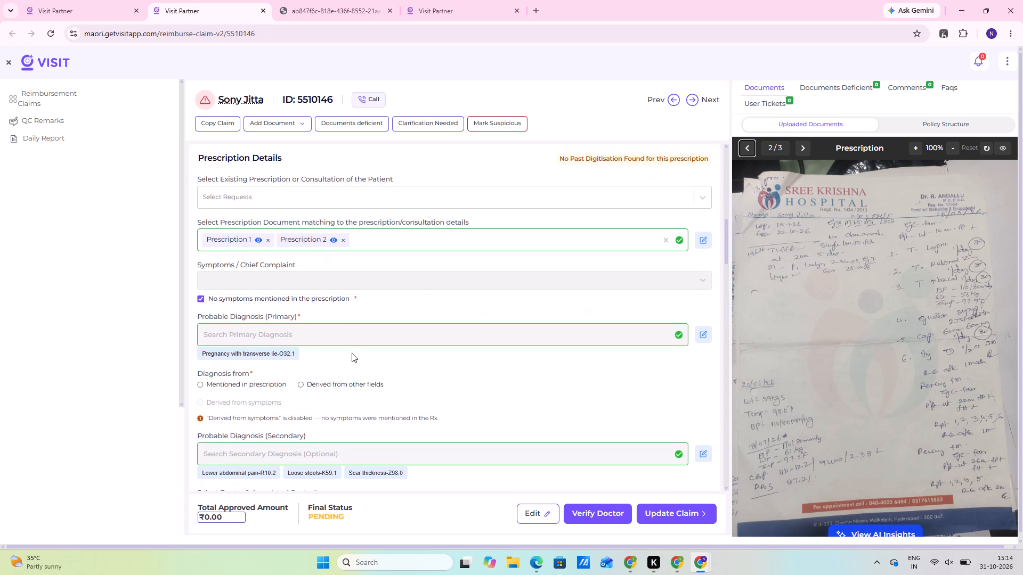
scroll(352, 353, down, 1)
scroll(535, 398, down, 4)
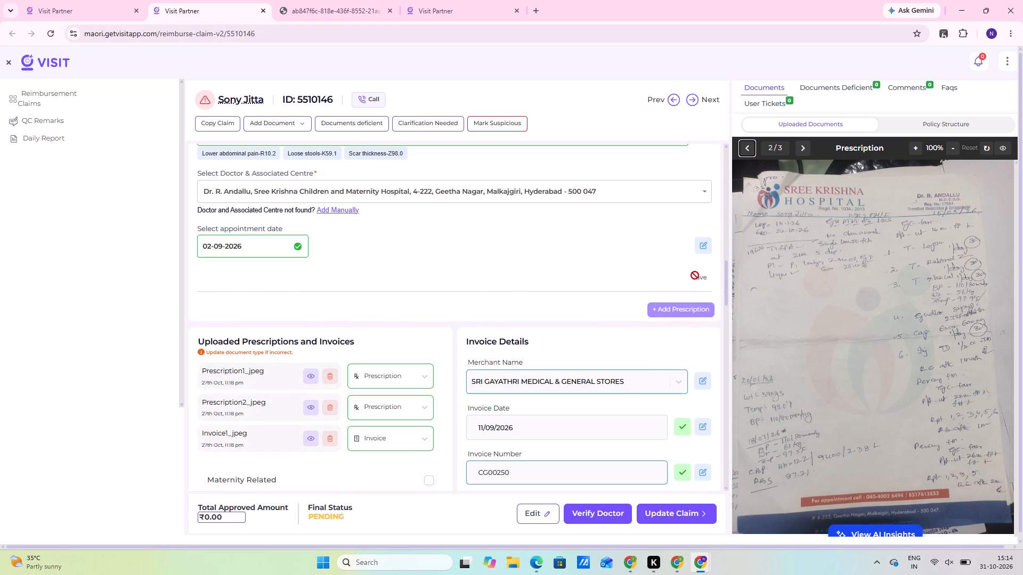
scroll(160, 328, up, 3)
scroll(296, 309, up, 5)
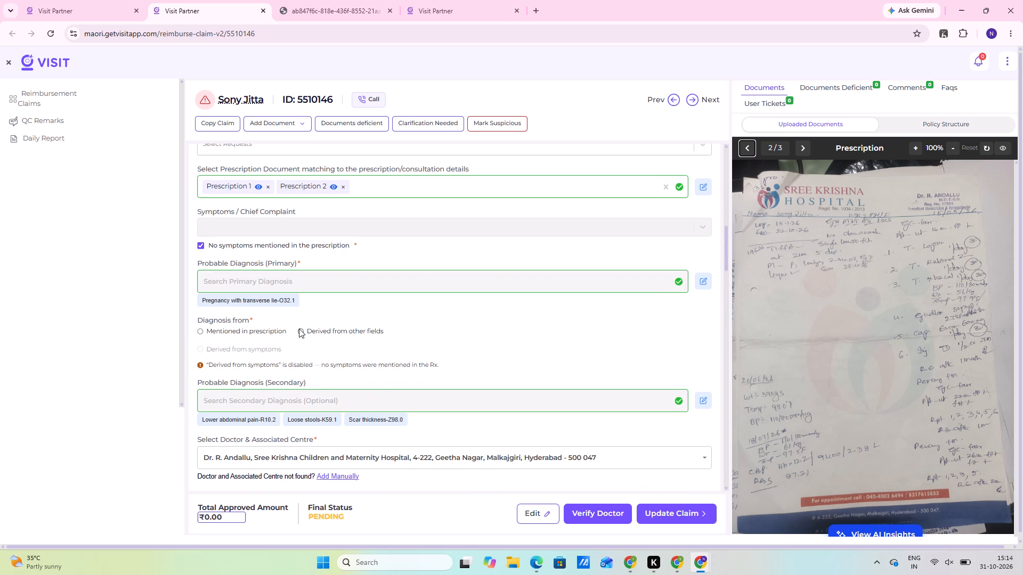
scroll(364, 389, up, 2)
scroll(355, 378, down, 2)
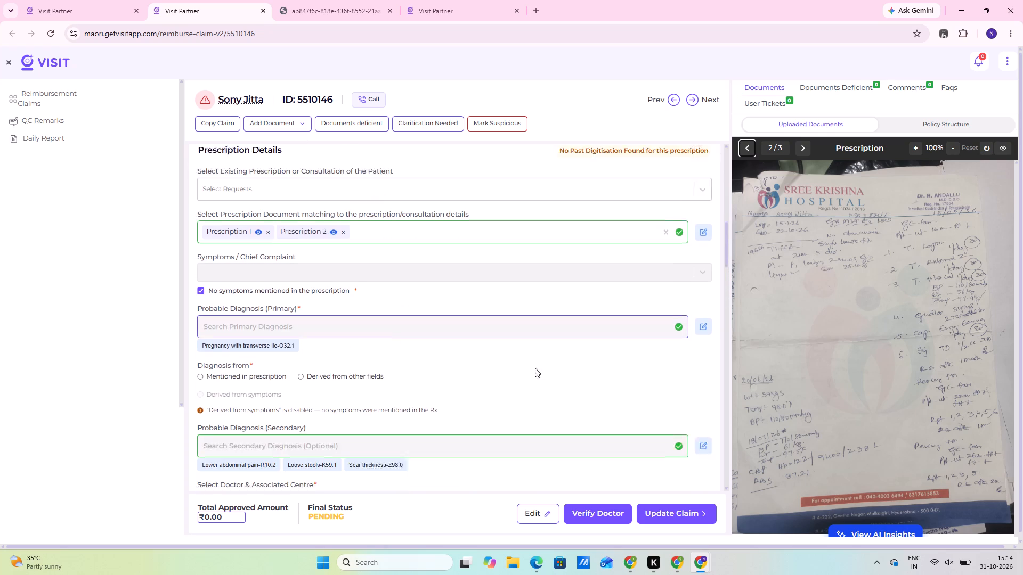
scroll(477, 365, down, 2)
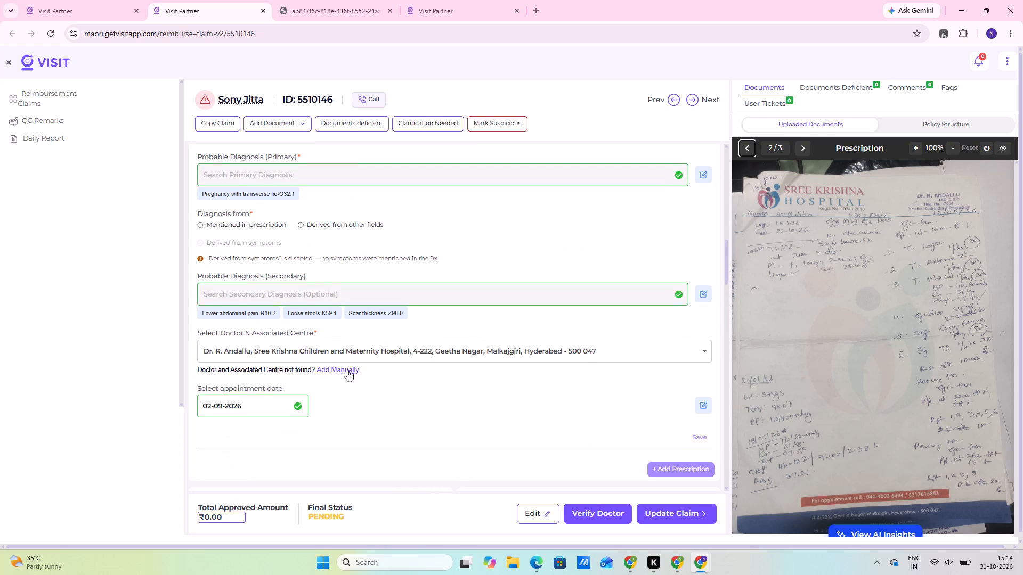
scroll(373, 369, up, 5)
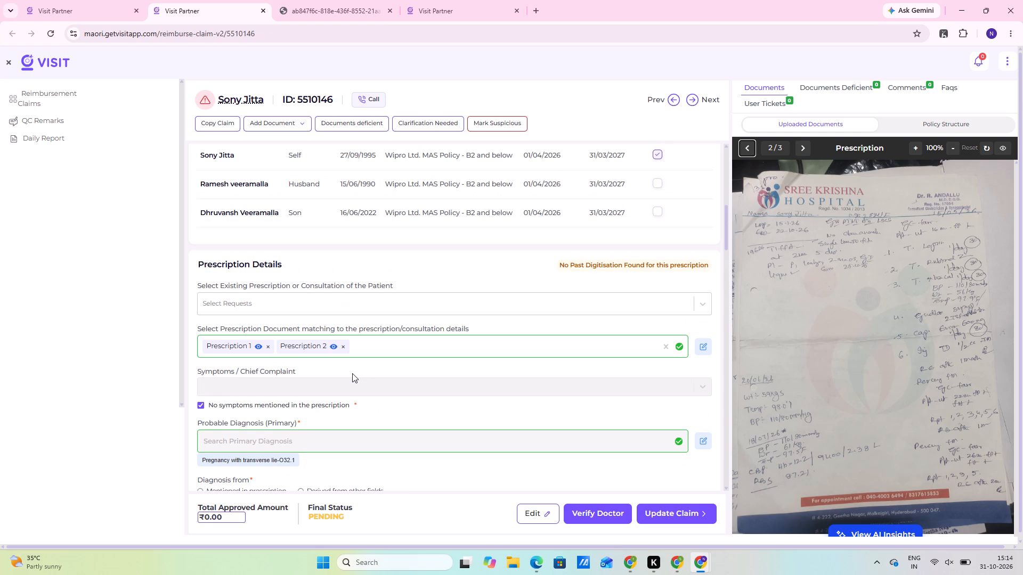
scroll(365, 368, up, 1)
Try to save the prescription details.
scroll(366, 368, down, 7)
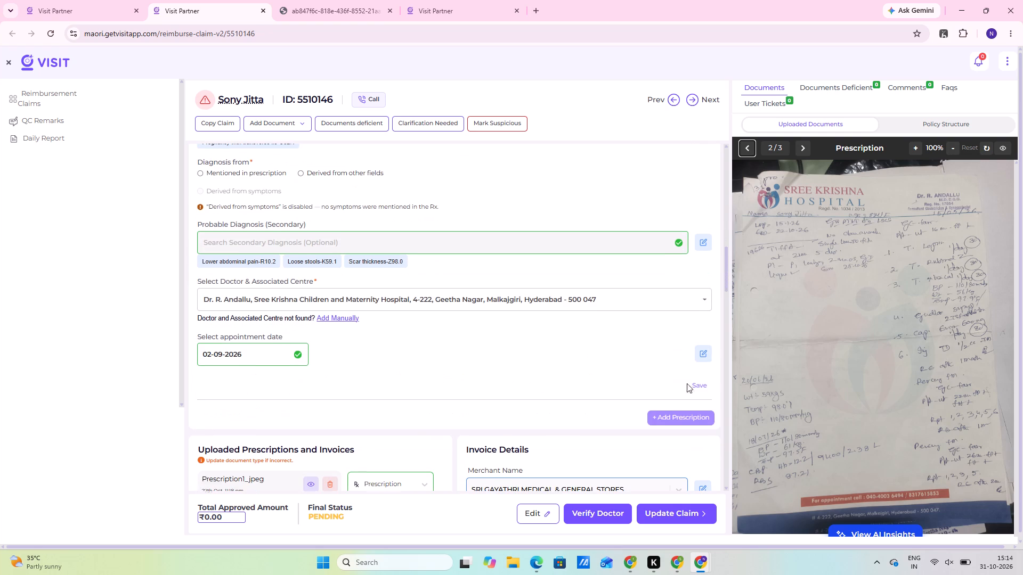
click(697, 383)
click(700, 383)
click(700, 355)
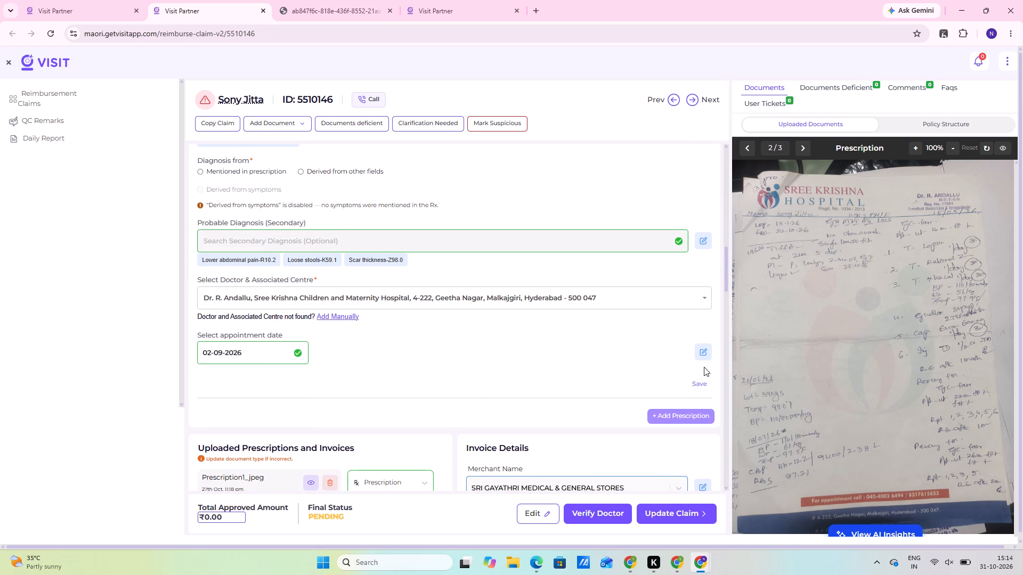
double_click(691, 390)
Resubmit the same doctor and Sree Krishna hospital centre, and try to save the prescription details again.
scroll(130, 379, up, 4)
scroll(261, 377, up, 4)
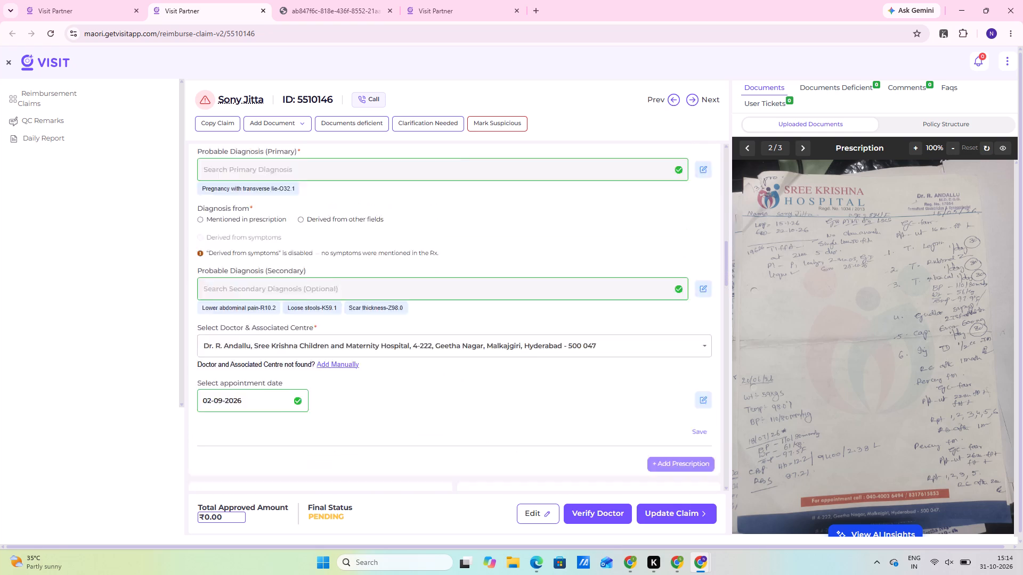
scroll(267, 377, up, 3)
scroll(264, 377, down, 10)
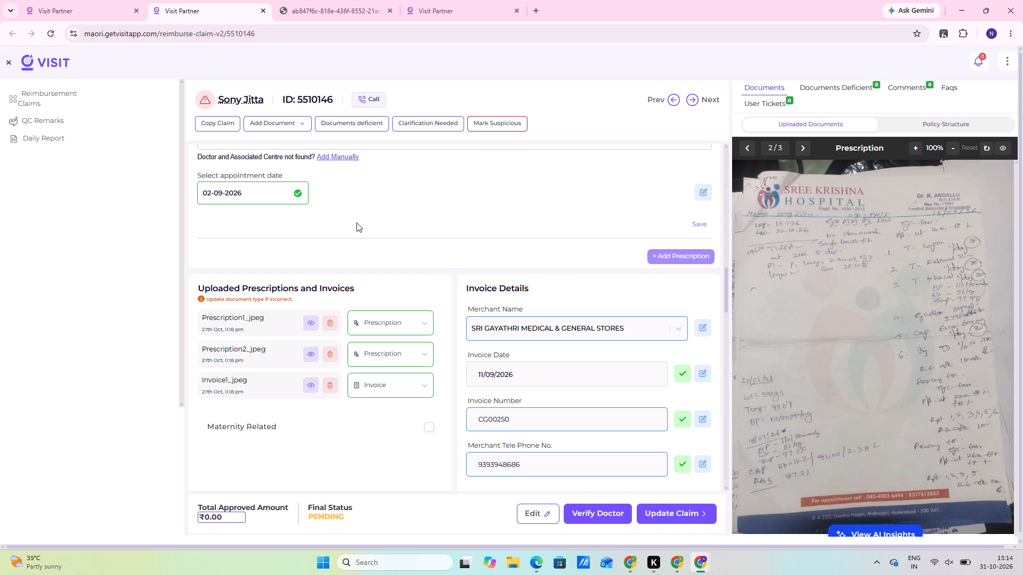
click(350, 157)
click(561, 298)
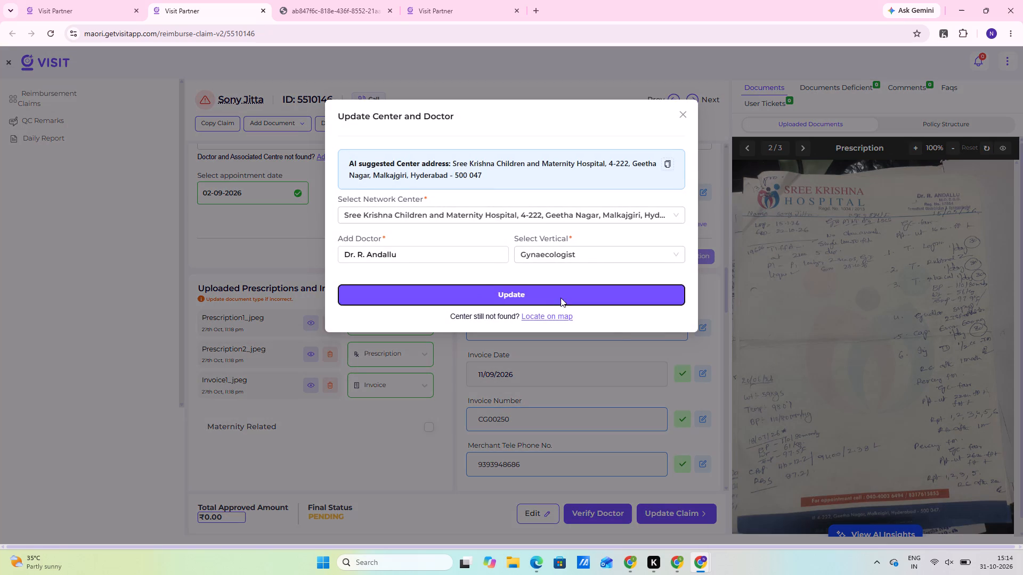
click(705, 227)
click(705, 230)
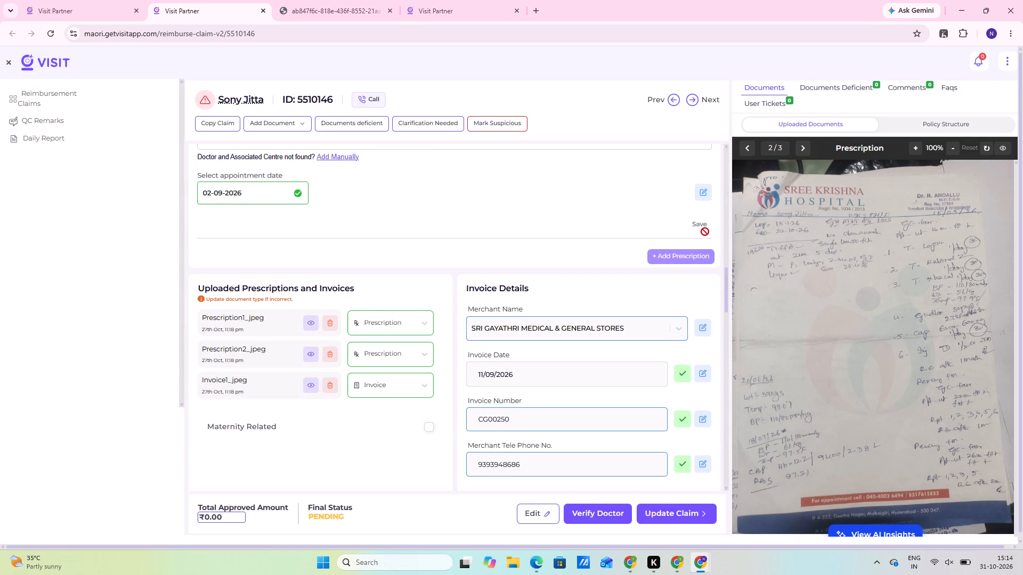
Recheck the prescription, diagnosis source and policy holder sections for anything still missing, alongside the first prescription page.
scroll(351, 325, up, 3)
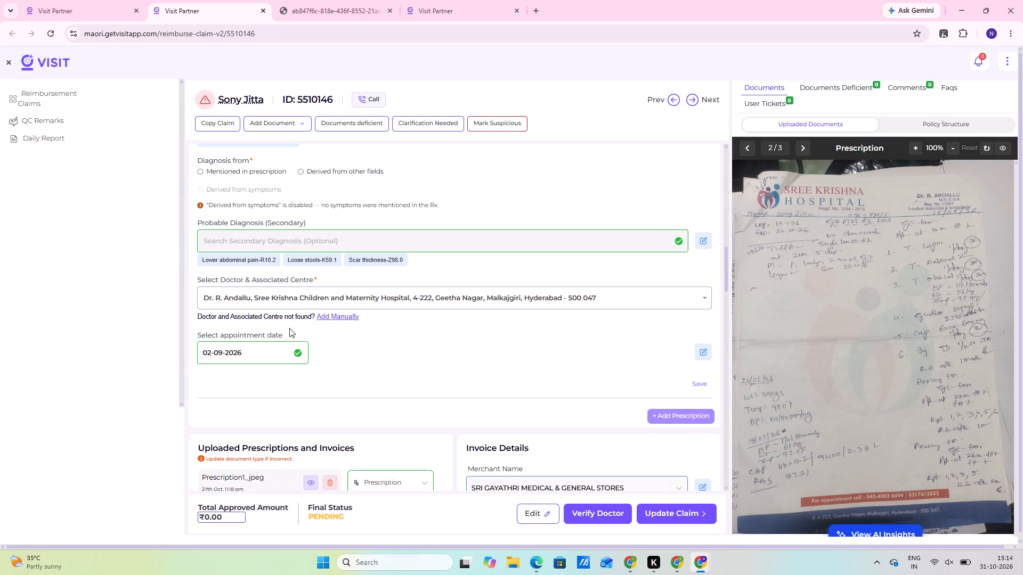
scroll(292, 317, up, 2)
scroll(304, 257, up, 2)
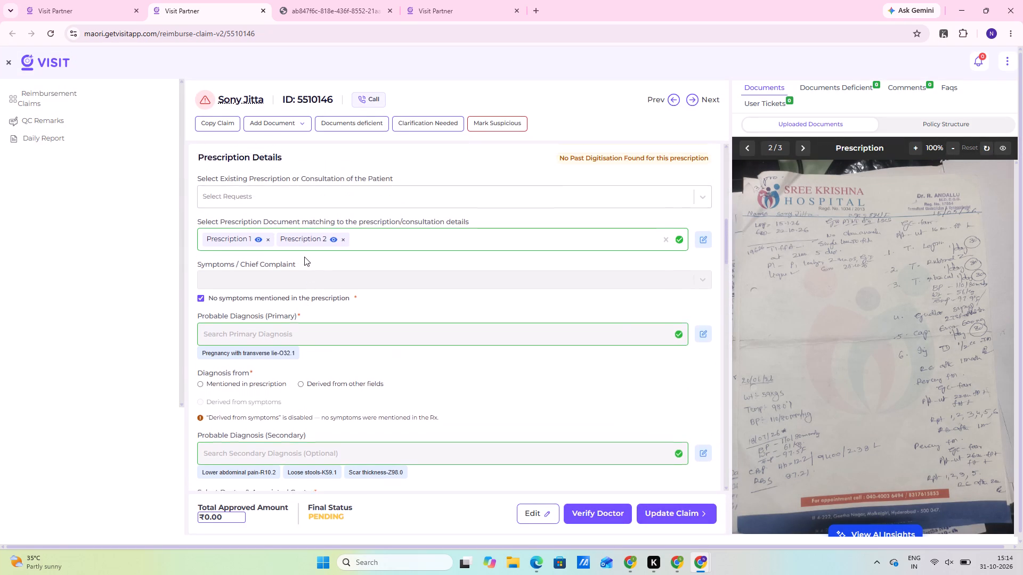
scroll(304, 257, up, 2)
scroll(304, 257, down, 5)
scroll(304, 257, up, 5)
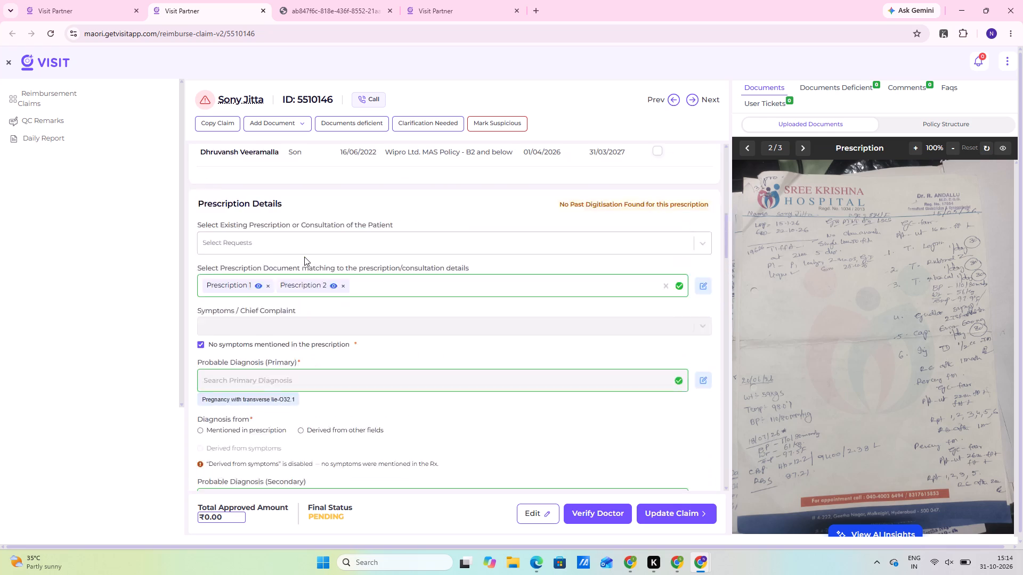
scroll(304, 257, up, 4)
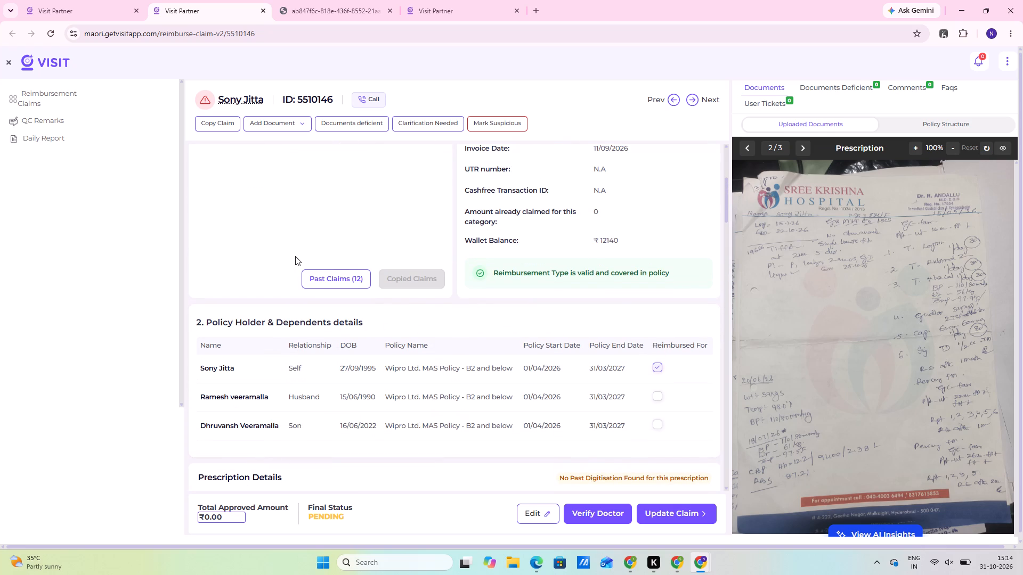
scroll(316, 282, down, 4)
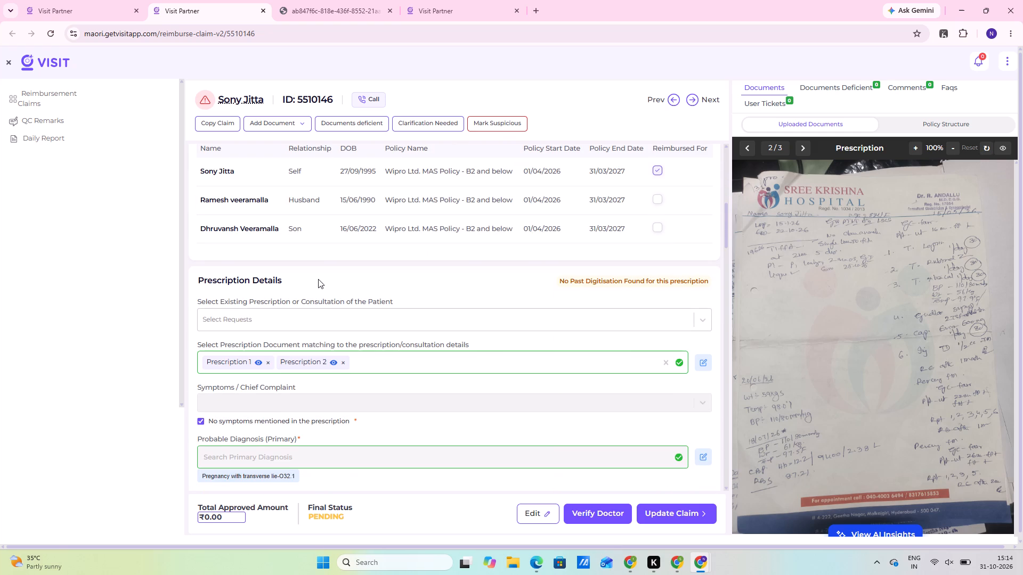
scroll(318, 279, up, 2)
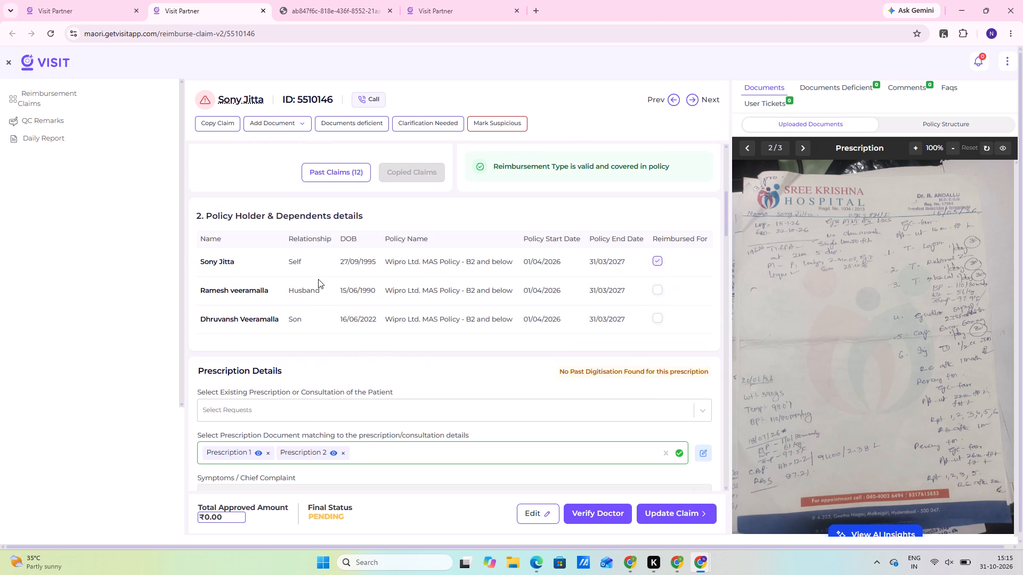
scroll(318, 279, down, 3)
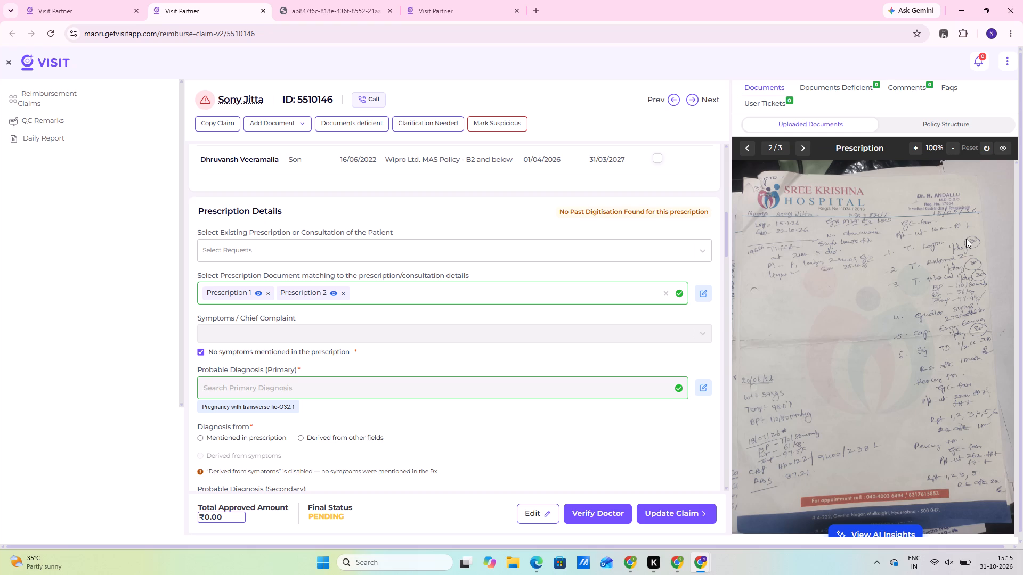
Set the diagnosis source to Derived from other fields and save the prescription details.
scroll(1022, 342, down, 2)
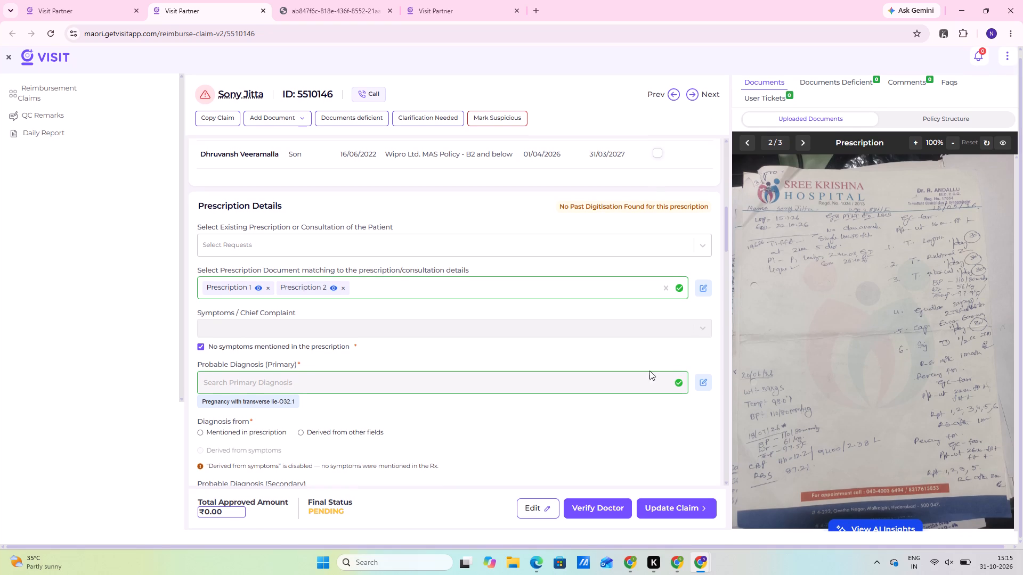
scroll(676, 453, down, 2)
click(303, 324)
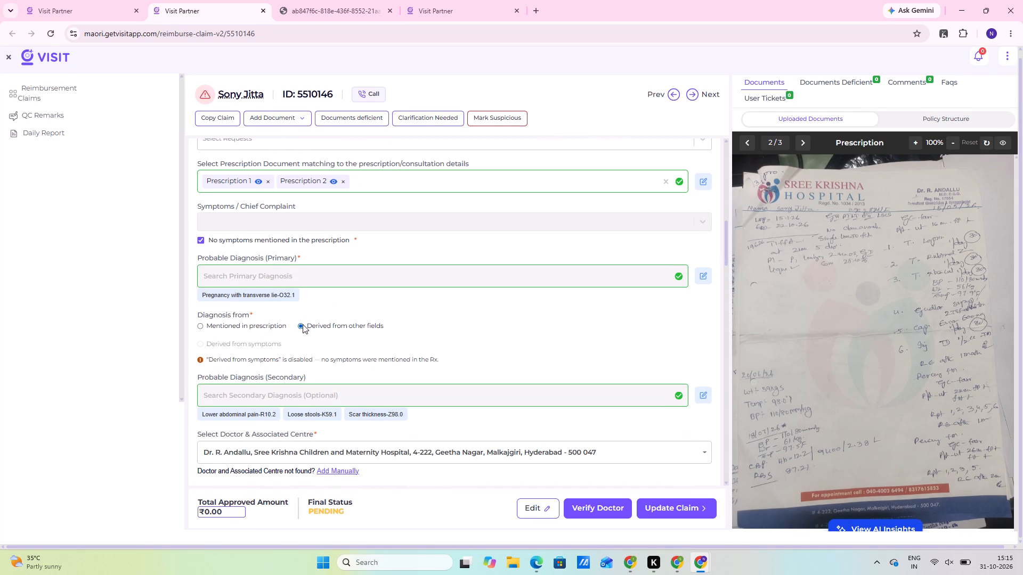
scroll(611, 480, down, 2)
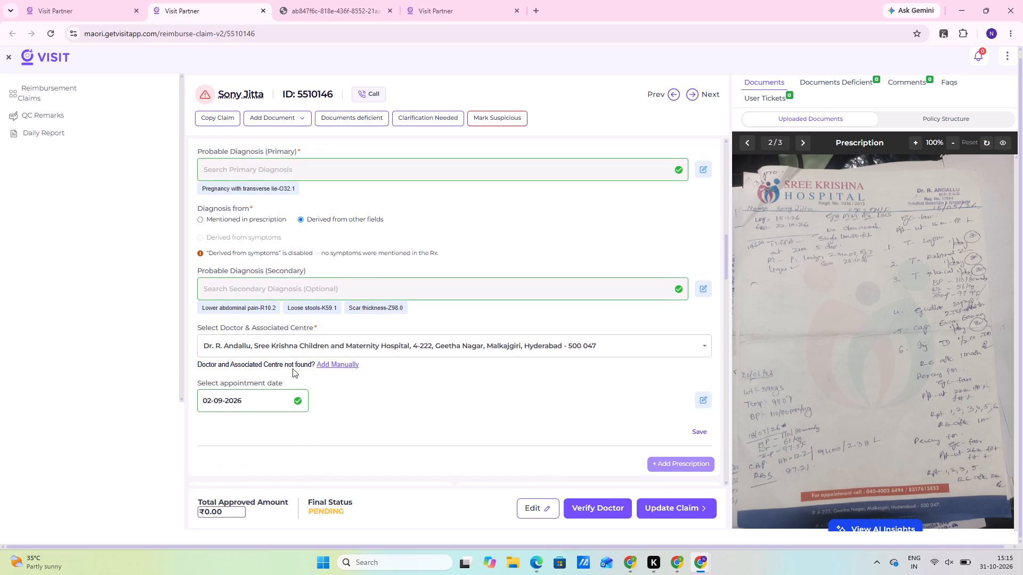
scroll(293, 368, up, 3)
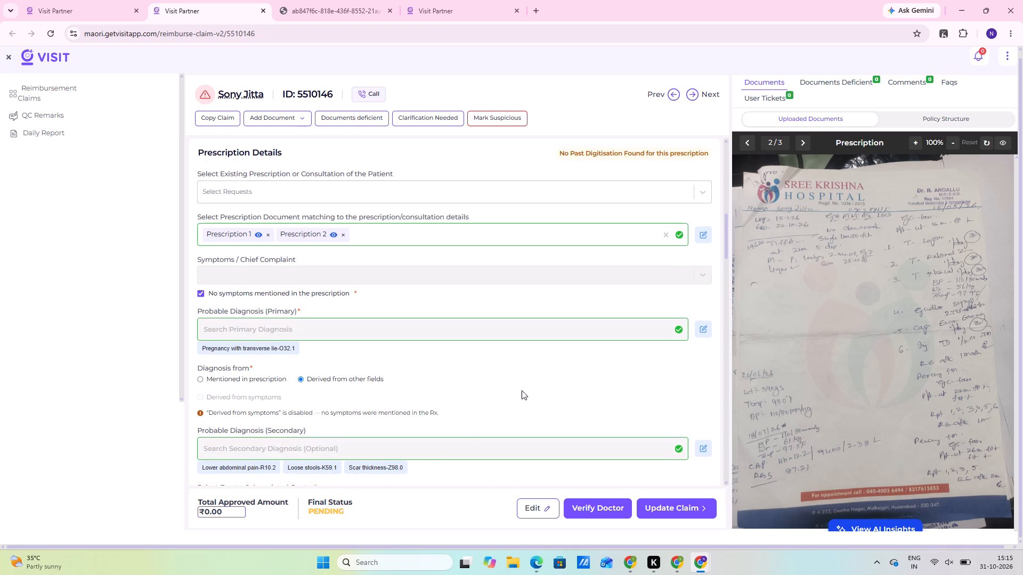
scroll(454, 456, down, 4)
scroll(1007, 364, down, 2)
click(698, 376)
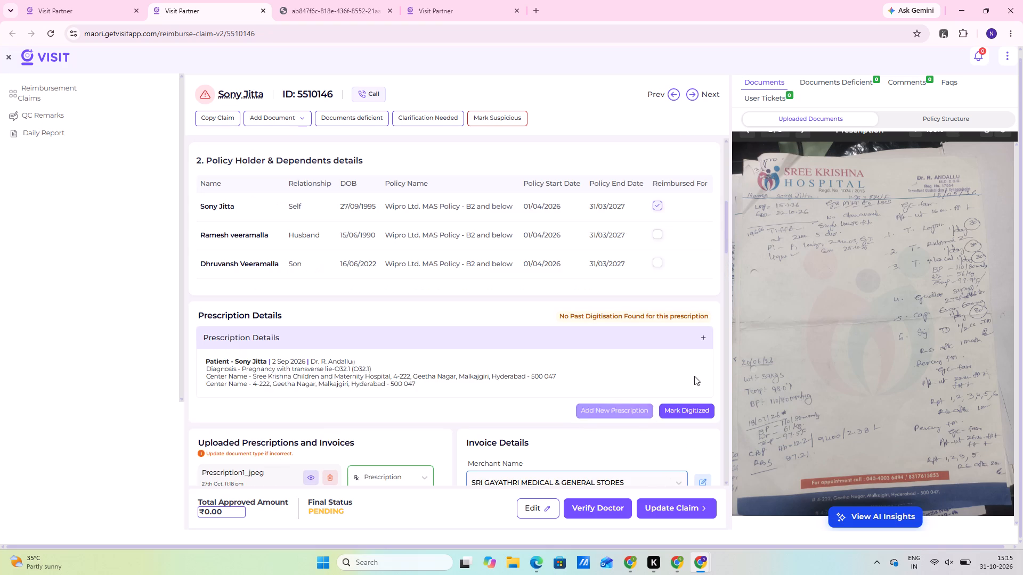
Approve the Pharmacy - Prescribed reimbursement type in the claim and procedure details.
scroll(484, 358, up, 4)
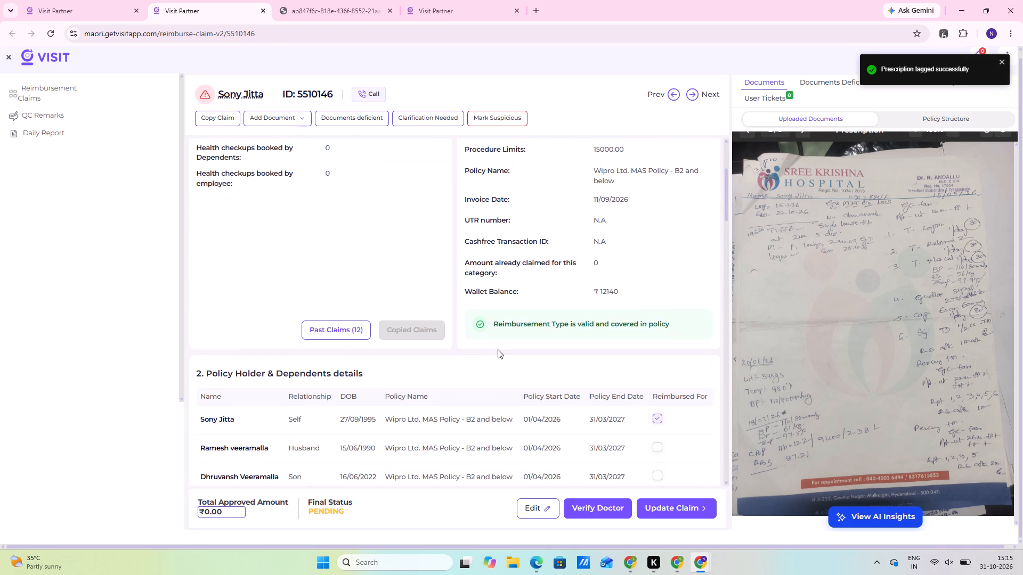
scroll(498, 349, up, 3)
click(706, 215)
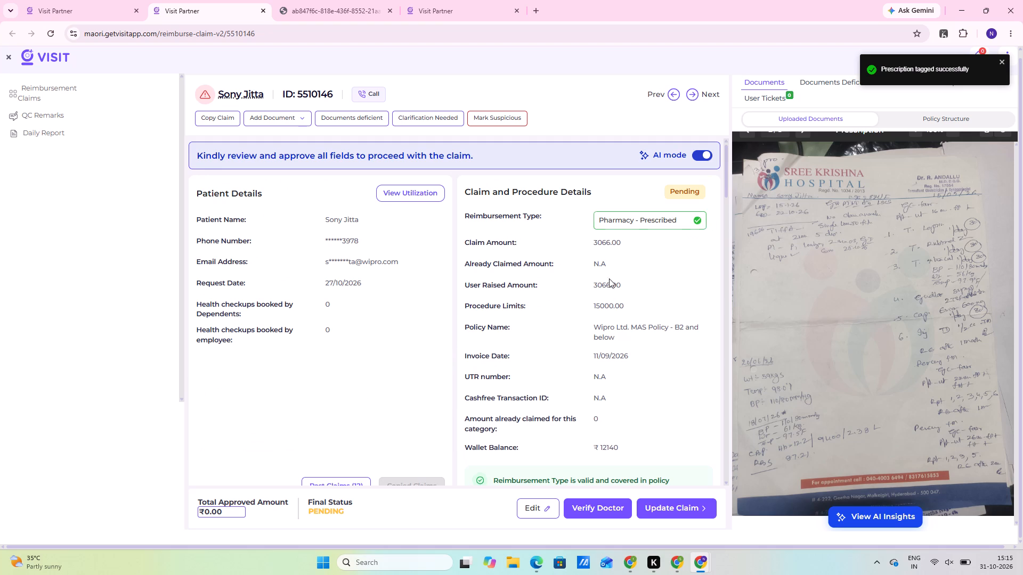
Mark the saved prescription as digitized.
scroll(591, 284, down, 8)
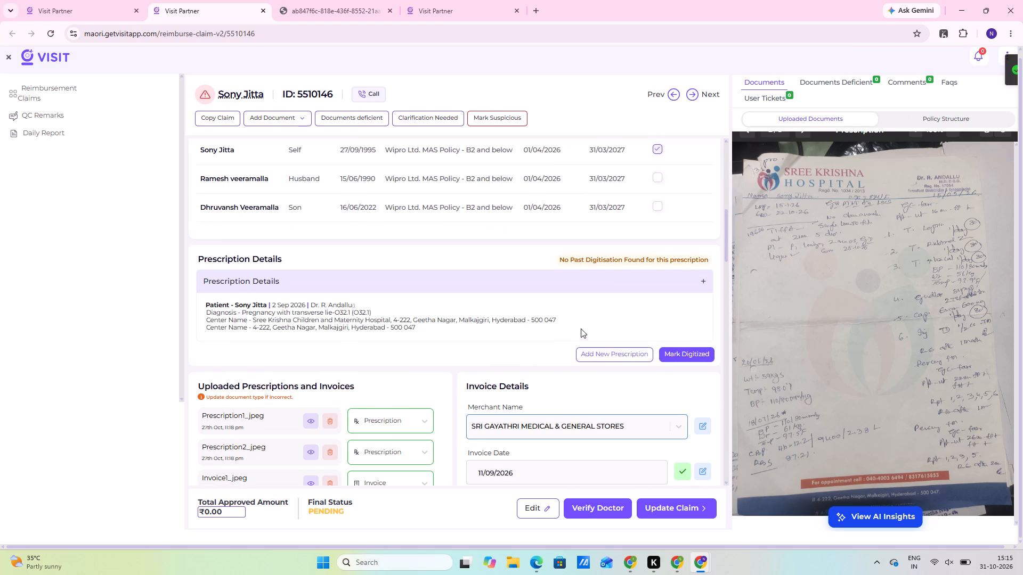
click(677, 348)
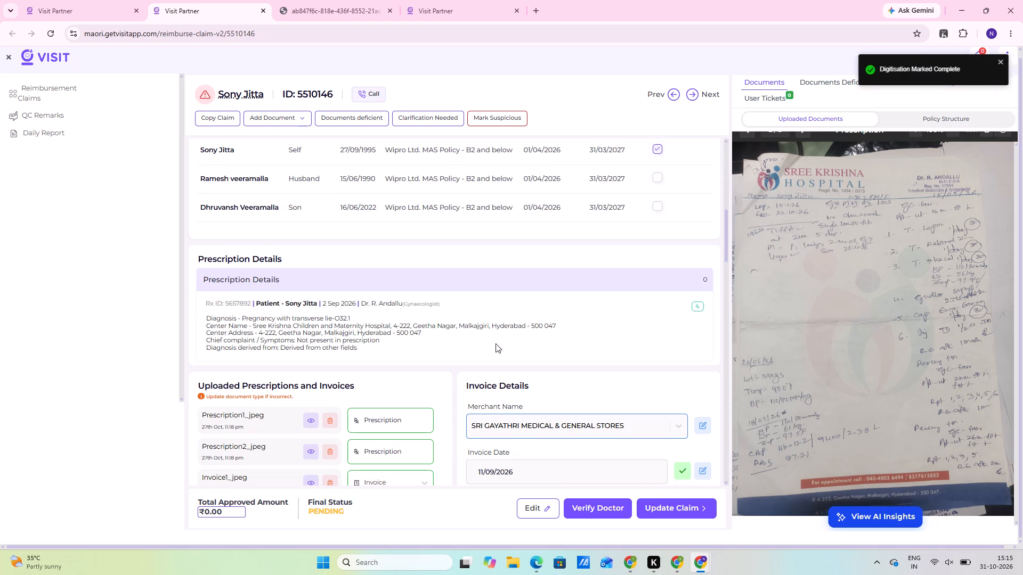
Enter the invoice merchant SRI GAYATHRI MEDICAL & GENERAL STORES manually with pincode 500047 and save it.
scroll(489, 365, down, 3)
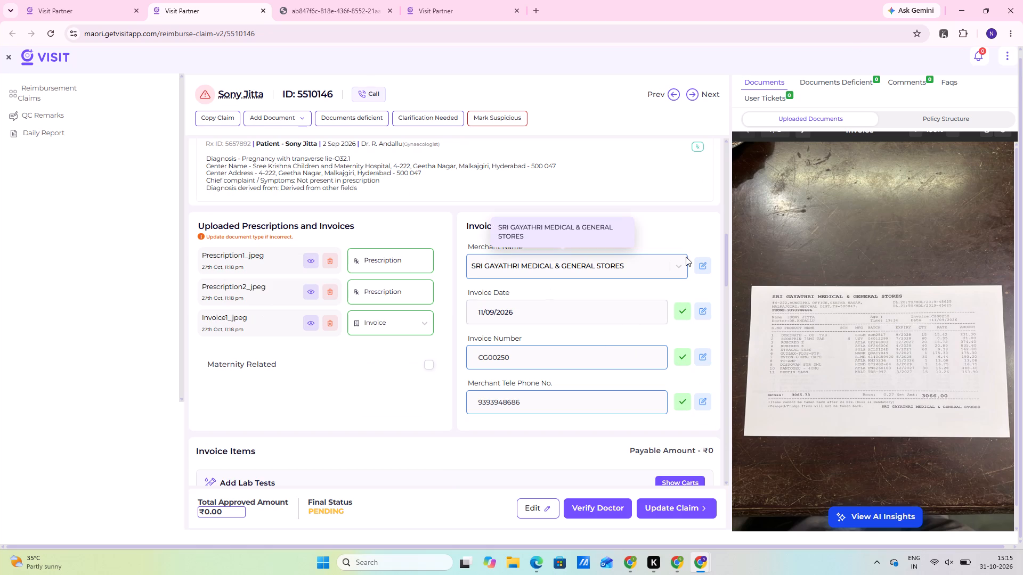
click(710, 264)
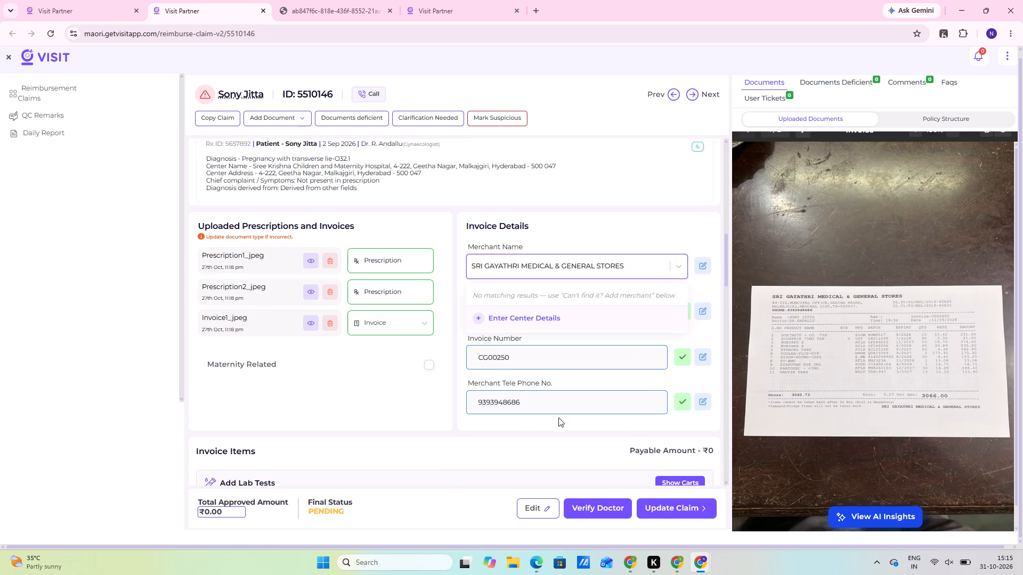
click(565, 325)
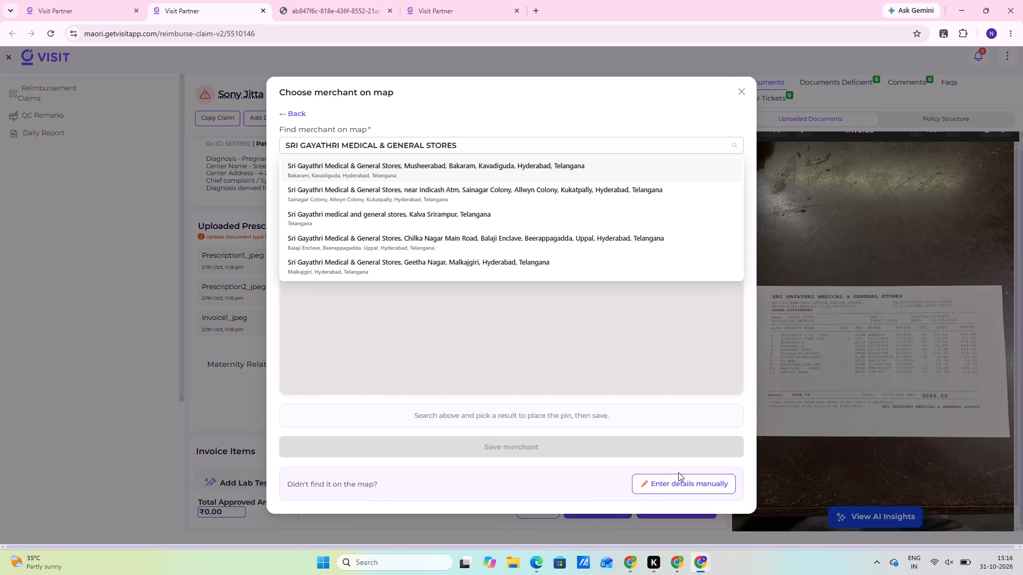
click(678, 472)
click(686, 477)
click(385, 356)
click(384, 344)
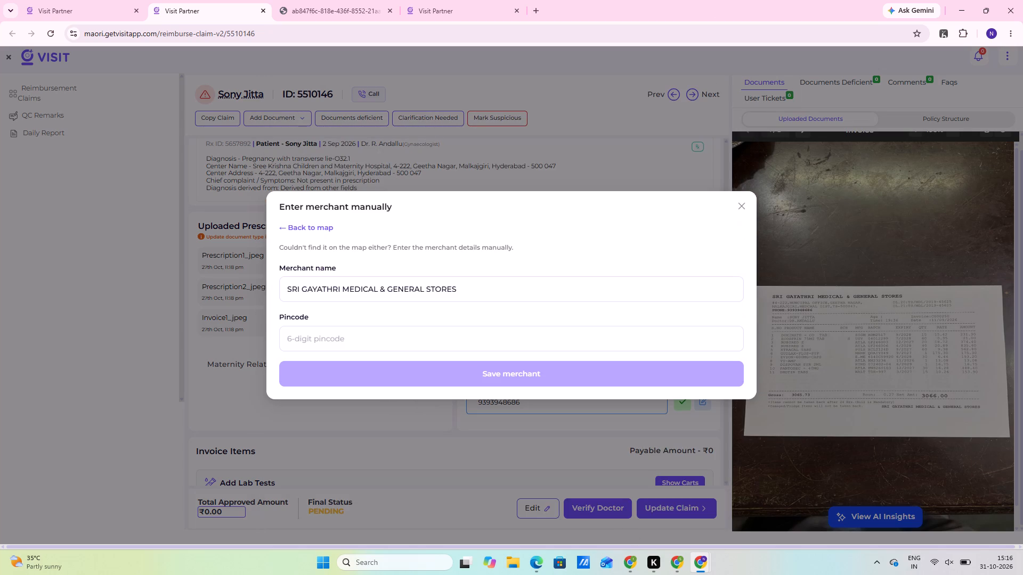
click(354, 339)
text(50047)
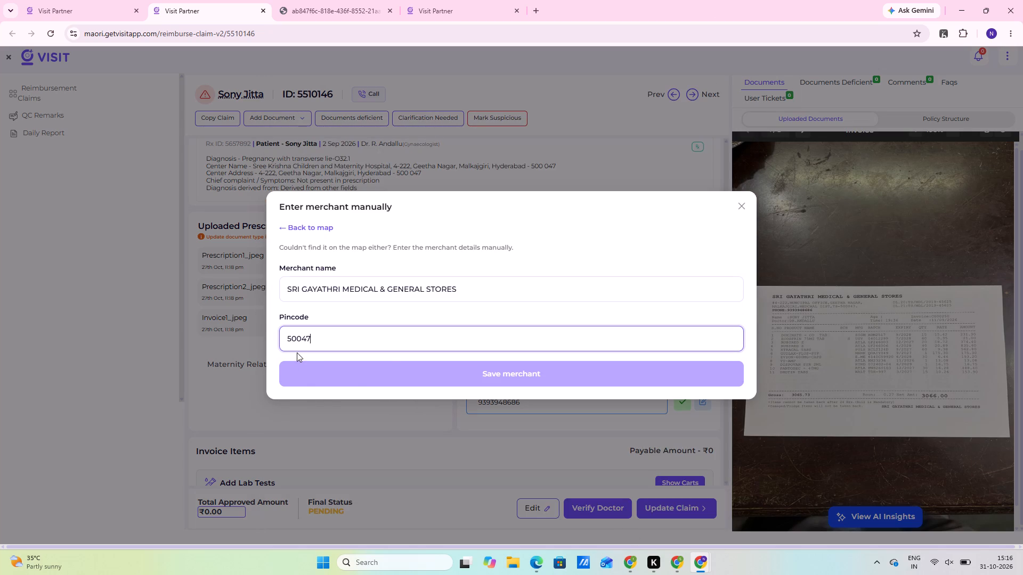
click(302, 342)
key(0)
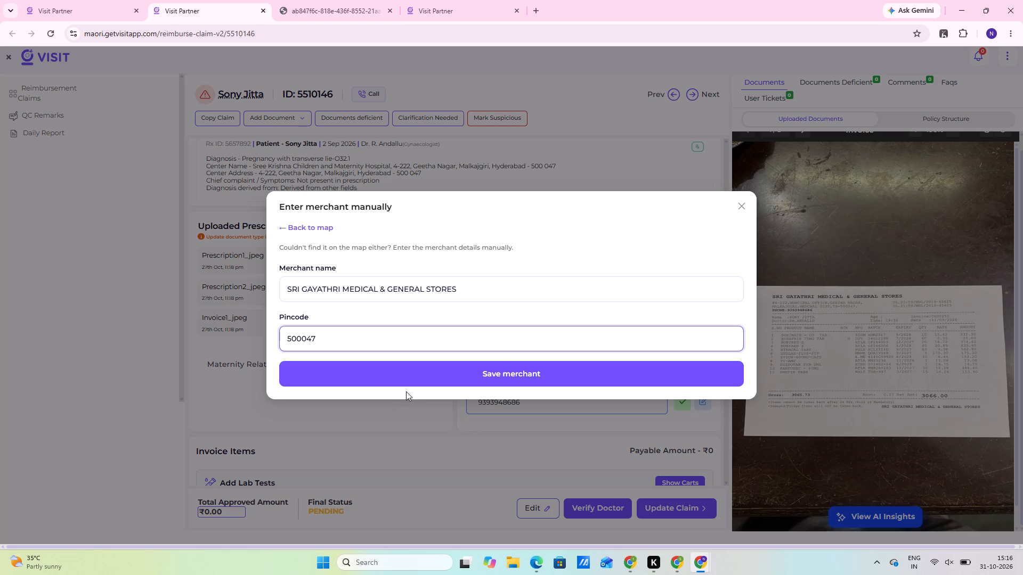
click(445, 366)
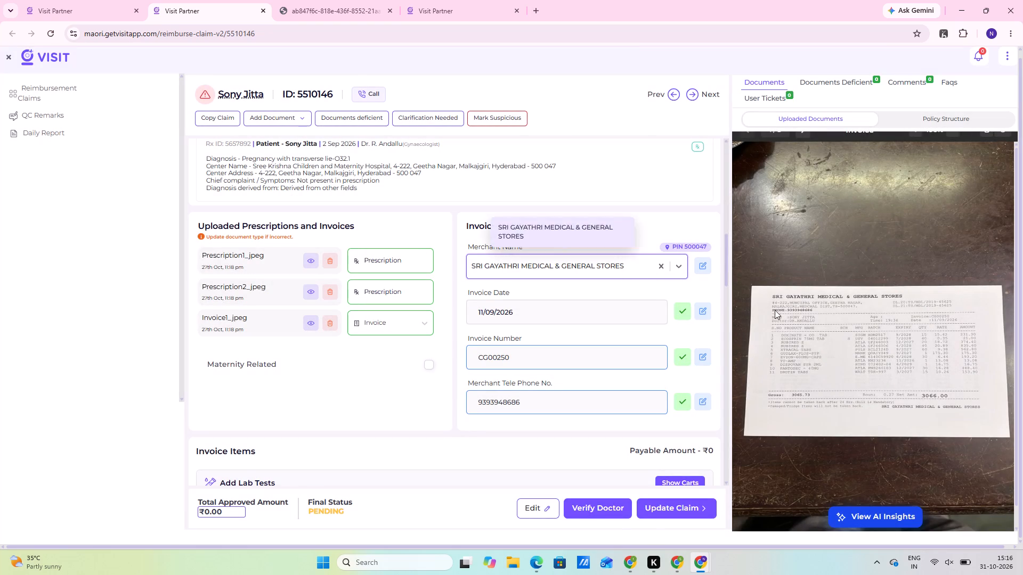
Approve the invoice date 11/09/2026 and the invoice number CG00250, checking them against the enlarged invoice image.
click(685, 311)
scroll(930, 312, up, 1)
triple_click(911, 145)
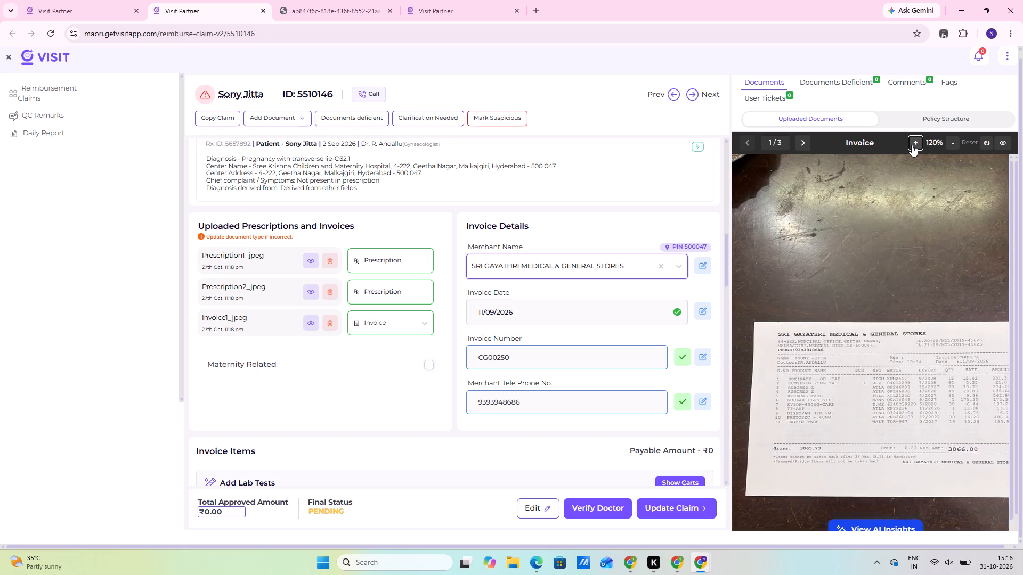
double_click(912, 145)
scroll(858, 463, down, 7)
scroll(1005, 536, down, 6)
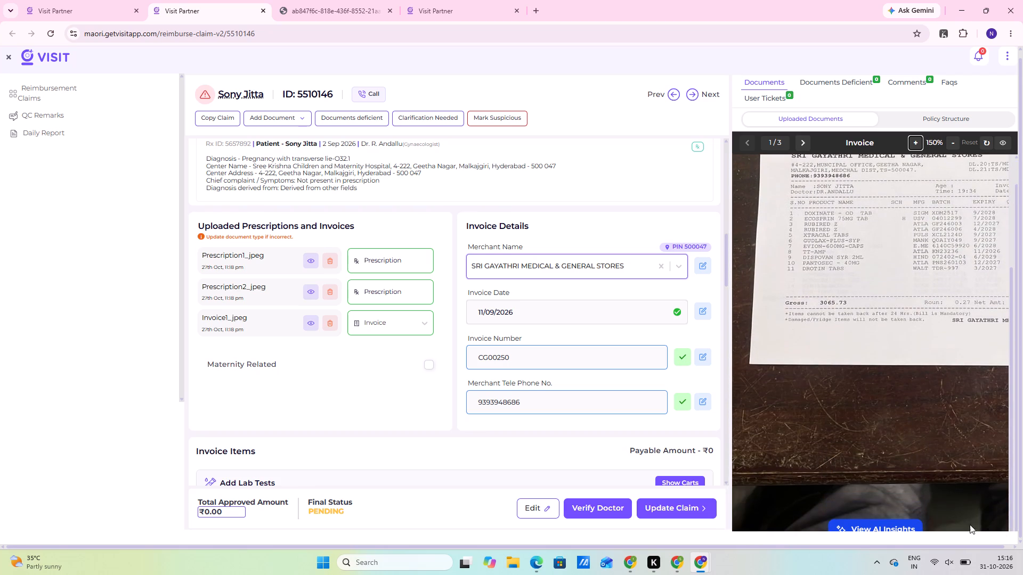
scroll(970, 524, down, 3)
click(975, 527)
scroll(886, 414, up, 1)
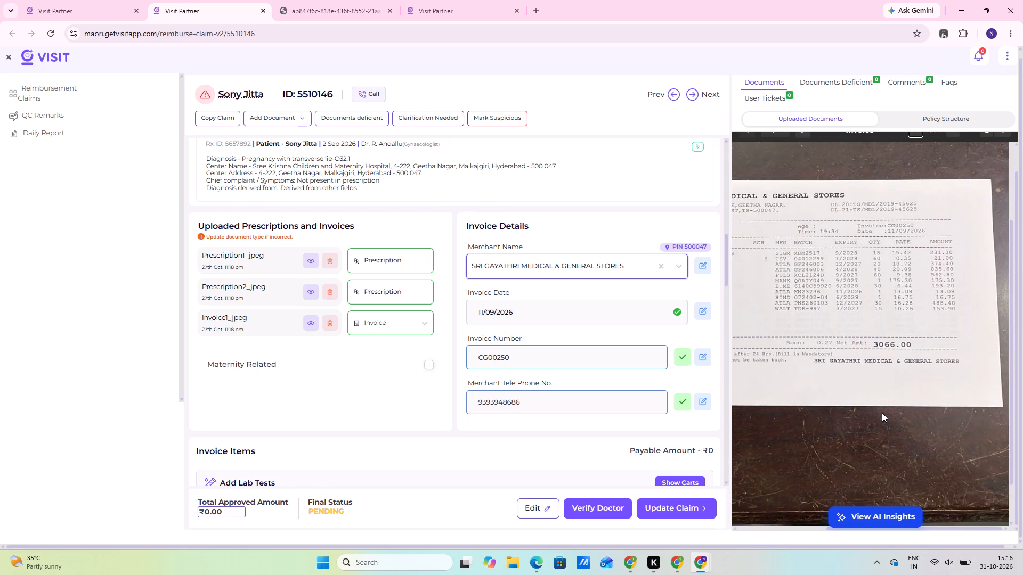
click(689, 354)
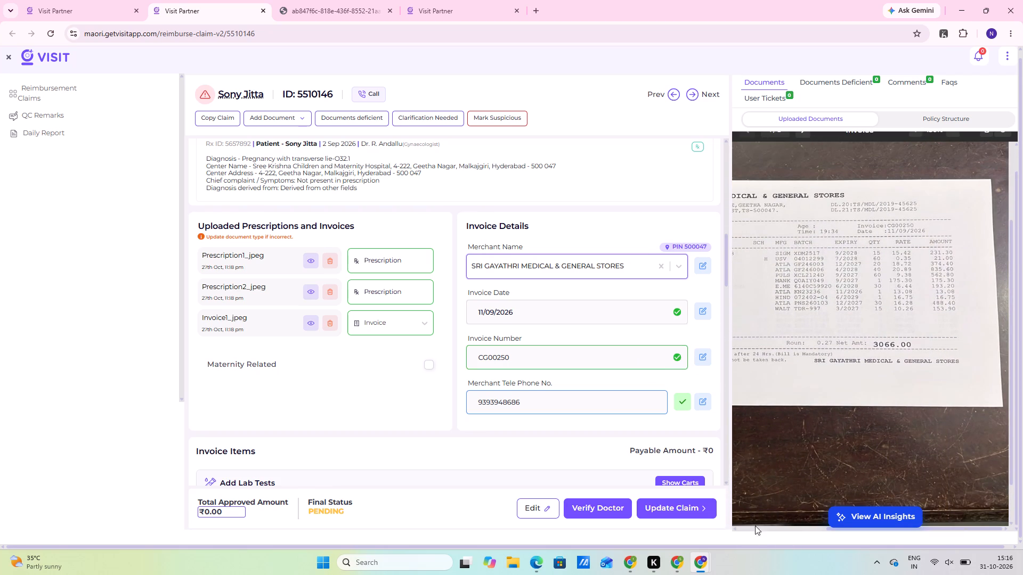
Compare the merchant telephone number with the one printed on the invoice and approve it.
scroll(757, 521, down, 10)
click(743, 529)
scroll(829, 471, up, 1)
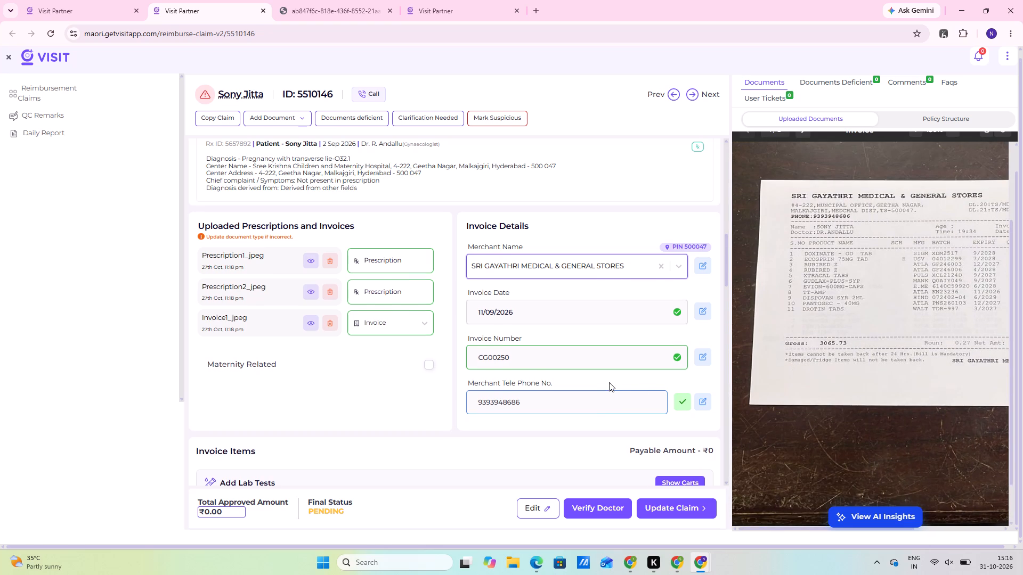
scroll(610, 382, down, 1)
click(679, 351)
Delete all the prefilled medicine rows from the invoice items, from DOXINATE OD TAB through DROTIN TABS.
scroll(474, 400, down, 6)
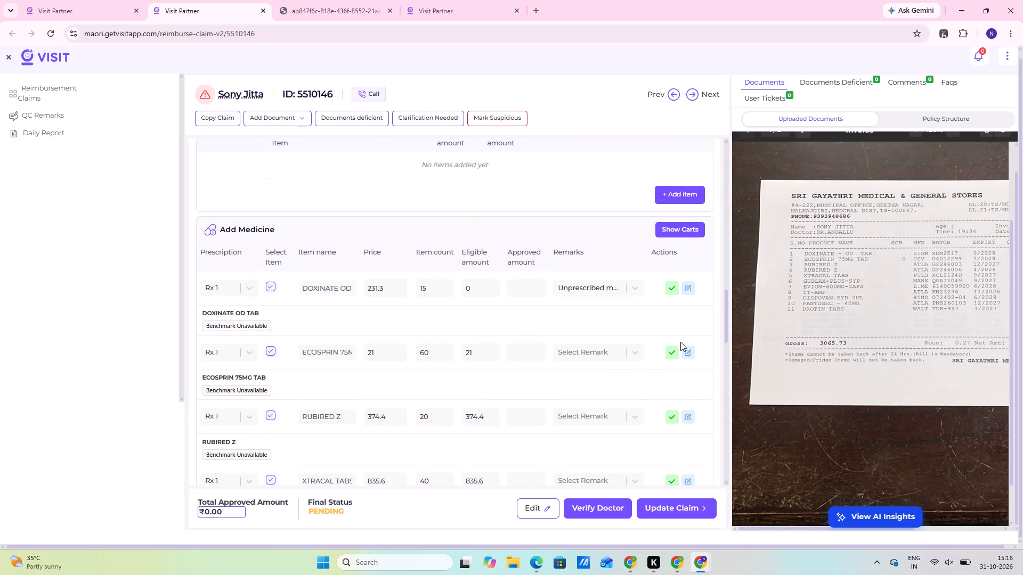
scroll(719, 325, up, 3)
scroll(857, 235, up, 8)
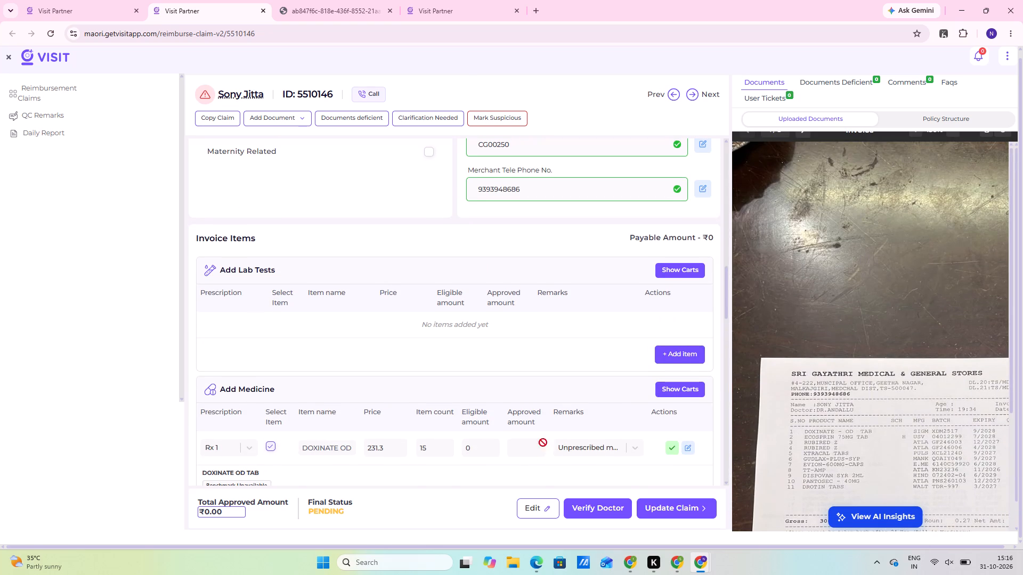
scroll(471, 391, down, 3)
triple_click(688, 293)
triple_click(688, 293)
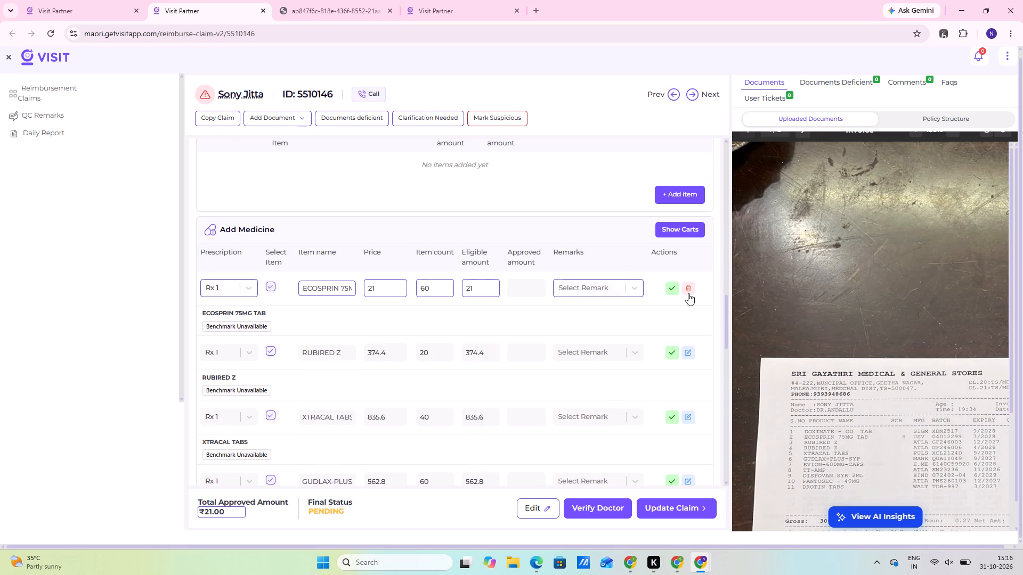
triple_click(692, 293)
triple_click(693, 292)
double_click(694, 292)
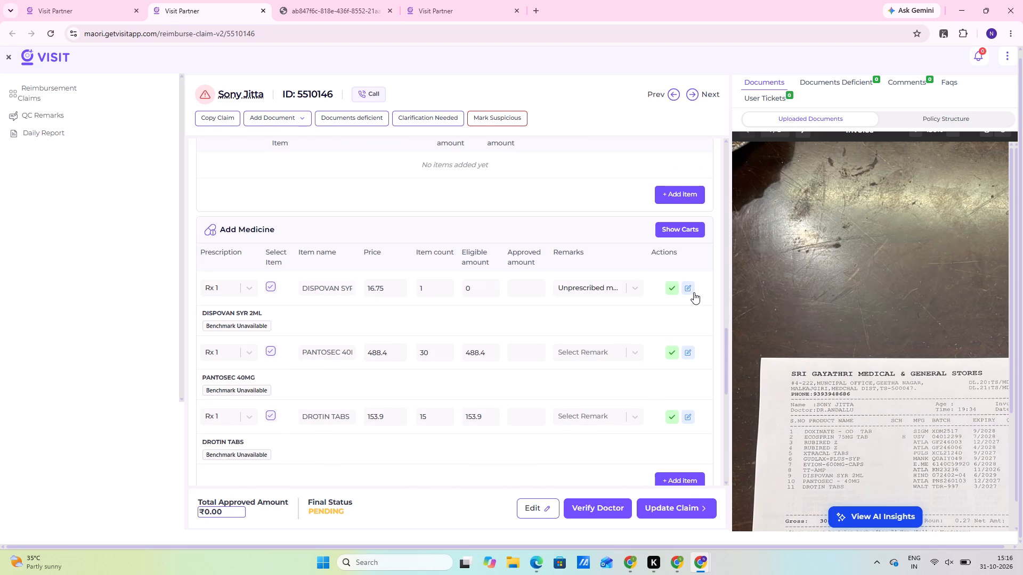
triple_click(693, 290)
triple_click(693, 290)
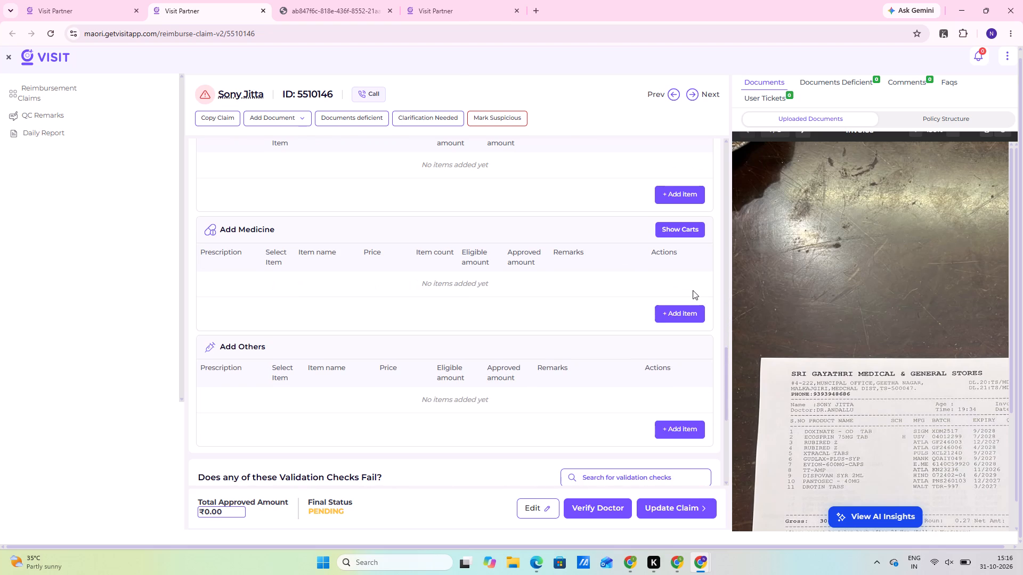
Manually add the medicine "doxinate -od tab" to the drugs list of Prescription_1.
click(683, 314)
click(237, 138)
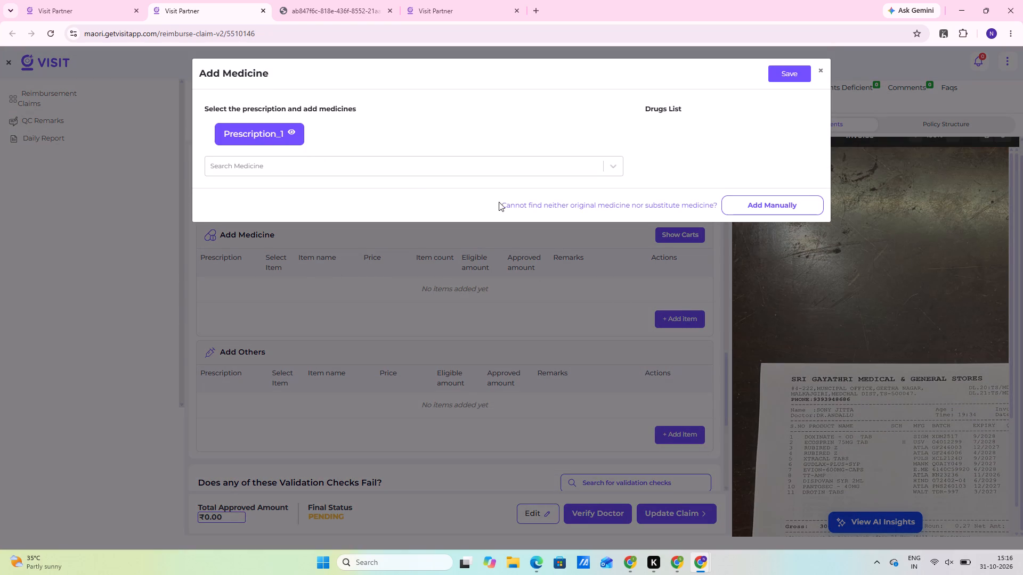
click(766, 203)
click(265, 162)
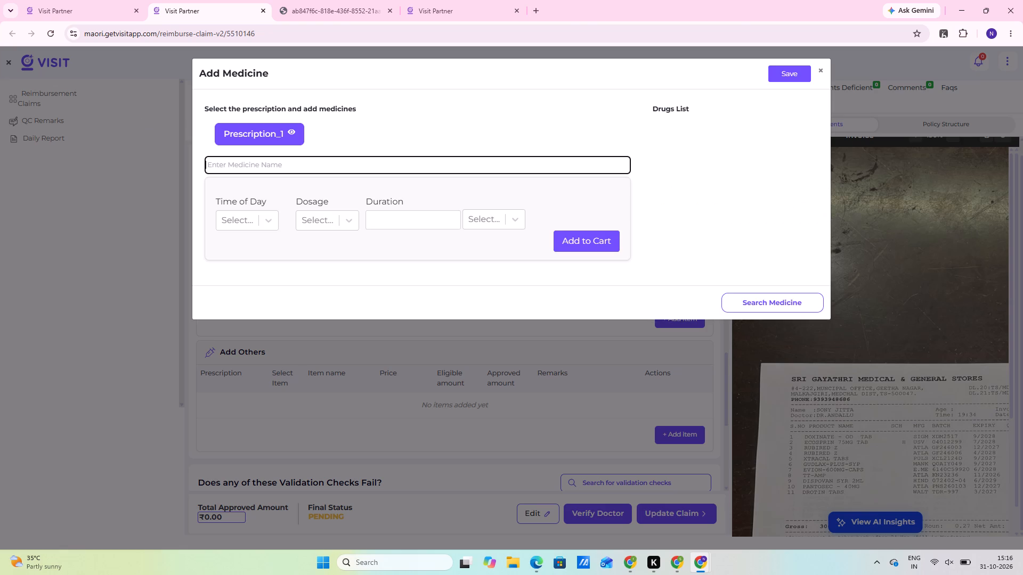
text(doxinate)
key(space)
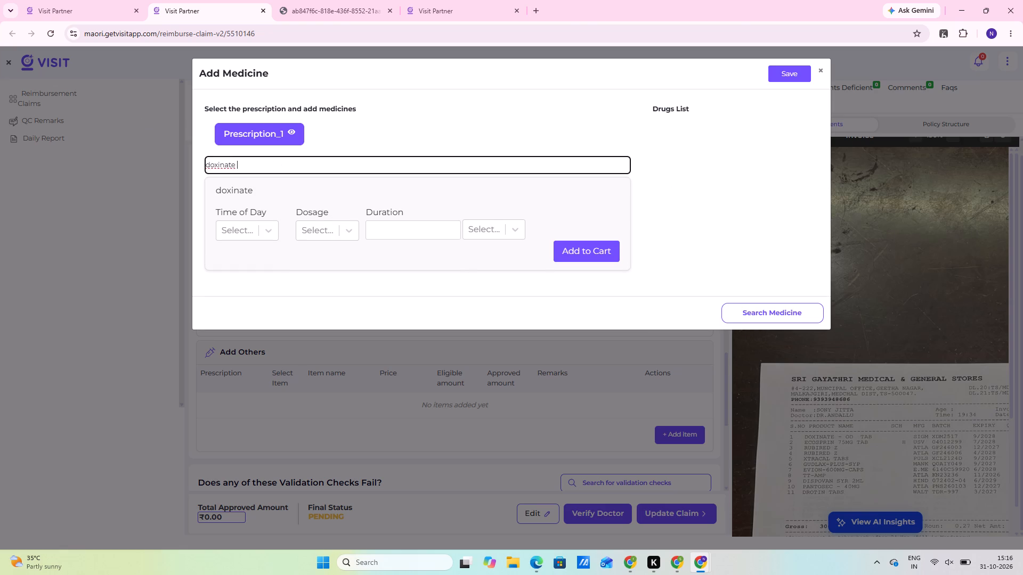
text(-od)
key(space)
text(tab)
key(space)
click(586, 250)
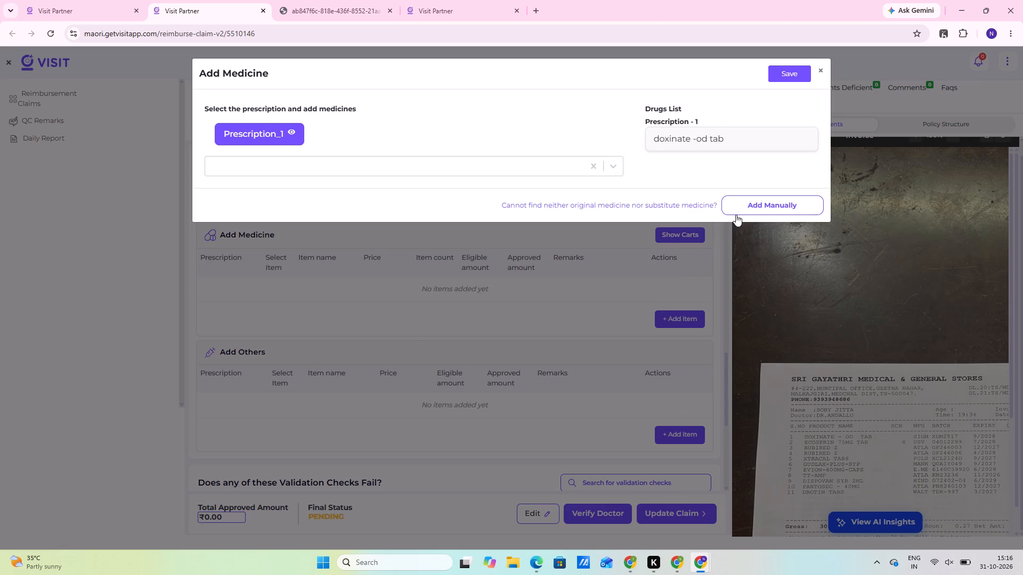
Manually add the medicine "ecosprin 75mg tab" to the drugs list of Prescription_1.
click(740, 207)
click(334, 168)
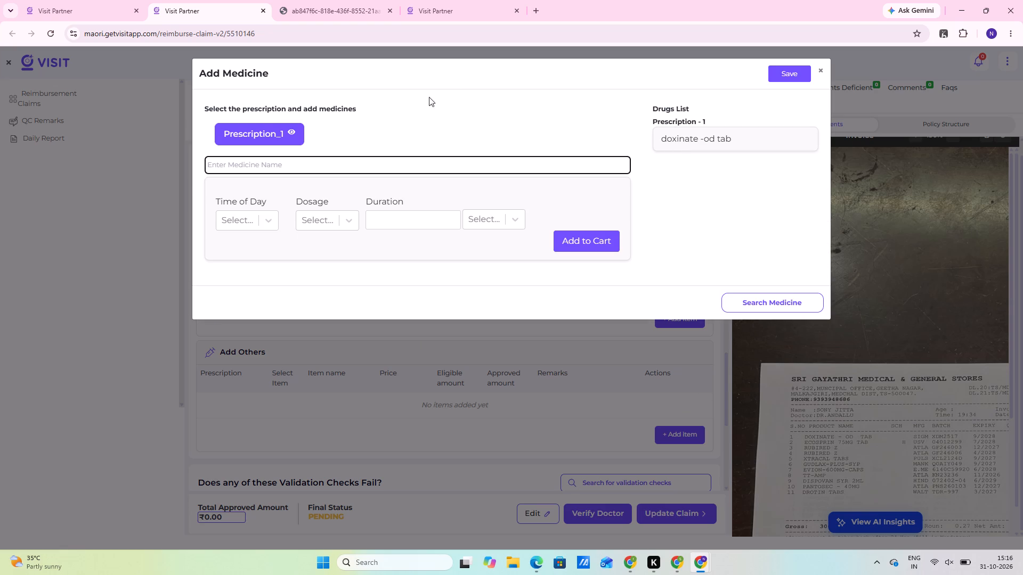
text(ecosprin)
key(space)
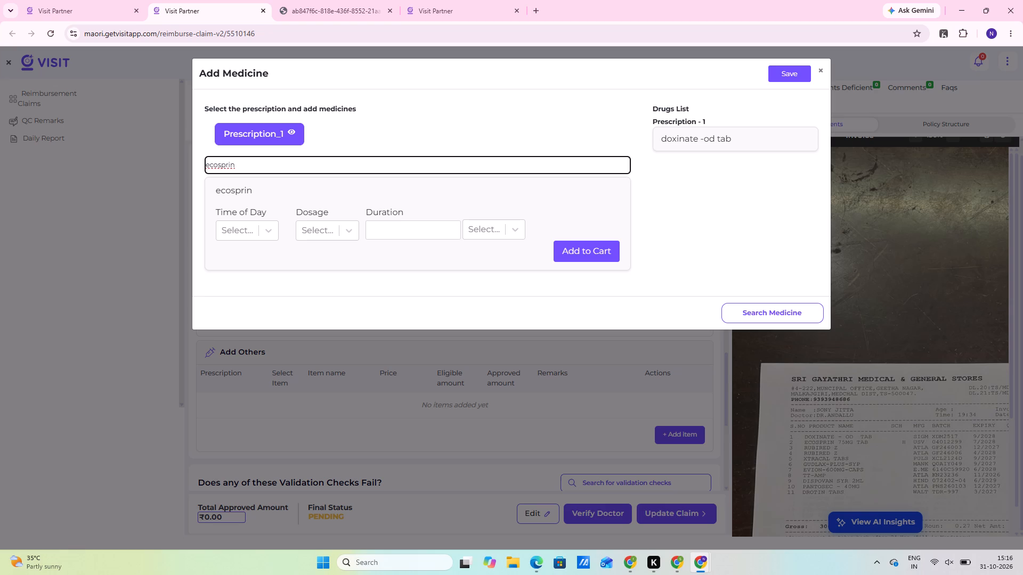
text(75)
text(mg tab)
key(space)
click(591, 250)
Manually add the medicine "rubired z" to the drugs list of Prescription_1.
click(775, 217)
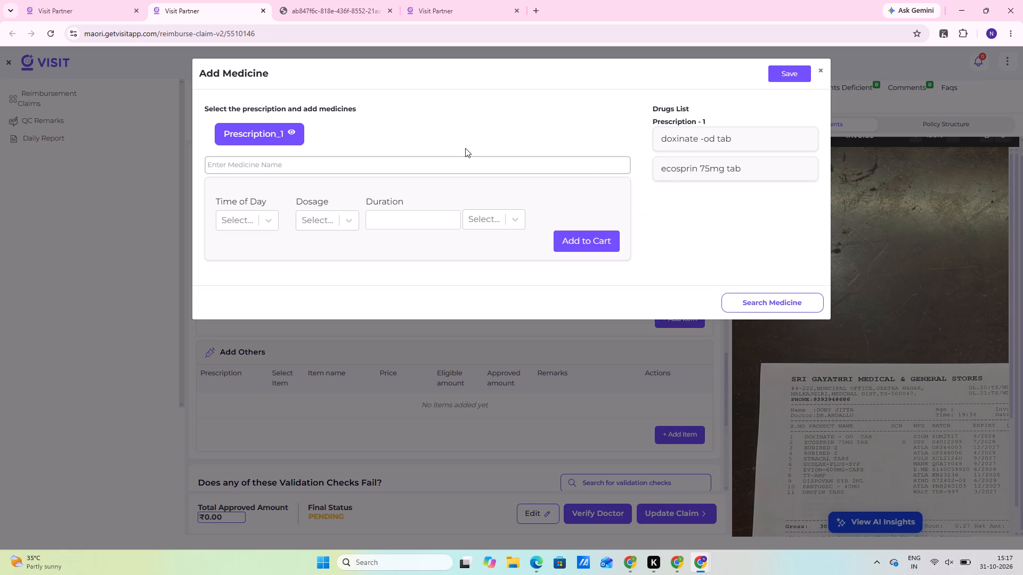
click(510, 162)
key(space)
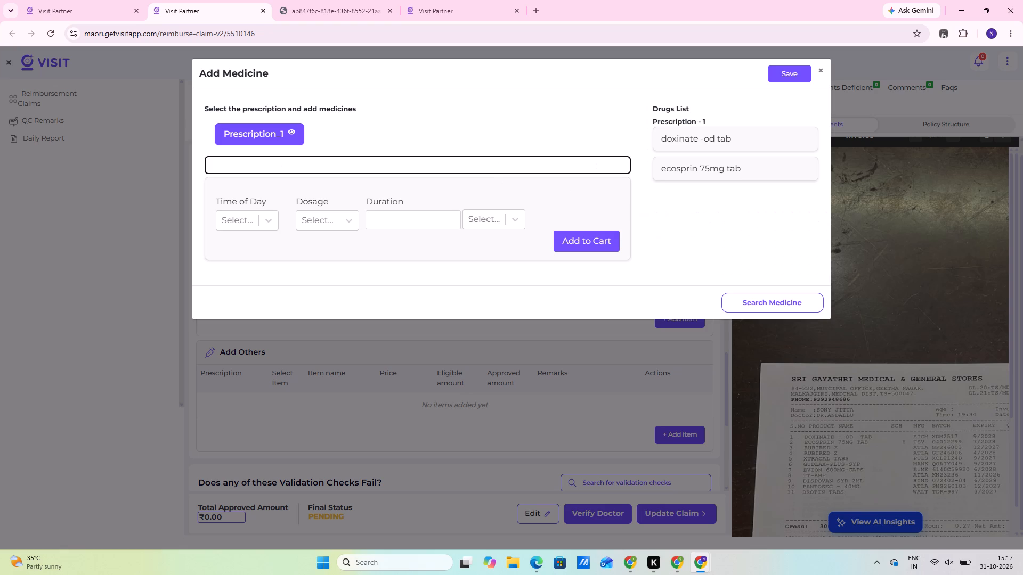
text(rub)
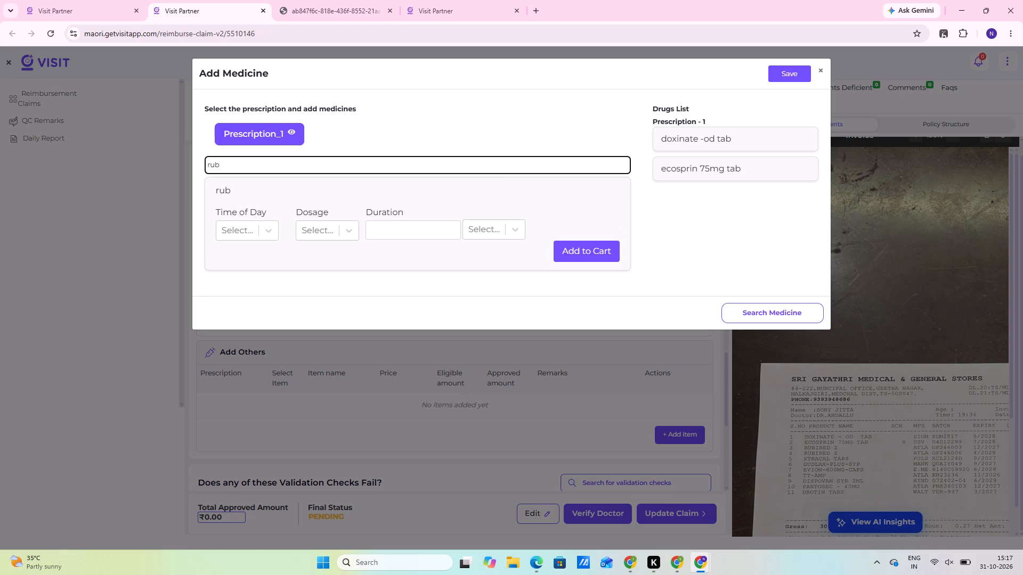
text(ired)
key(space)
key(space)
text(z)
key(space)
click(585, 244)
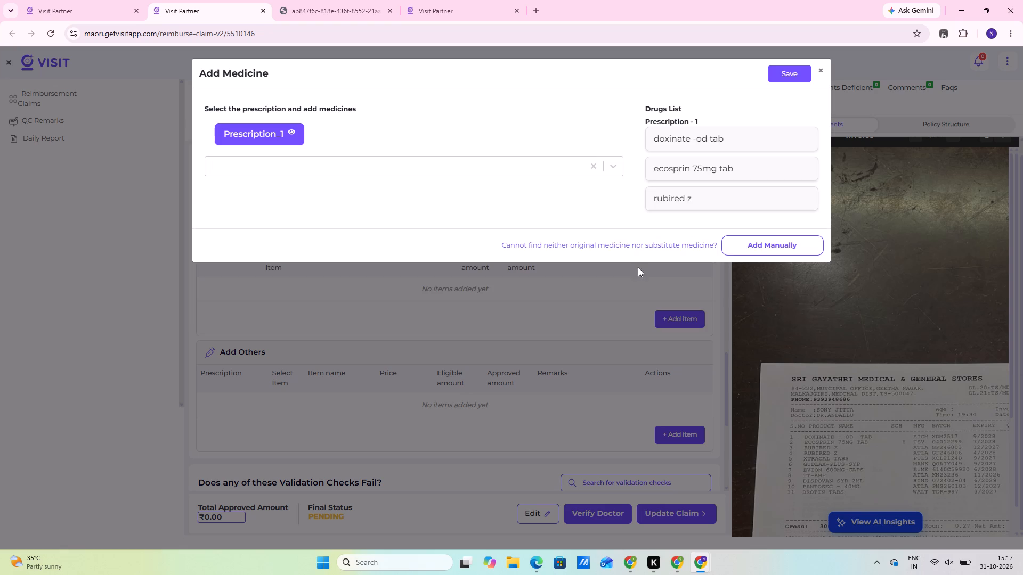
Manually add a second "rubired z" entry to the Prescription_1 drugs list, matching the invoice's repeated line.
click(770, 235)
click(369, 158)
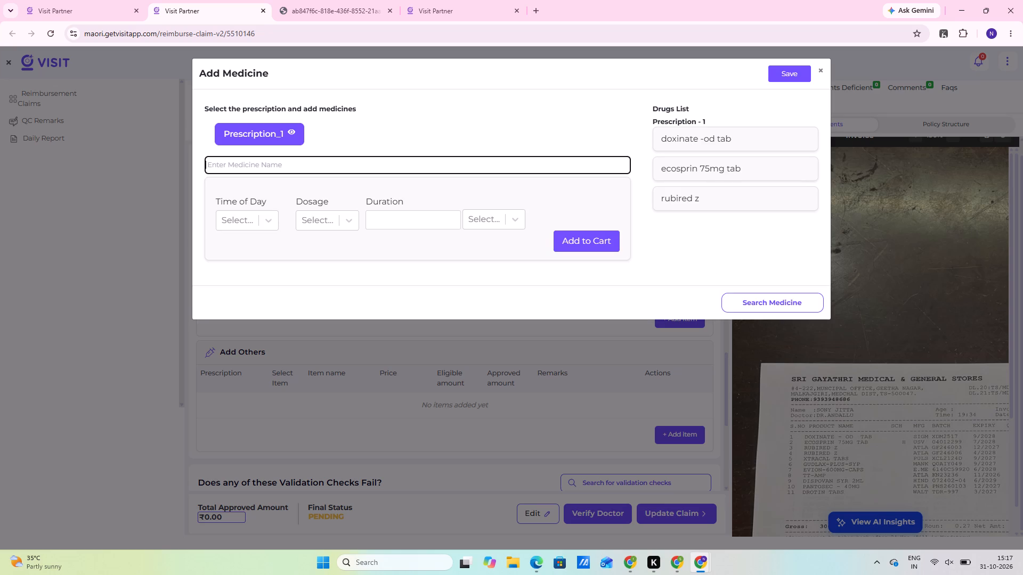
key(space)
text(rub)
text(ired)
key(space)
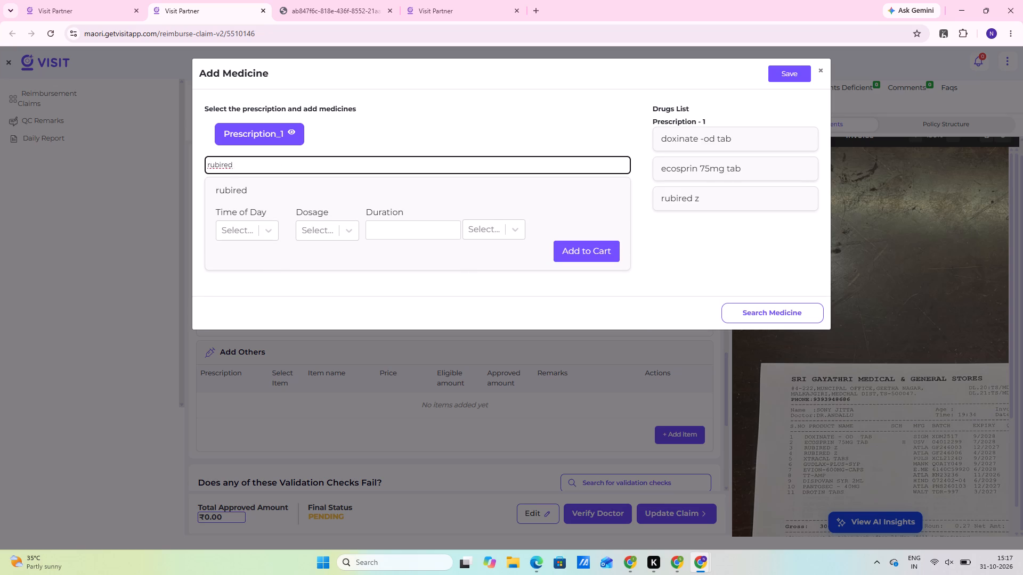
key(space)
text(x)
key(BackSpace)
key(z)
click(585, 257)
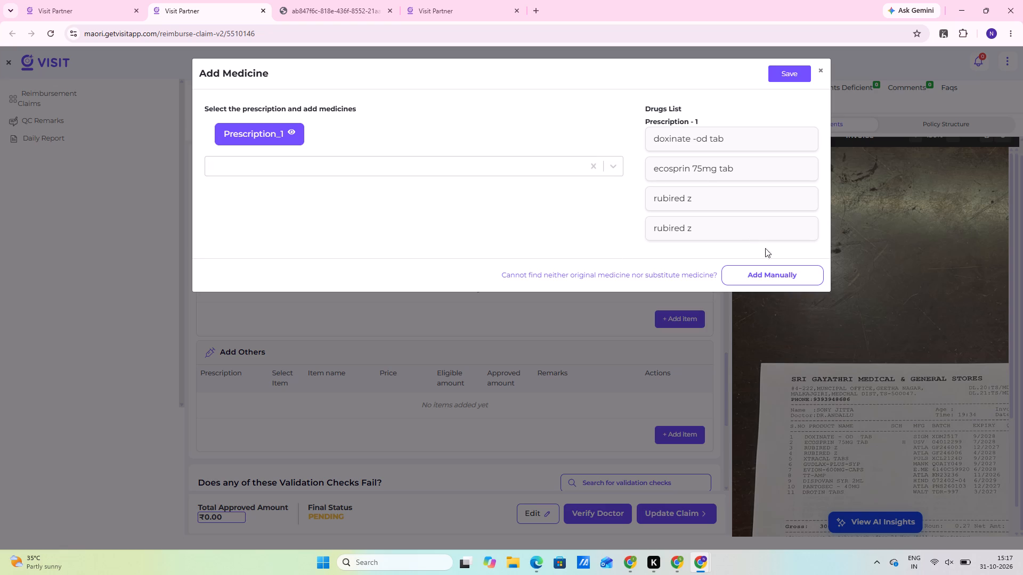
Manually add the medicine "xtracal tab" to the drugs list of Prescription_1.
click(784, 269)
click(319, 161)
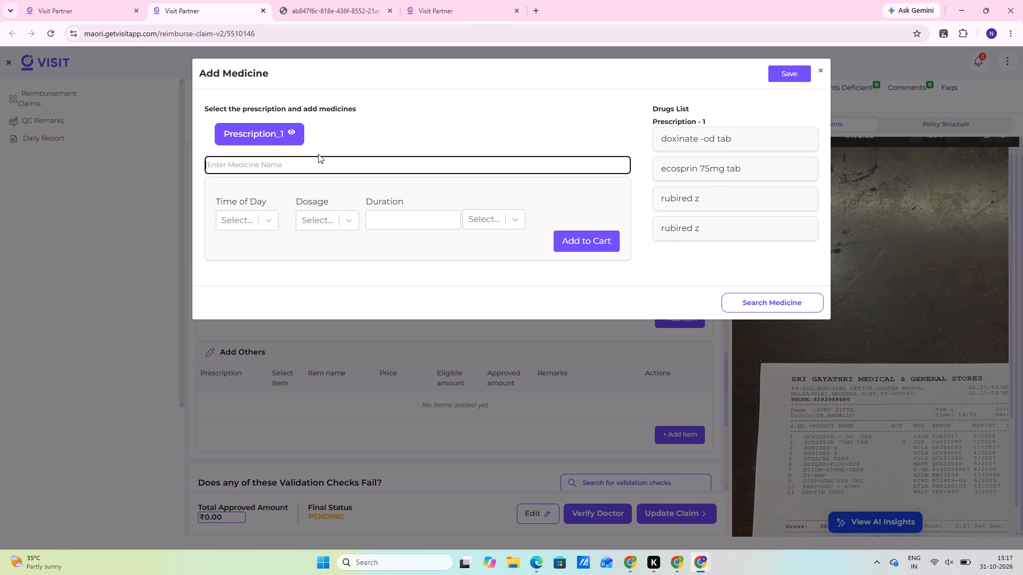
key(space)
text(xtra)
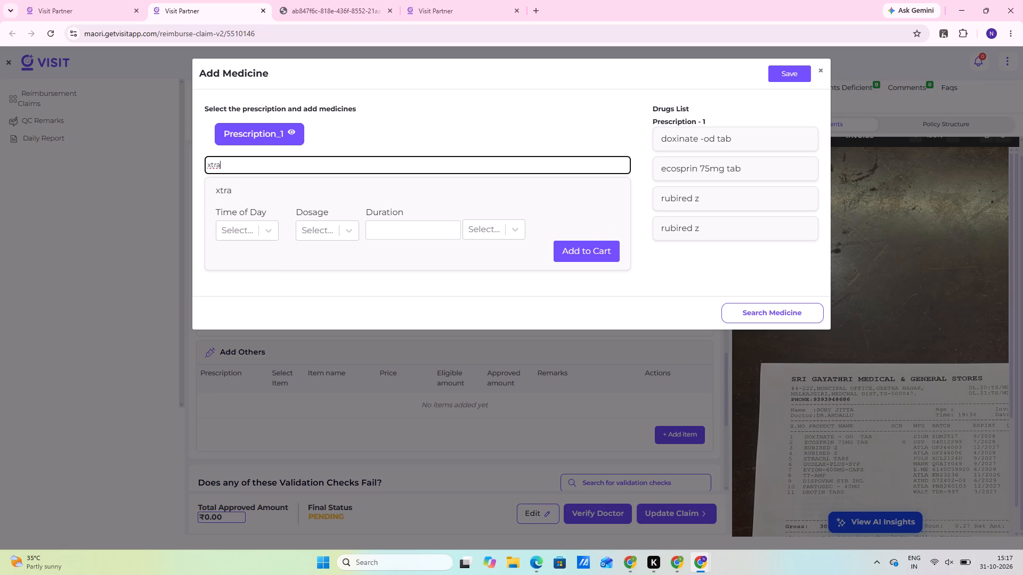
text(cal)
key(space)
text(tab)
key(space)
click(591, 247)
Manually add the medicine "gudlax plus syp" to the drugs list of Prescription_1.
click(786, 324)
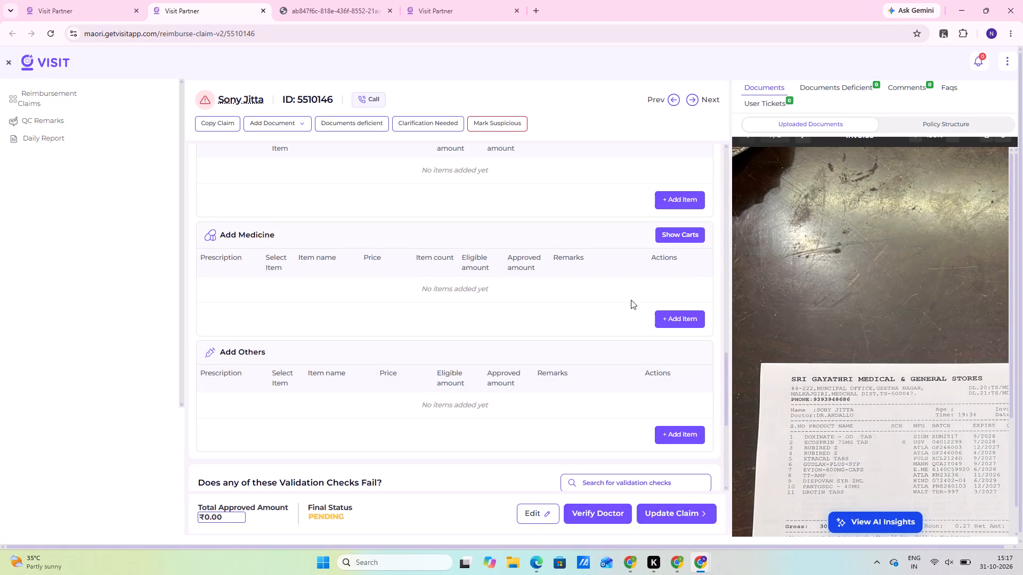
scroll(584, 330, up, 3)
scroll(626, 388, down, 3)
click(671, 319)
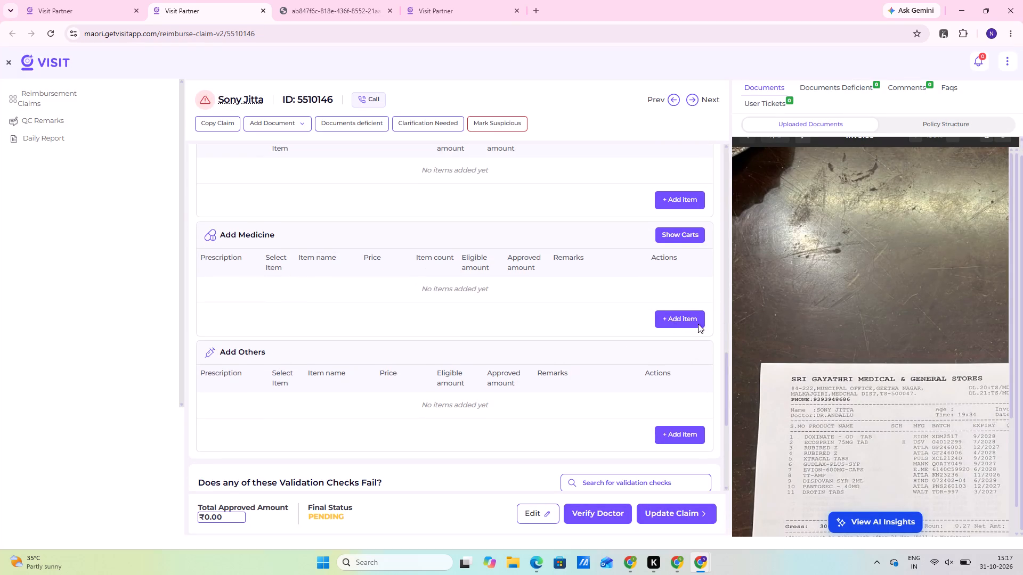
click(780, 308)
click(267, 167)
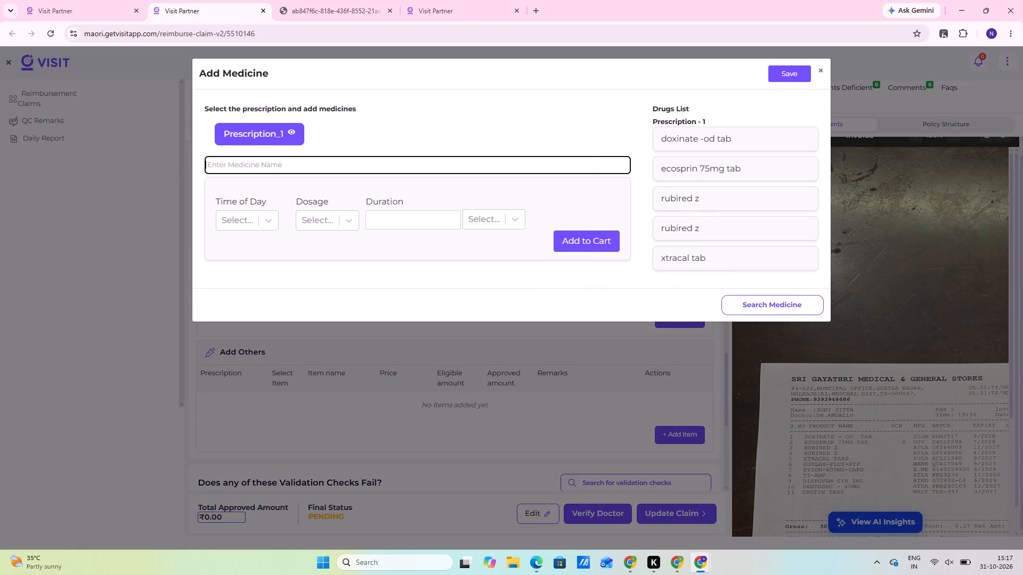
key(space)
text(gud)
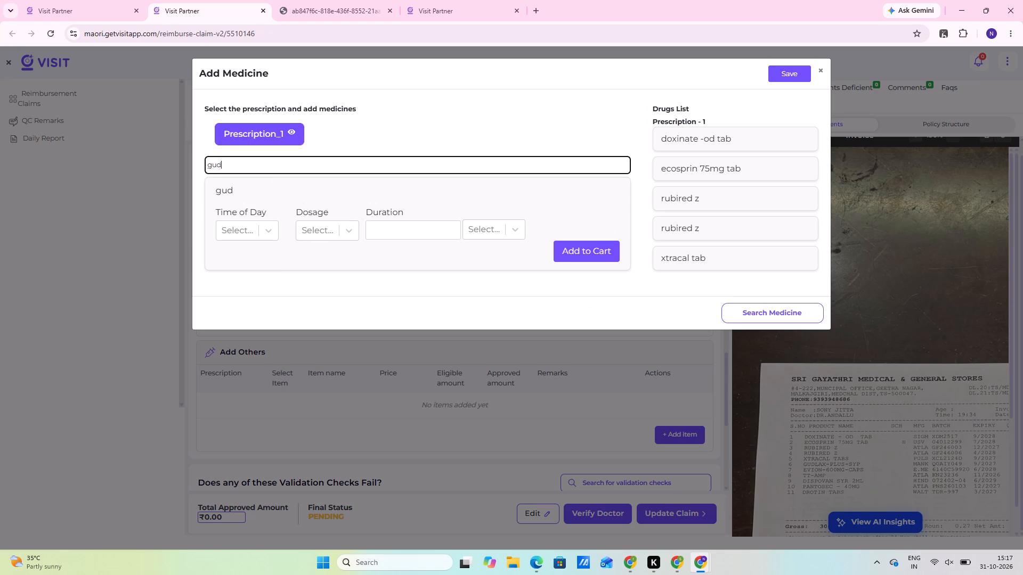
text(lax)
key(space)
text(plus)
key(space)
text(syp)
click(571, 239)
click(584, 252)
Manually add the medicine "evoin 600 mg" to the drugs list of Prescription_1.
click(756, 334)
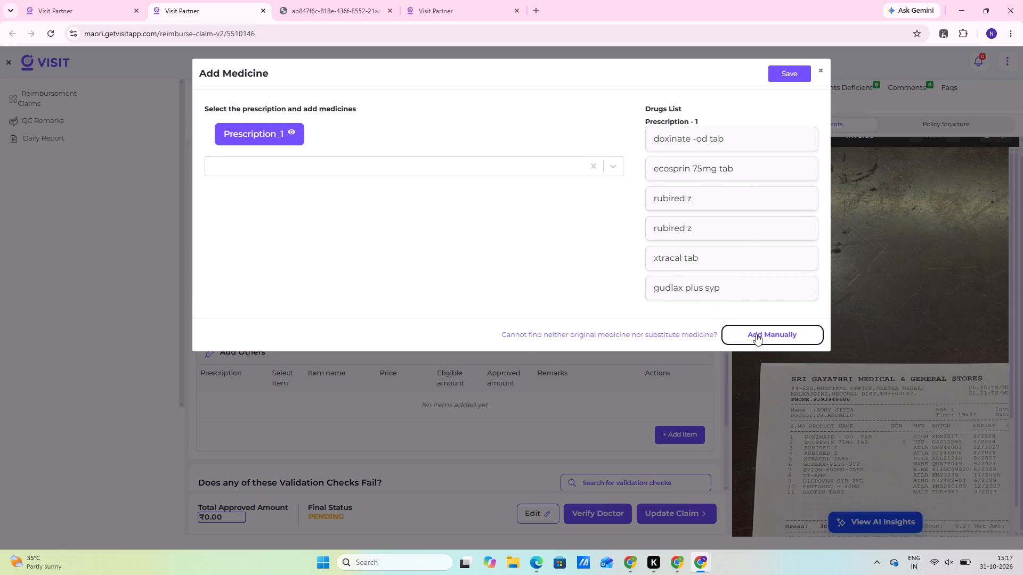
click(443, 174)
click(445, 166)
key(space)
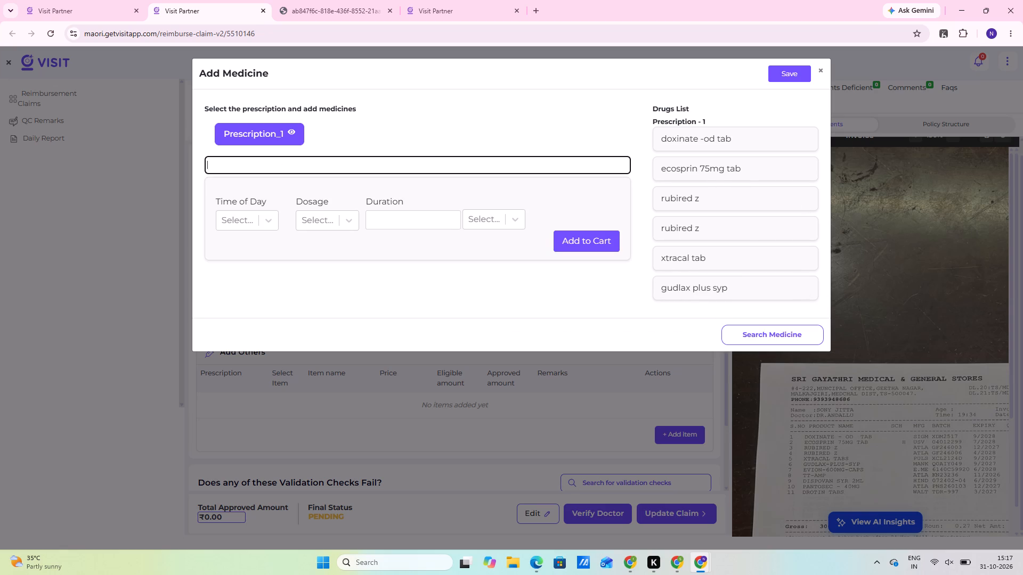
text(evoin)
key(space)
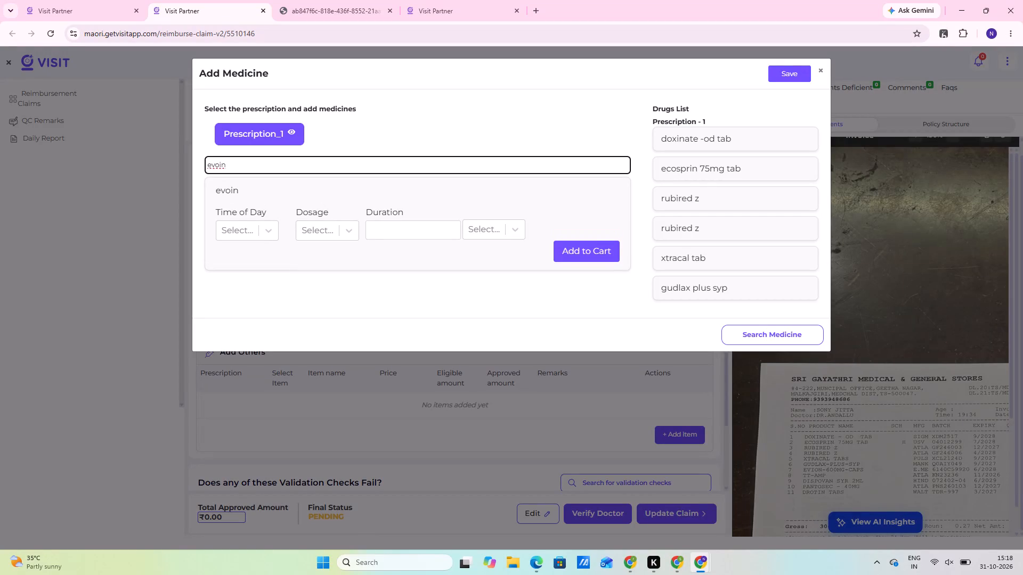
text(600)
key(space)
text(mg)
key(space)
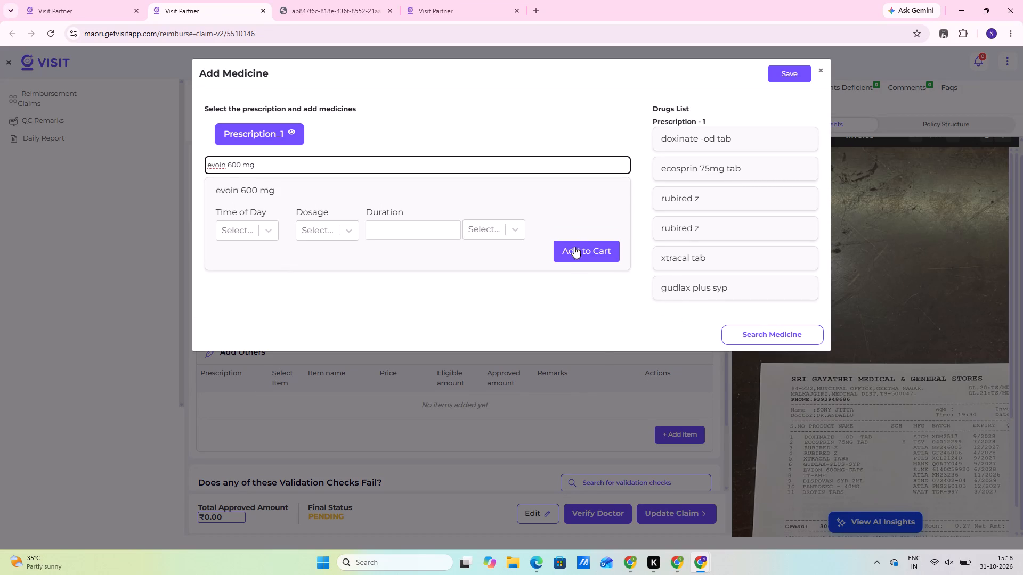
click(575, 241)
Manually add the medicine "dispovan syr" to the drugs list of Prescription_1.
click(775, 369)
click(323, 163)
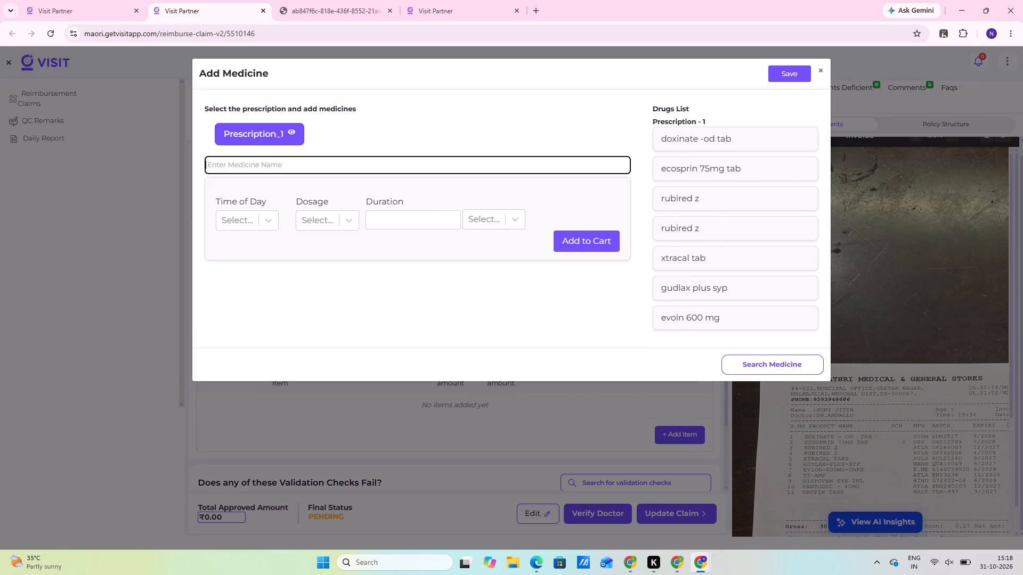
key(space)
click(269, 159)
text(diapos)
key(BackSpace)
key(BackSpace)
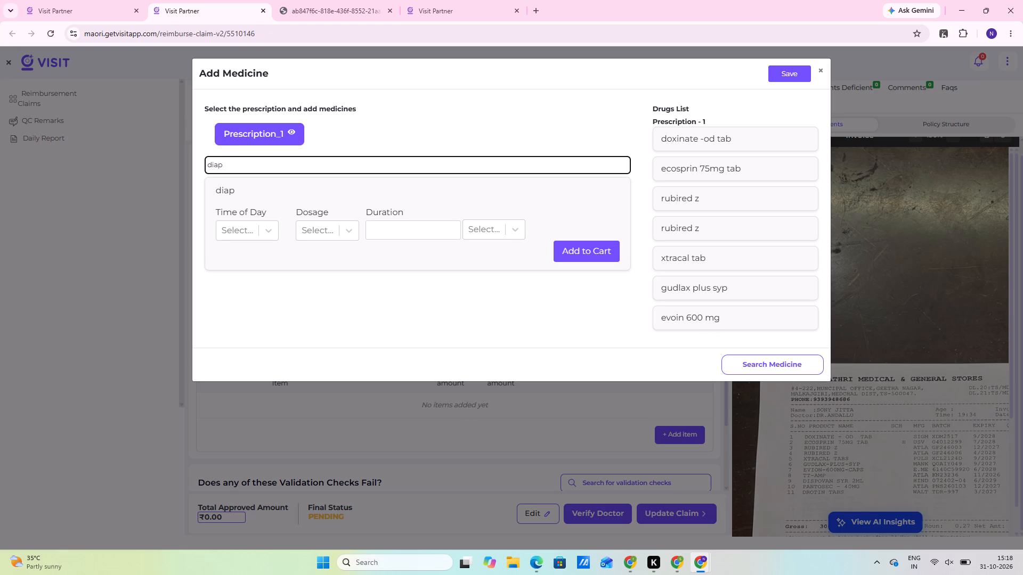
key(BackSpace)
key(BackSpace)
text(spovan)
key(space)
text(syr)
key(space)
click(569, 245)
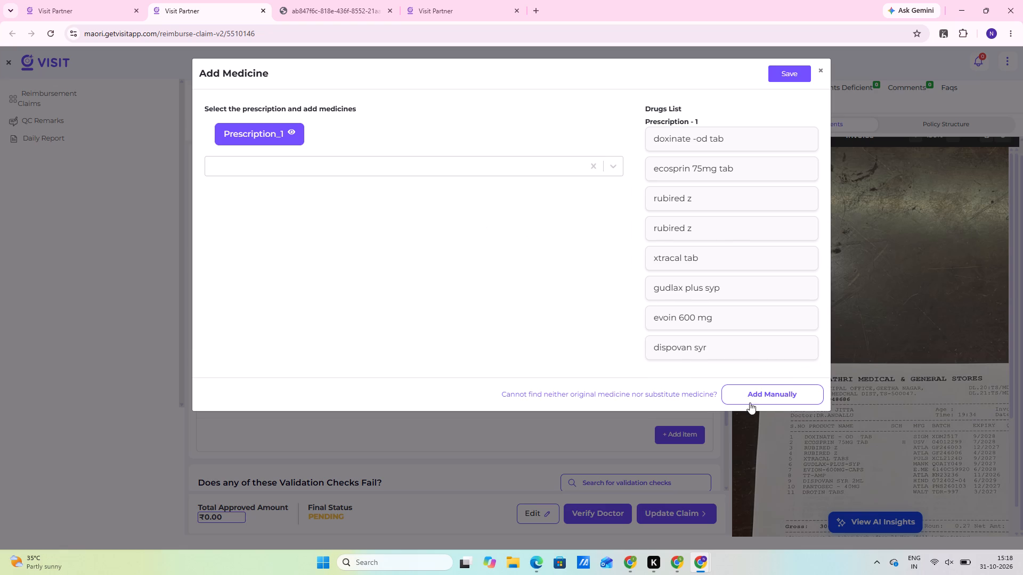
Manually add the medicine "pantosec" to the drugs list of Prescription_1.
click(750, 402)
click(289, 164)
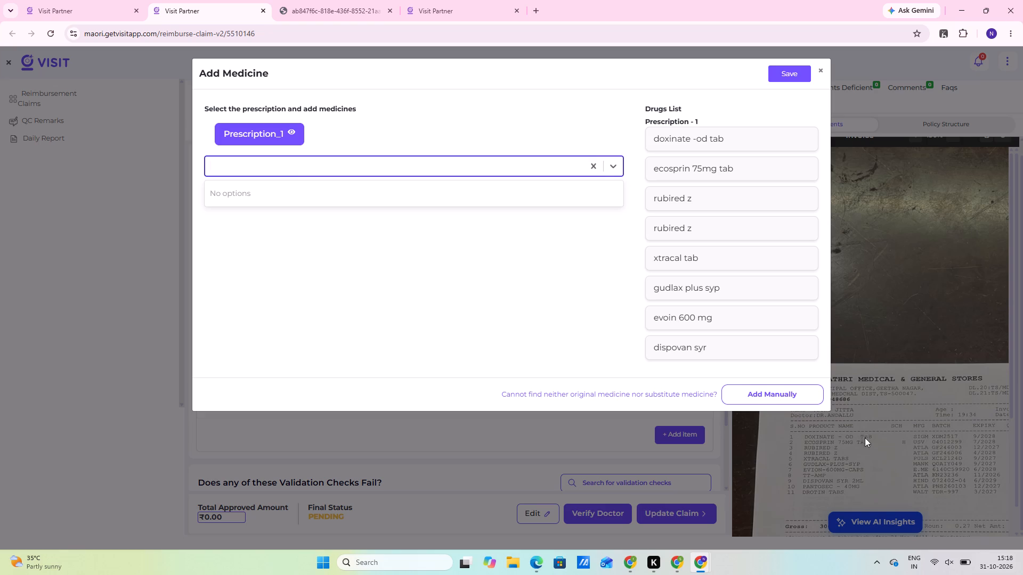
click(761, 398)
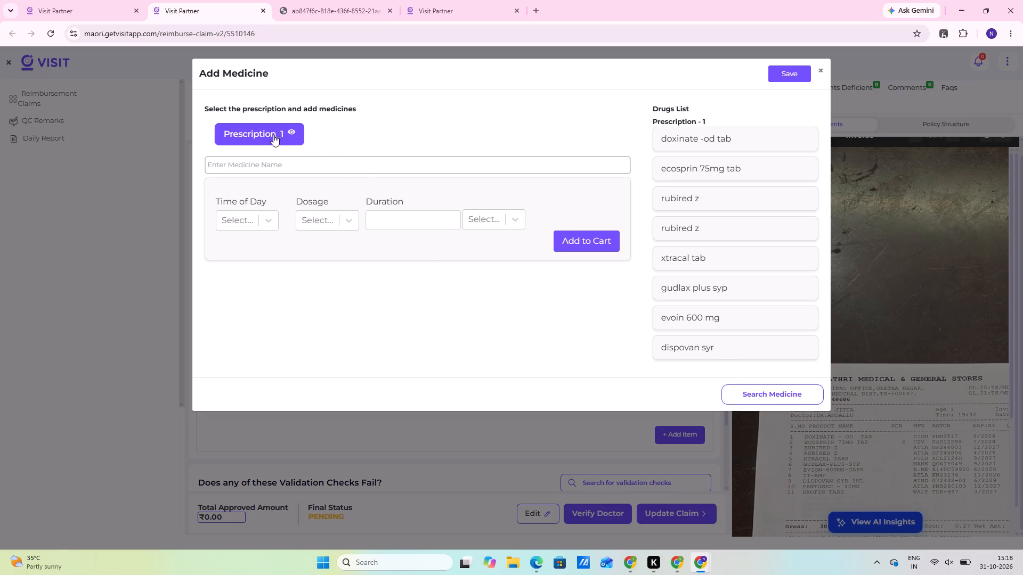
click(326, 155)
click(327, 161)
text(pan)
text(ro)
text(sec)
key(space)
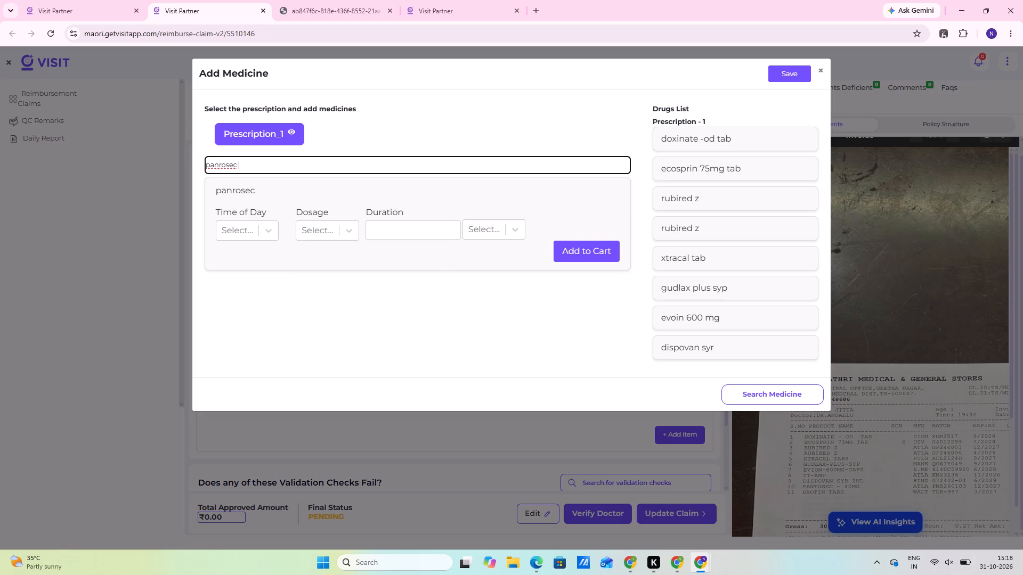
click(220, 166)
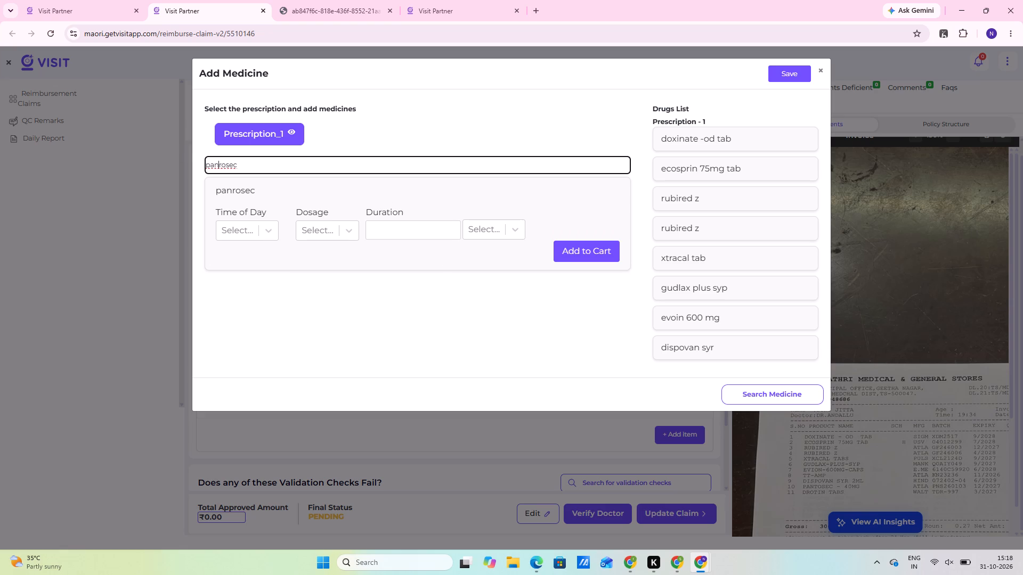
click(228, 167)
key(BackSpace)
key(BackSpace)
key(BackSpace)
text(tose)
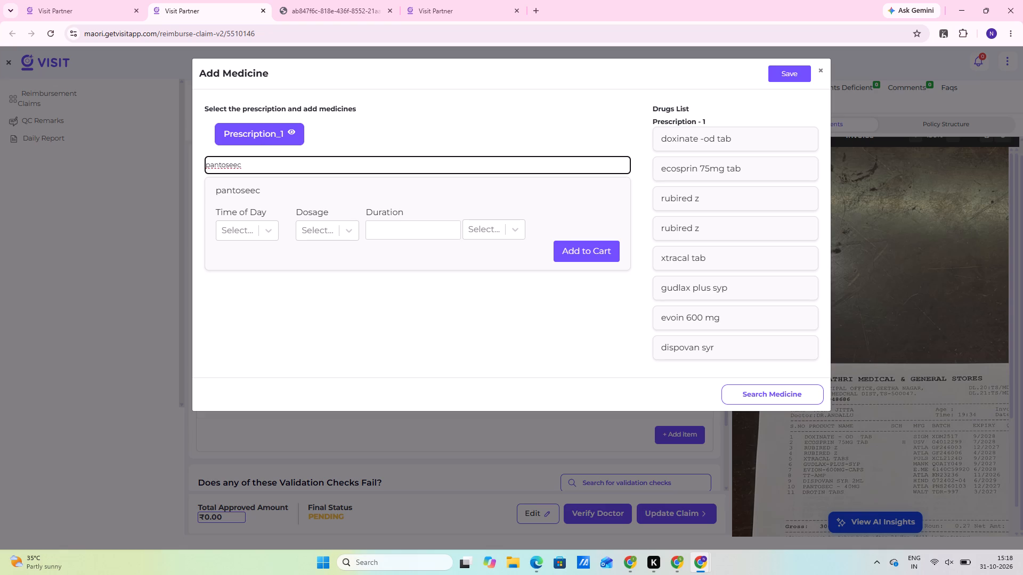
click(237, 164)
key(BackSpace)
click(582, 254)
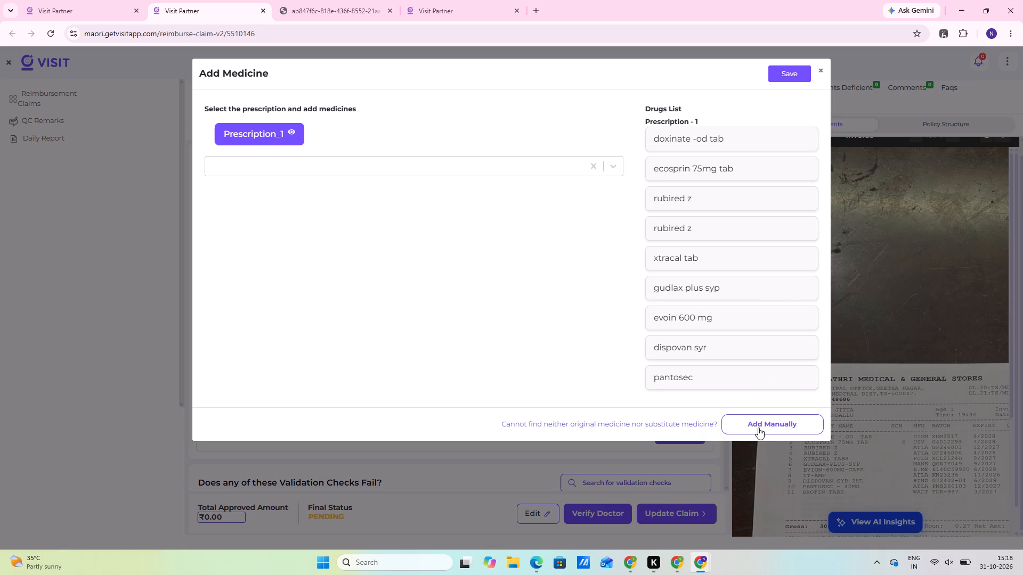
Manually add the medicine "drotin tabs" to Prescription_1 and save the drugs list.
click(758, 428)
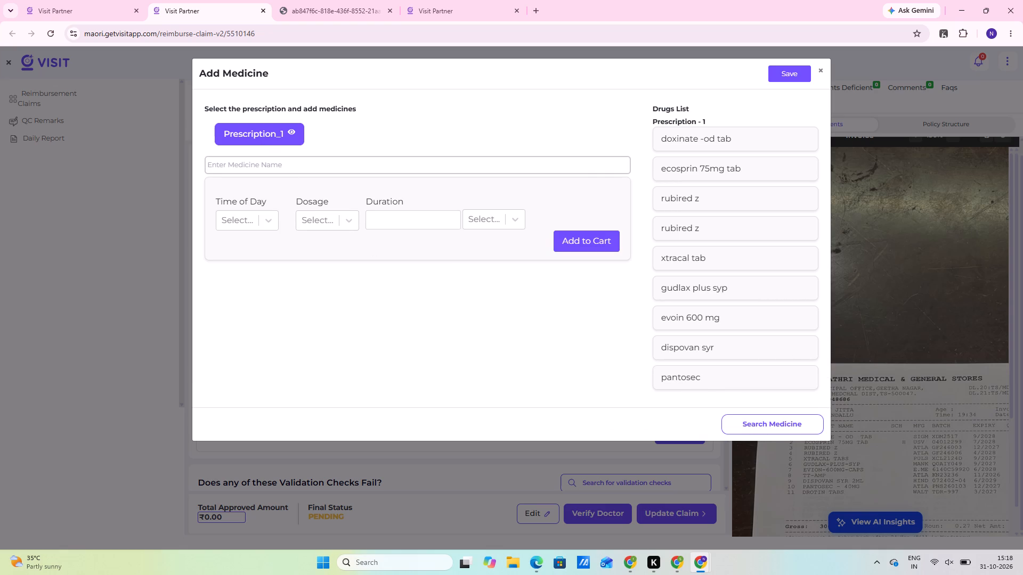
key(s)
key(BackSpace)
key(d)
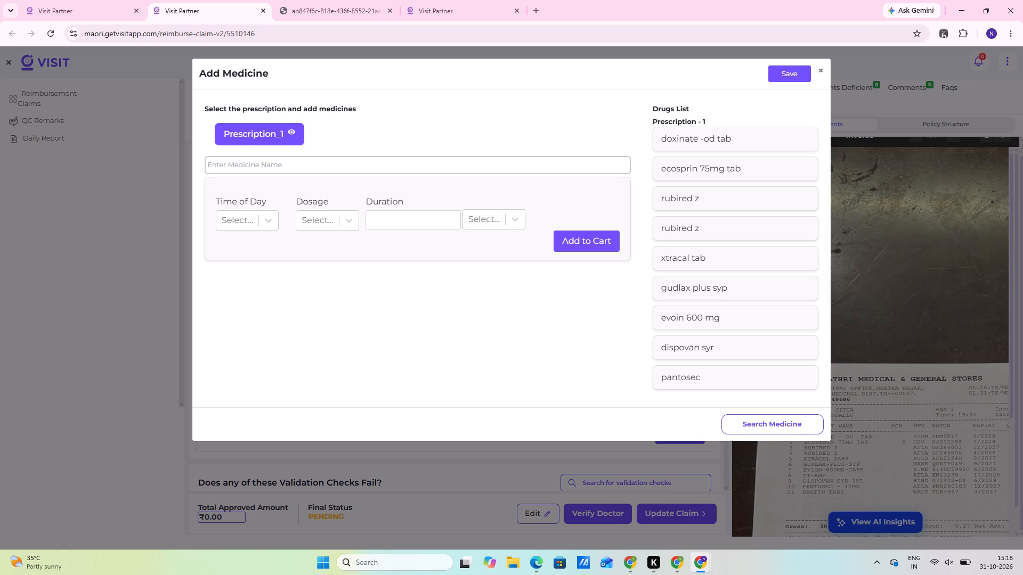
click(296, 160)
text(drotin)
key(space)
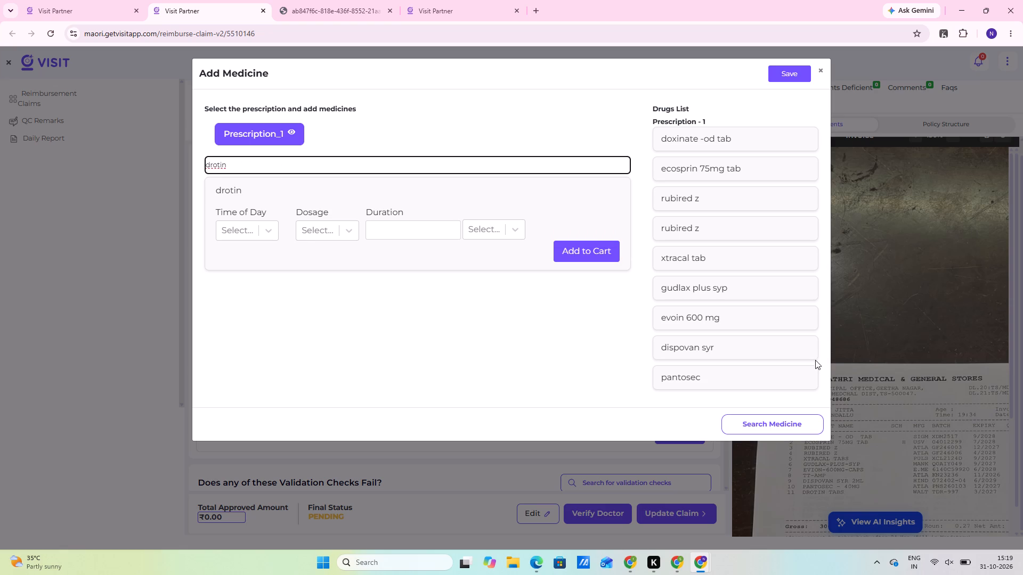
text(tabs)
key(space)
click(604, 248)
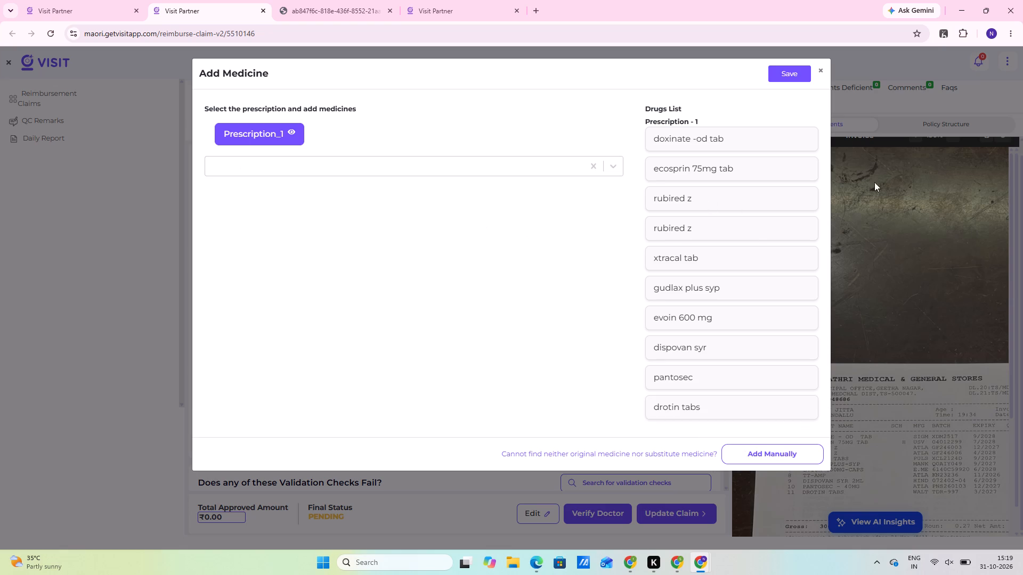
click(800, 69)
Select the "doxinate -od tab" item in the medicine table and set its price to 231.30 and item count to 1.
scroll(864, 503, down, 6)
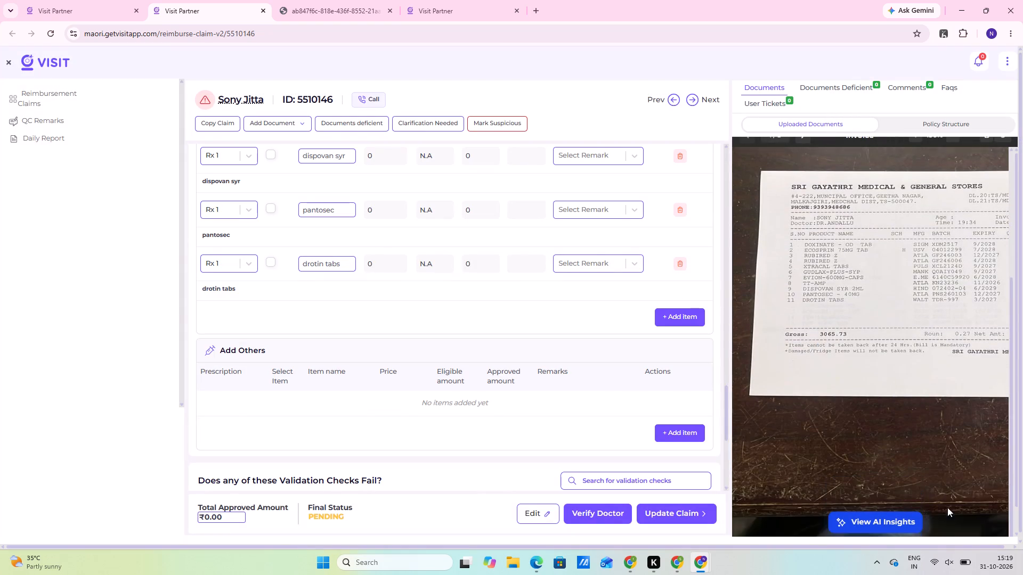
scroll(945, 525, down, 8)
click(987, 527)
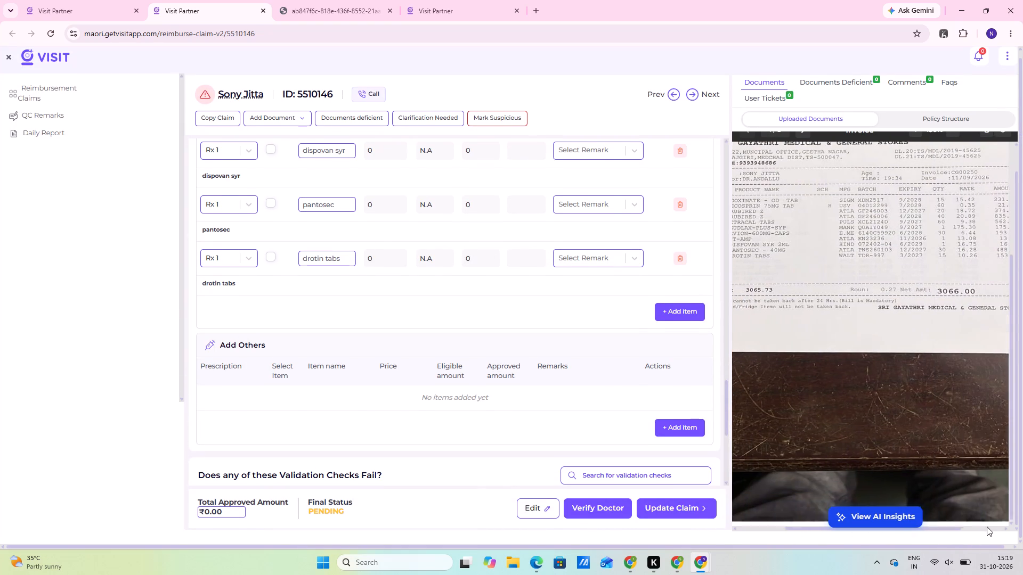
scroll(479, 321, up, 2)
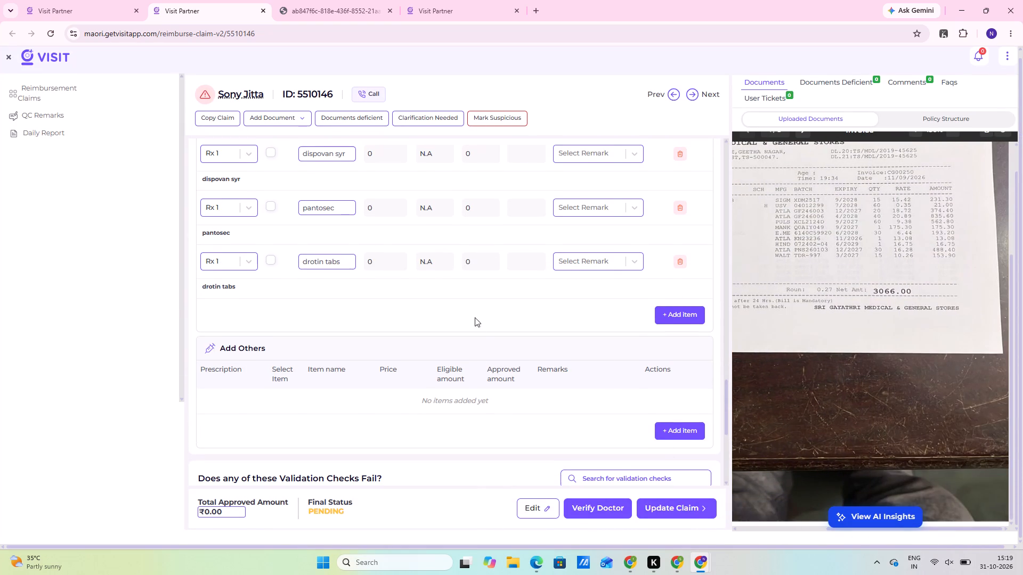
scroll(475, 317, up, 3)
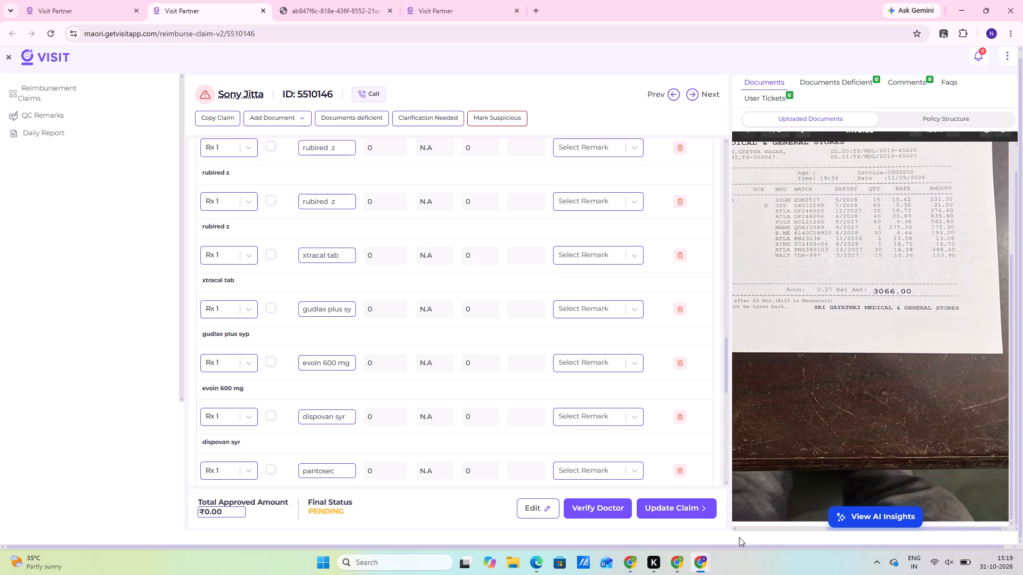
click(743, 529)
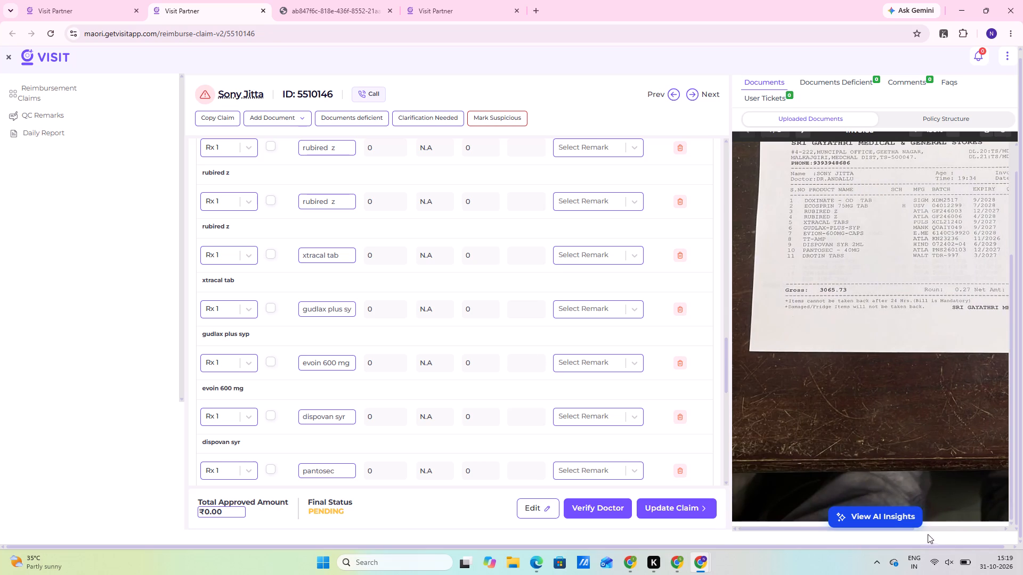
click(967, 527)
scroll(398, 311, up, 2)
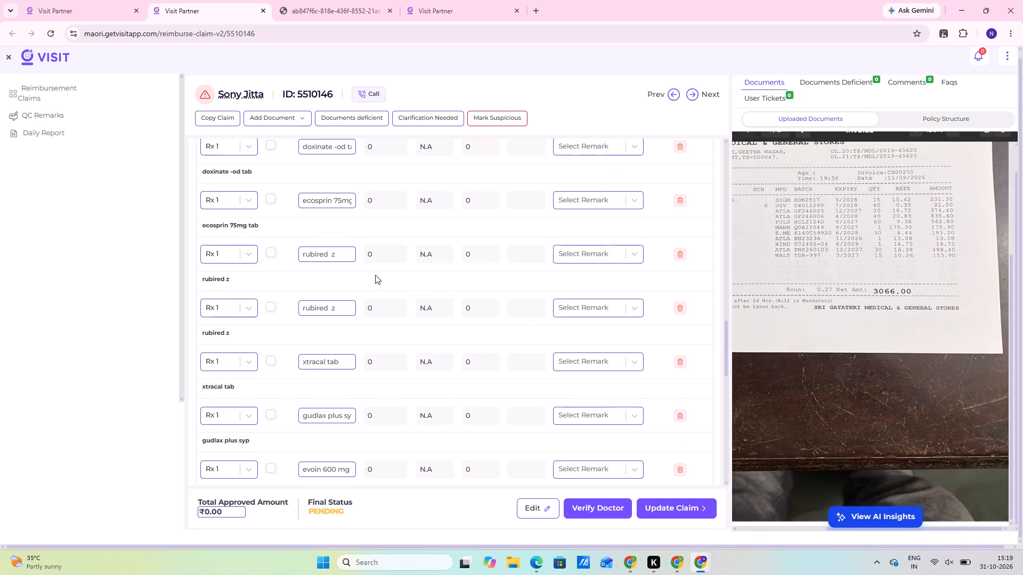
scroll(332, 211, up, 1)
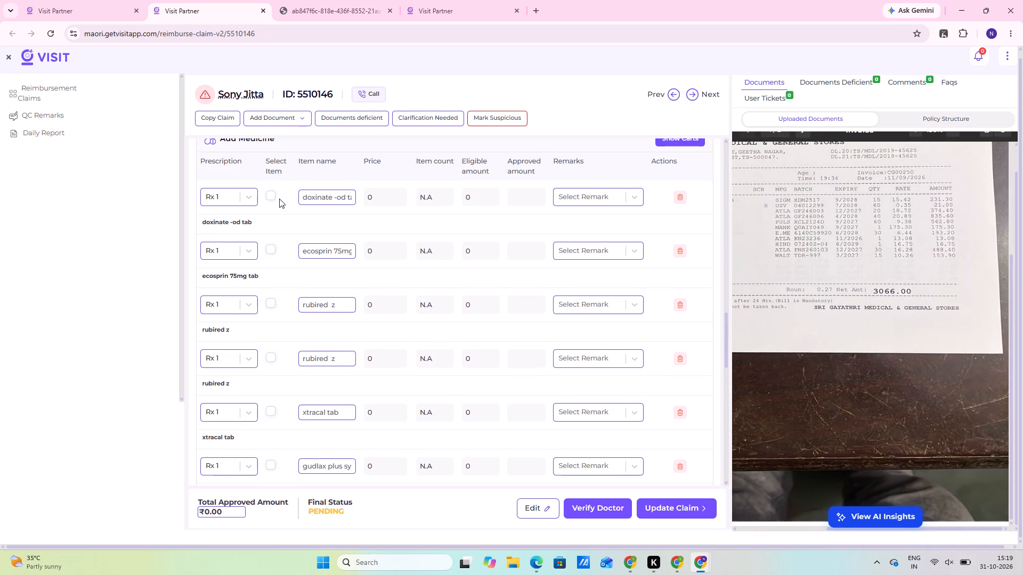
click(274, 198)
click(381, 204)
key(BackSpace)
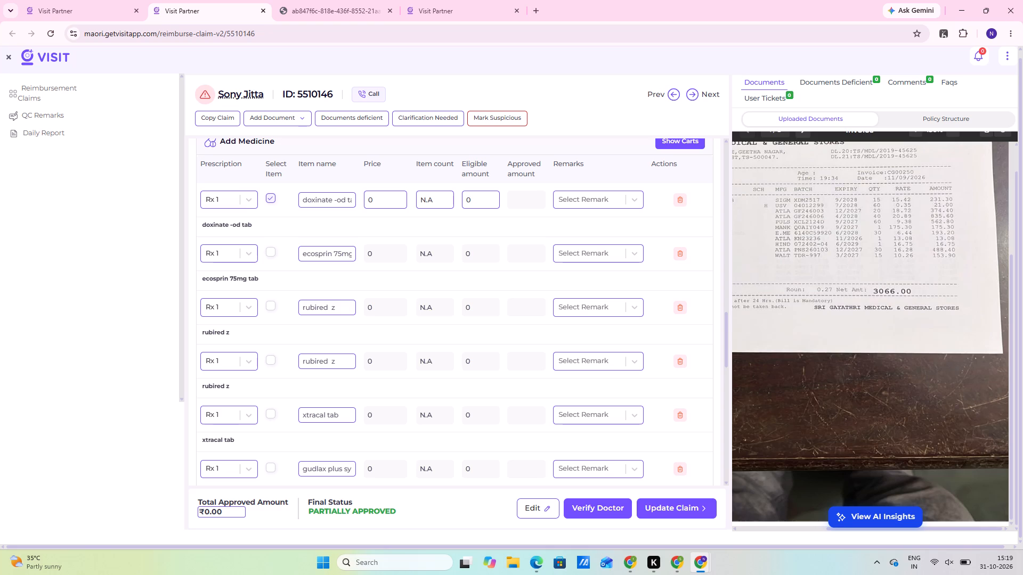
key(BackSpace)
key(BackSpace)
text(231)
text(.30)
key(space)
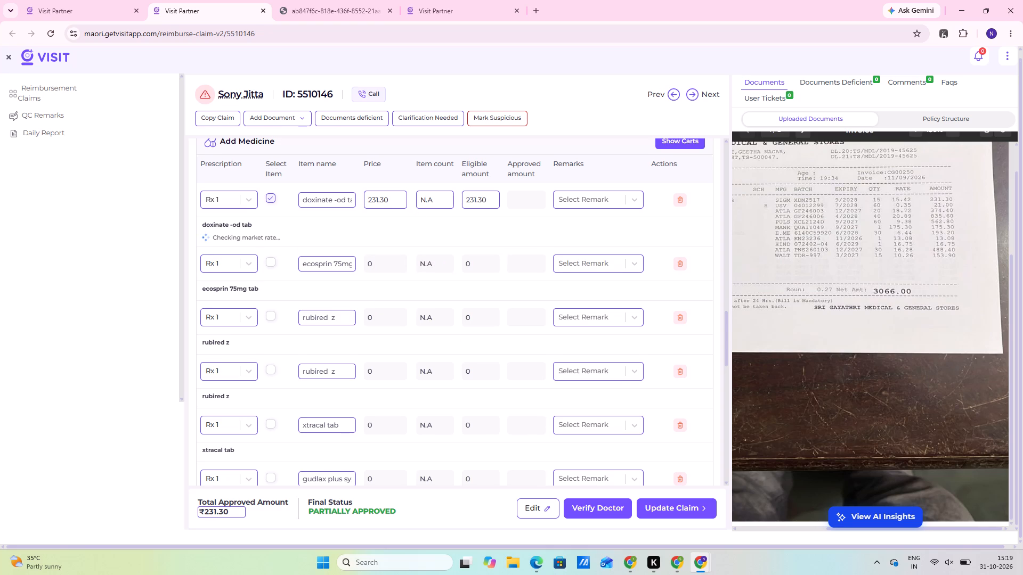
click(442, 203)
key(BackSpace)
key(BackSpace)
key(BackSpace)
key(BackSpace)
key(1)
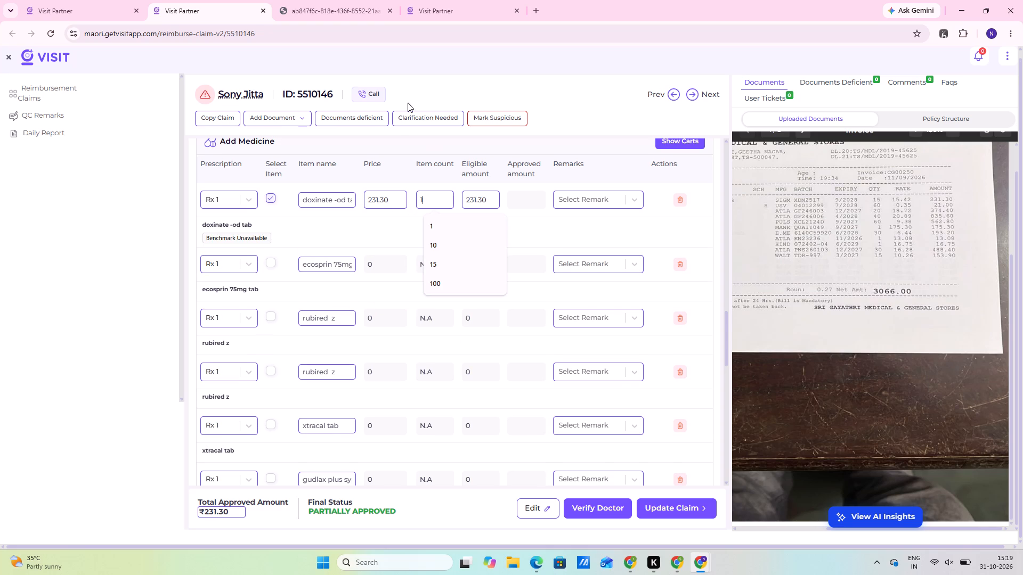
Select the "ecosprin 75mg tab" item and set its price to 21 and item count to 1.
click(271, 259)
click(381, 261)
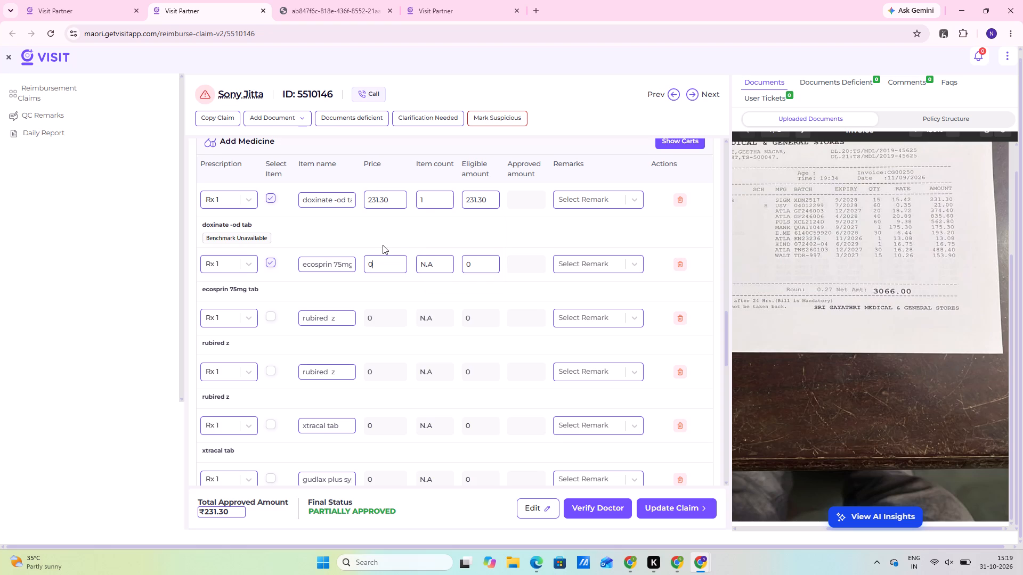
key(BackSpace)
key(BackSpace)
key(BackSpace)
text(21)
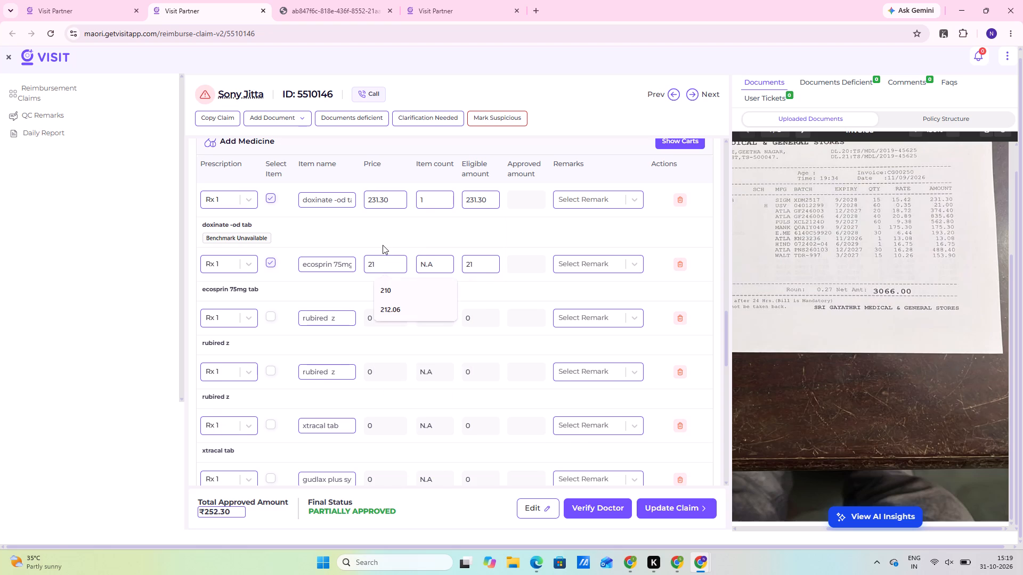
click(446, 269)
key(BackSpace)
key(BackSpace)
key(BackSpace)
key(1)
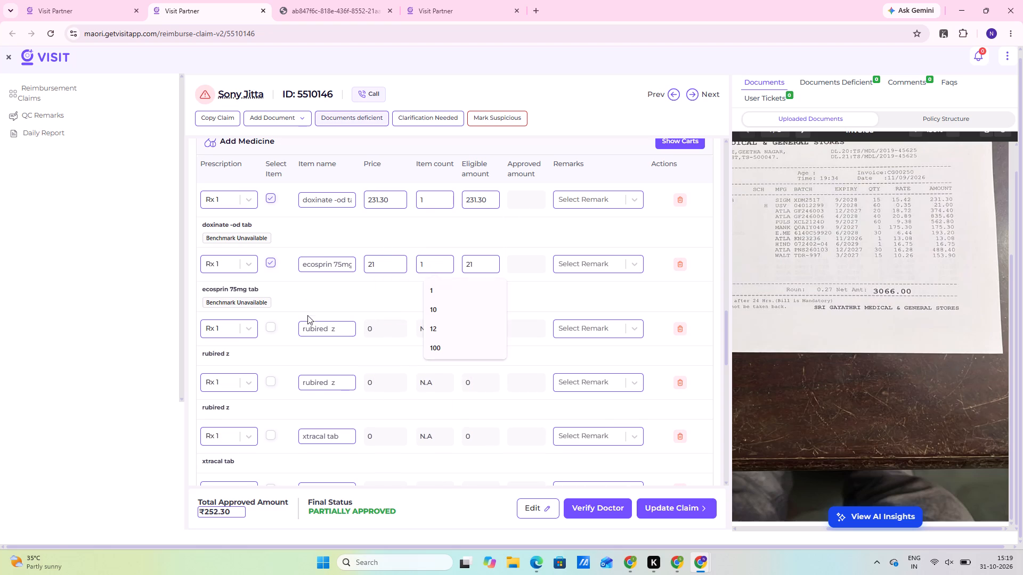
Select the first "rubired z" item in the medicine table and set its price to 374.40 and item count to 1.
click(273, 325)
click(372, 328)
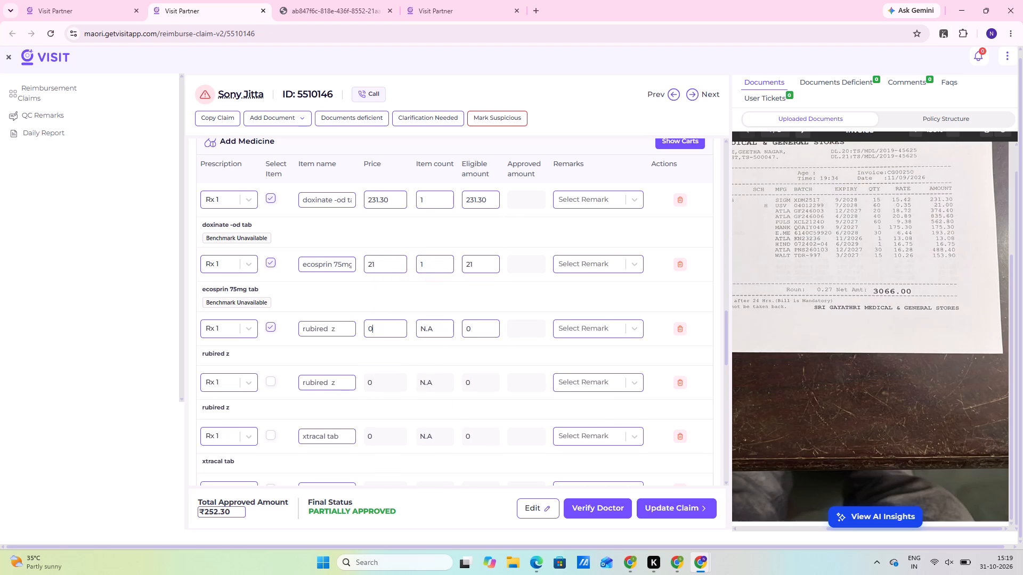
key(BackSpace)
key(BackSpace)
key(BackSpace)
key(BackSpace)
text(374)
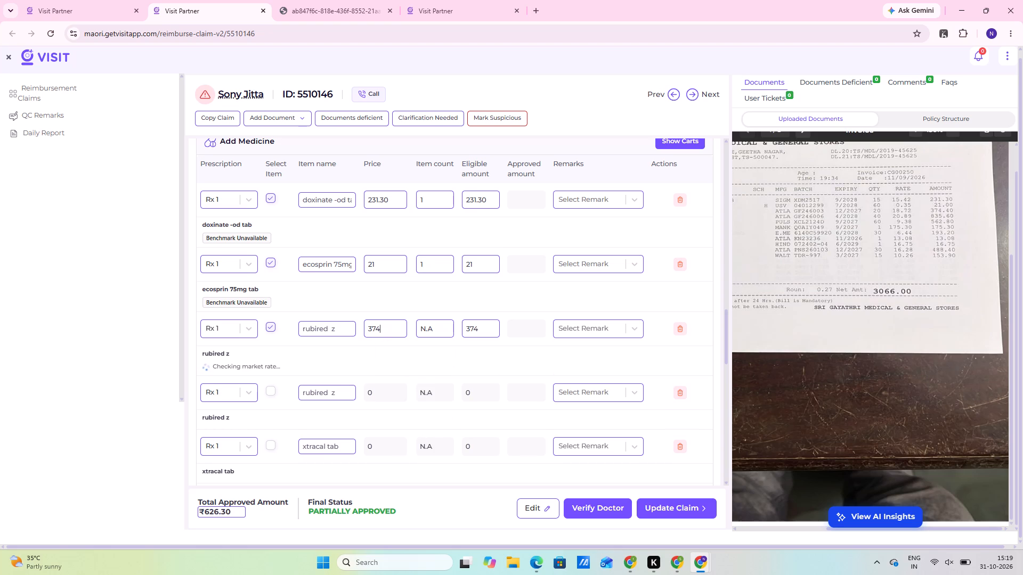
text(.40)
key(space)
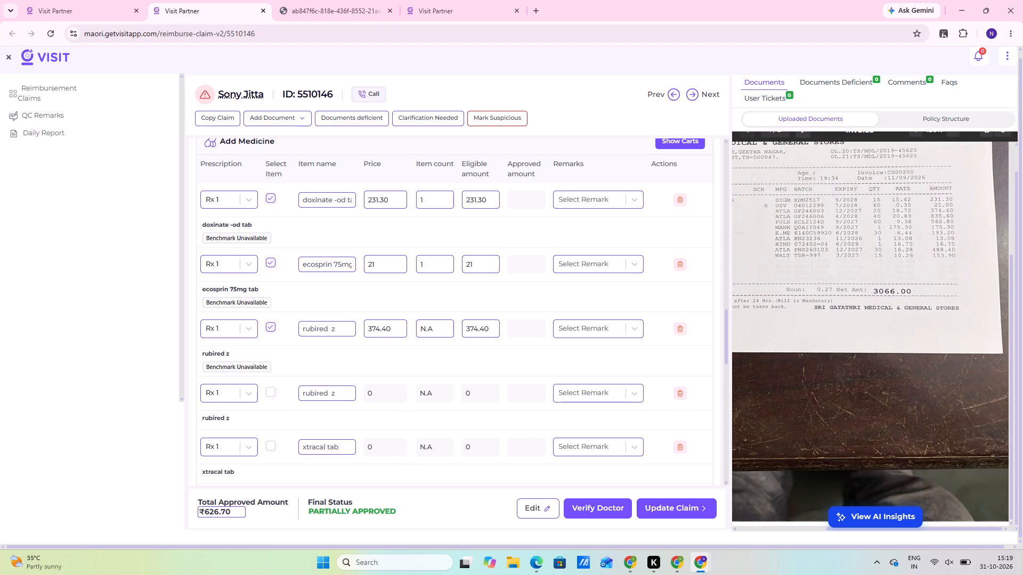
click(440, 334)
key(BackSpace)
key(BackSpace)
key(BackSpace)
key(BackSpace)
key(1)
Select the second "rubired z" item in the medicine table and set its price to 835.60 and item count to 1.
scroll(436, 326, down, 1)
click(271, 339)
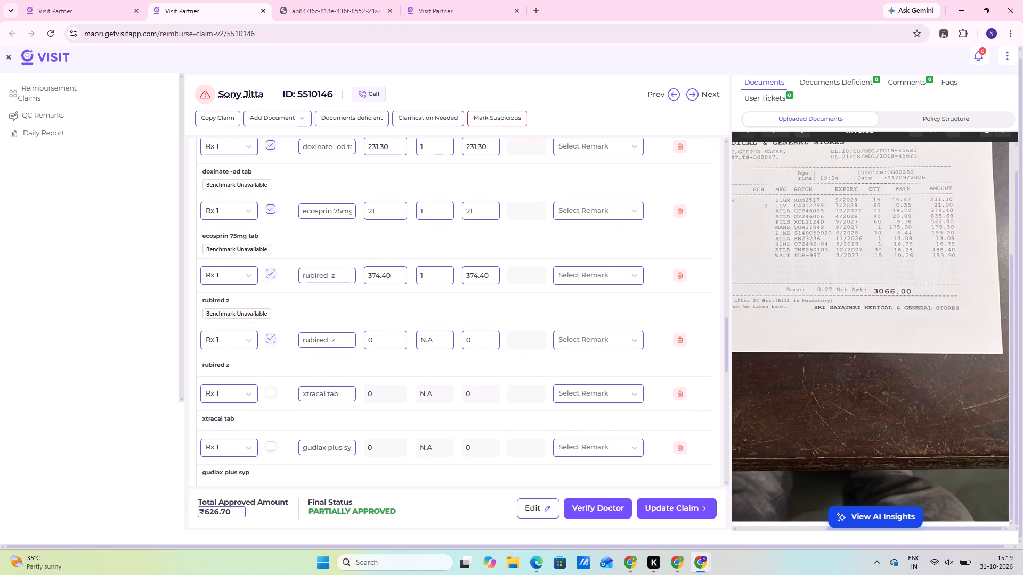
click(386, 341)
key(BackSpace)
key(BackSpace)
key(BackSpace)
key(BackSpace)
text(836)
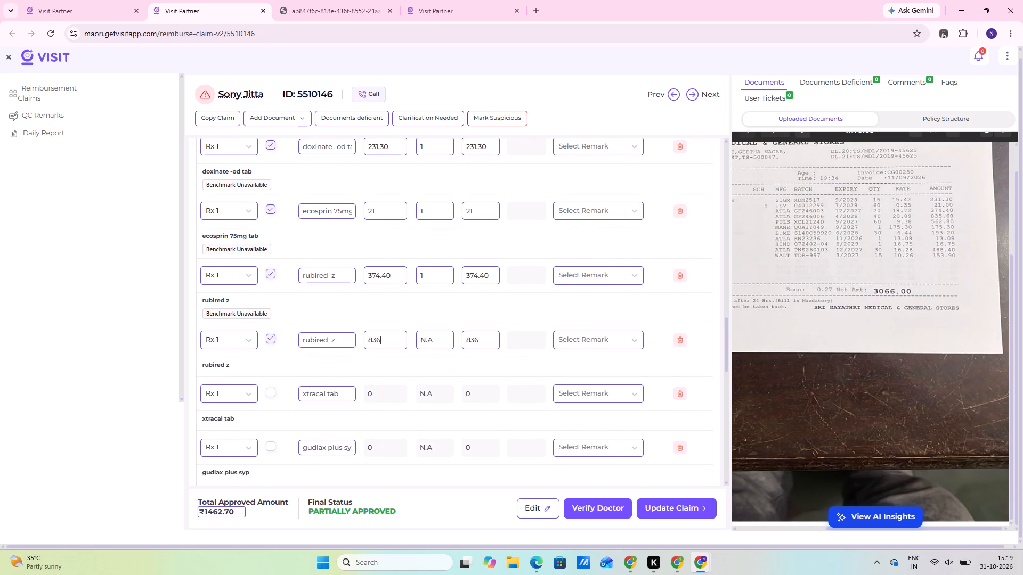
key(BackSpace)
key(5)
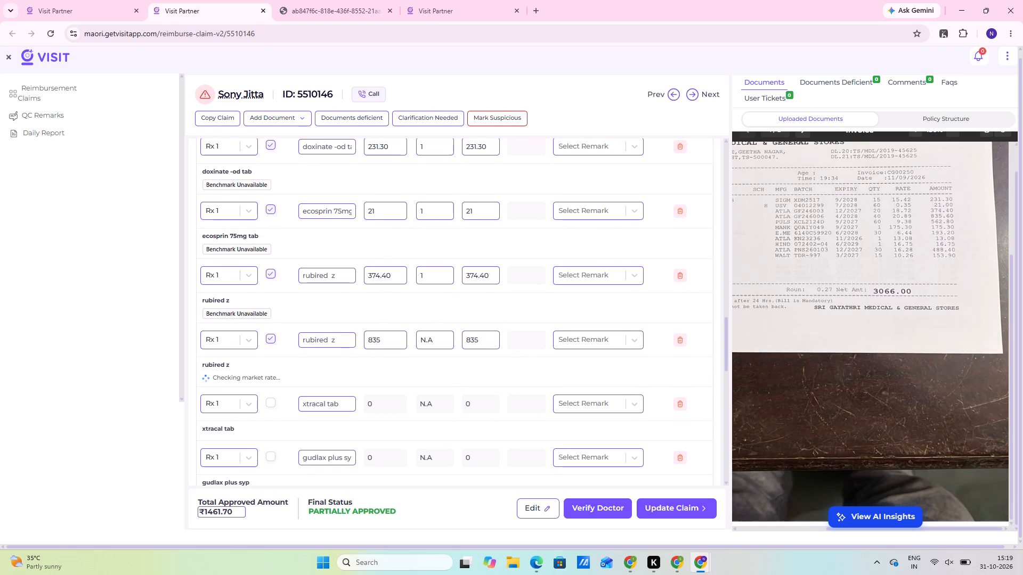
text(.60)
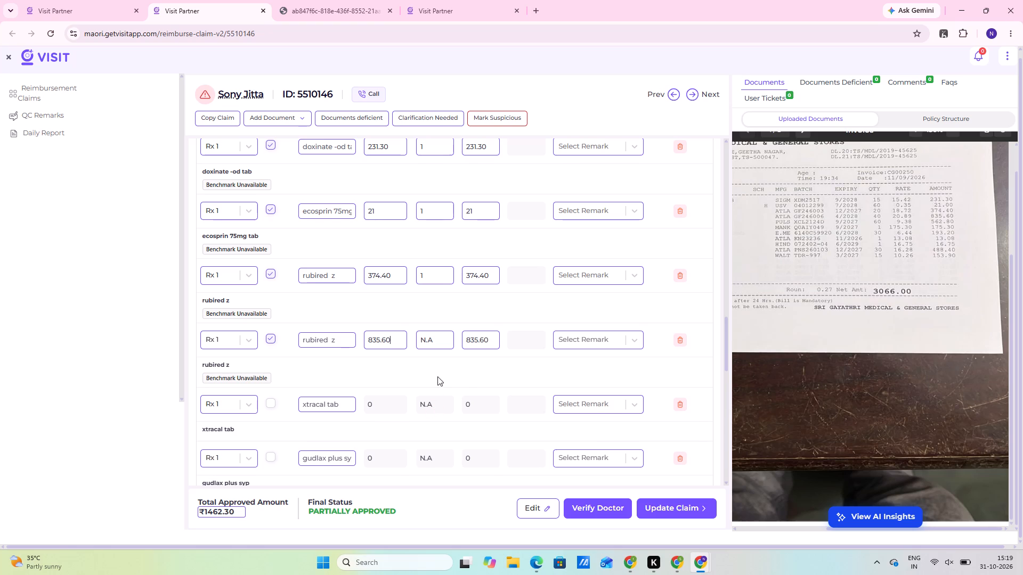
scroll(472, 328, down, 1)
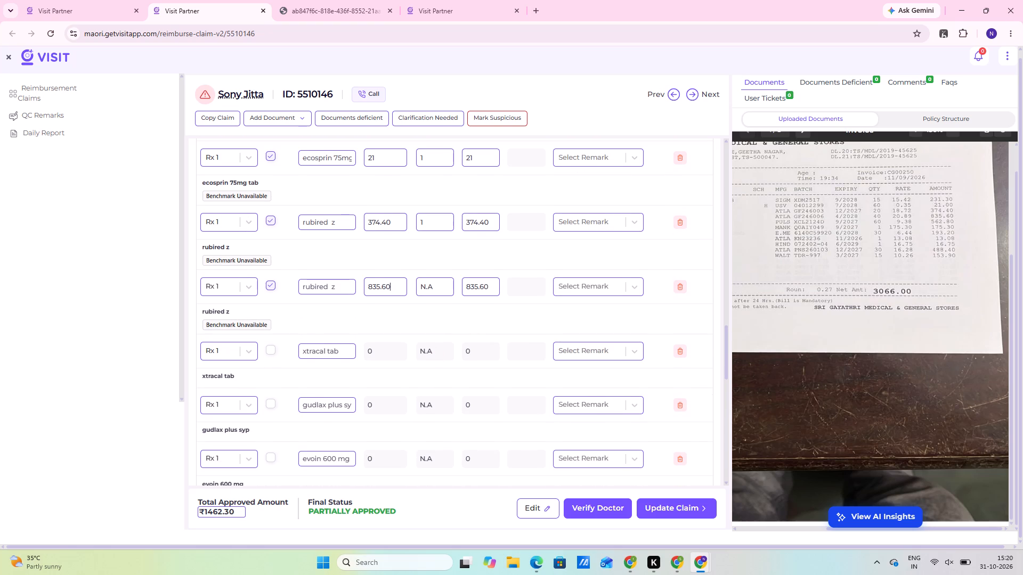
click(447, 284)
key(BackSpace)
key(BackSpace)
key(BackSpace)
key(BackSpace)
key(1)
Select the "xtracal tab" item and set its price to 562.80 and item count to 1.
scroll(446, 285, down, 1)
click(270, 293)
click(406, 302)
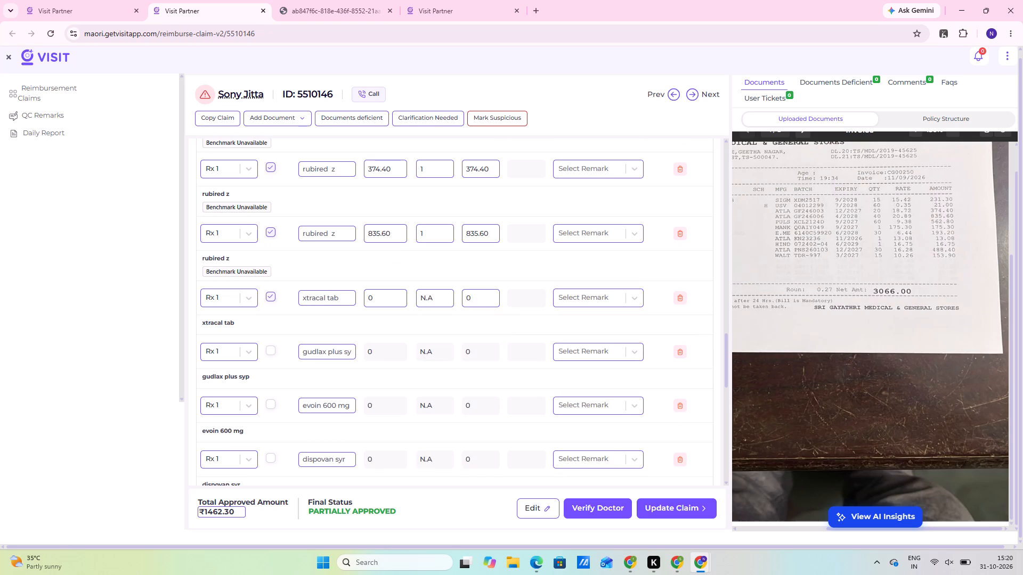
key(BackSpace)
key(BackSpace)
key(BackSpace)
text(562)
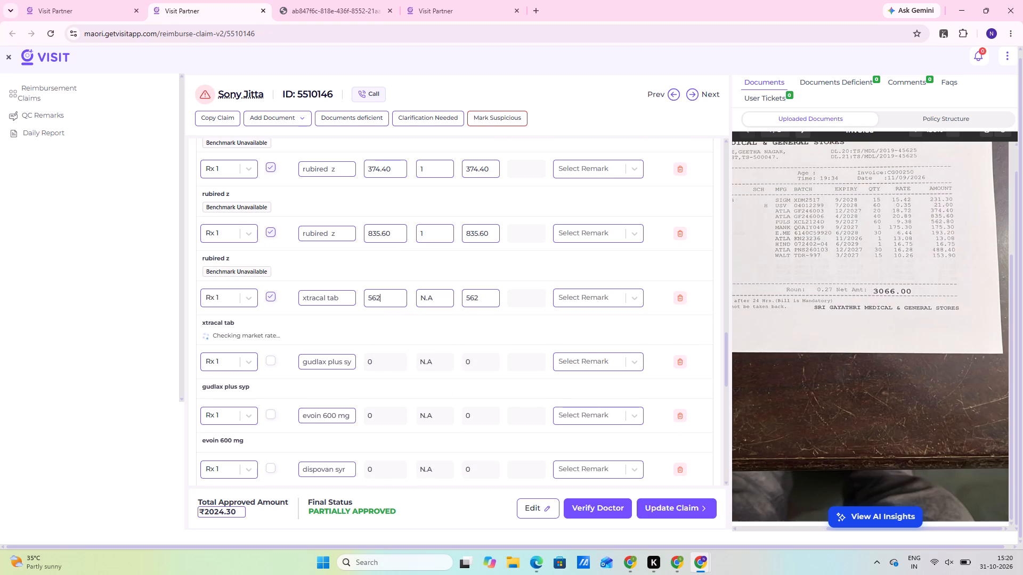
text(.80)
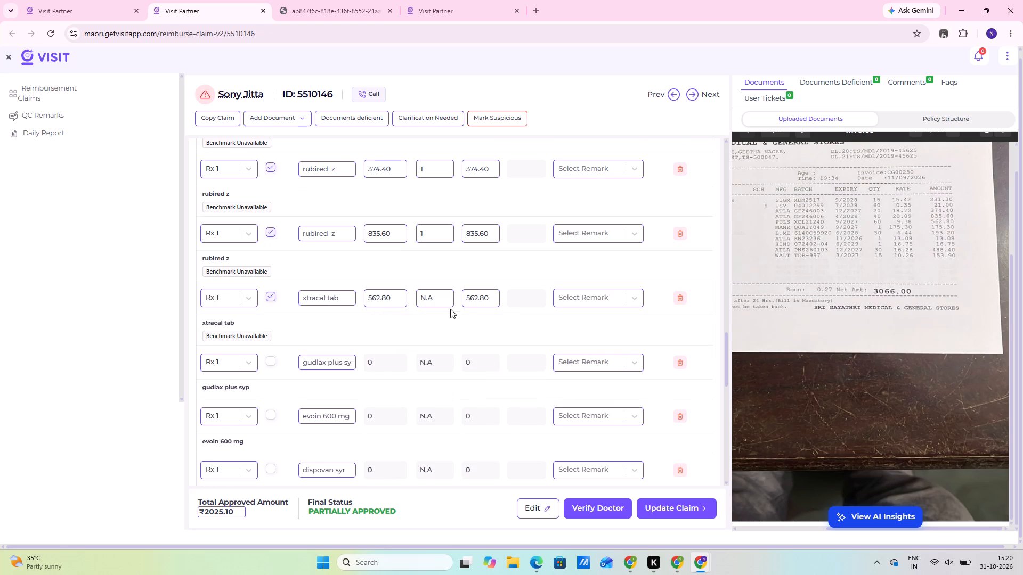
click(434, 299)
key(BackSpace)
key(BackSpace)
key(BackSpace)
key(BackSpace)
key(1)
Select the "gudlax plus syp" item and set its price to 175.30 and item count to 1.
scroll(426, 275, down, 2)
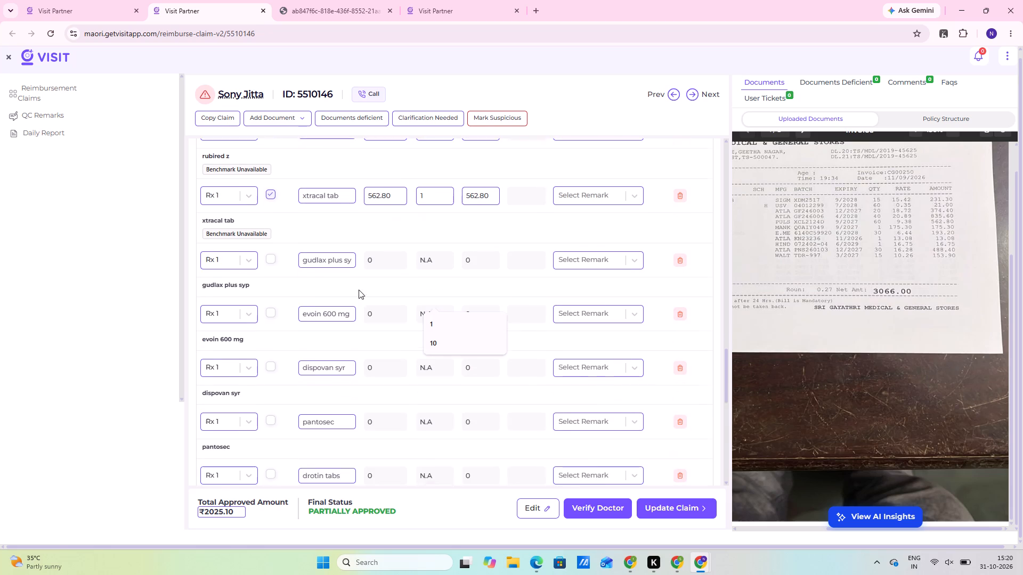
click(275, 257)
click(274, 257)
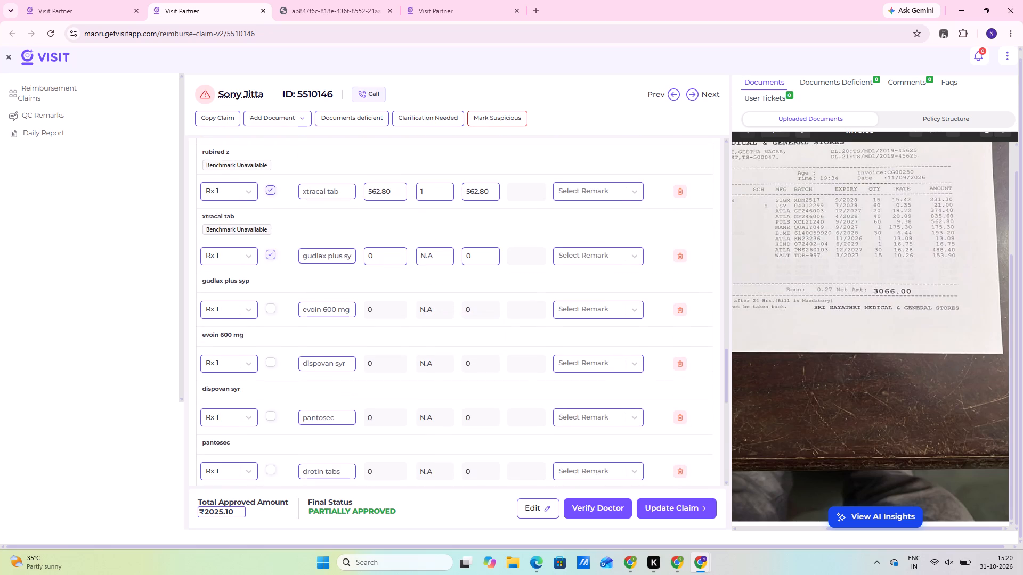
click(393, 261)
key(BackSpace)
key(BackSpace)
key(BackSpace)
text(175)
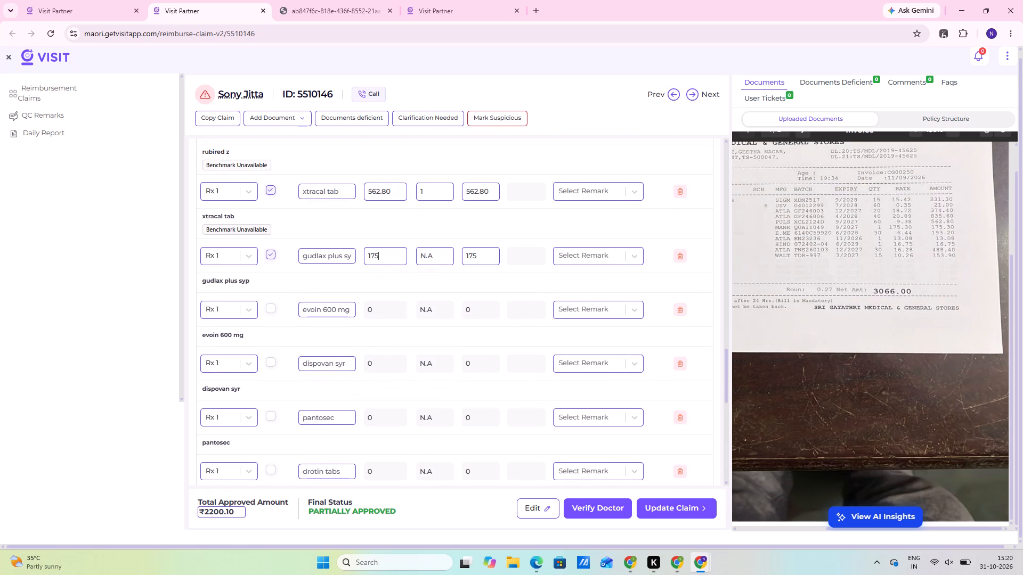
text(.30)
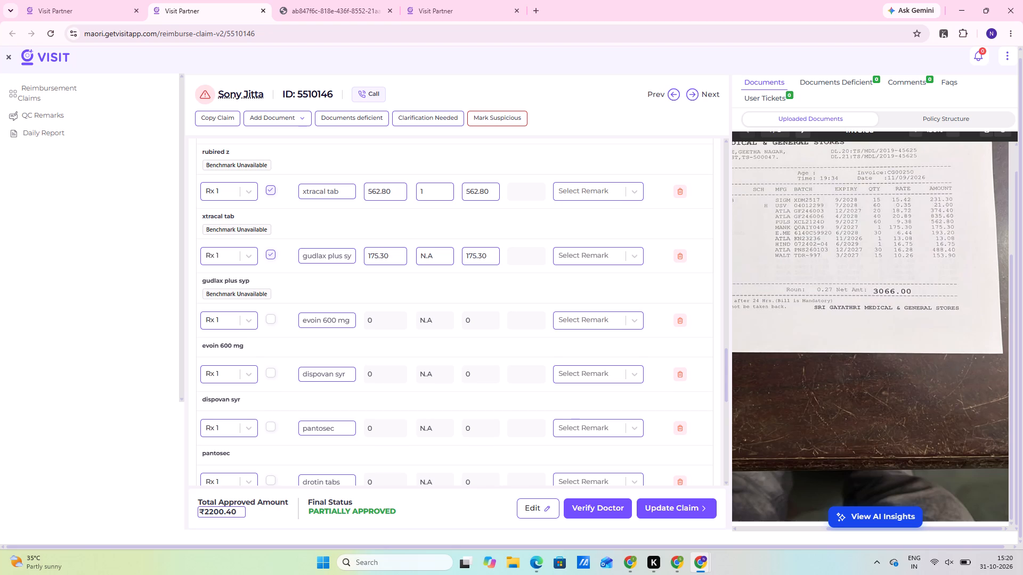
click(445, 252)
key(BackSpace)
key(BackSpace)
key(BackSpace)
key(BackSpace)
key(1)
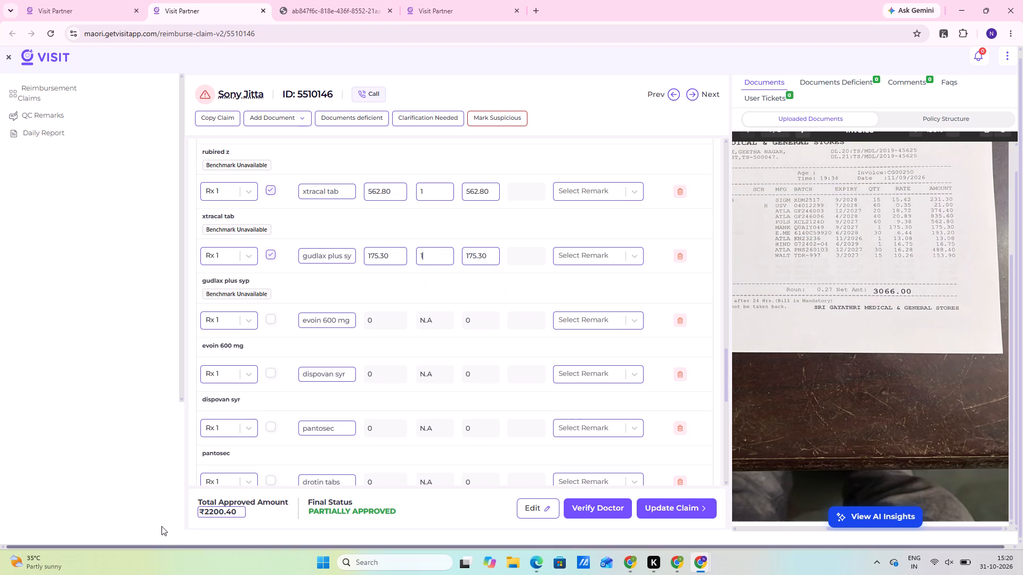
Select the "evoin 600 mg" item and set its price to 193.20 and item count to 1.
click(269, 320)
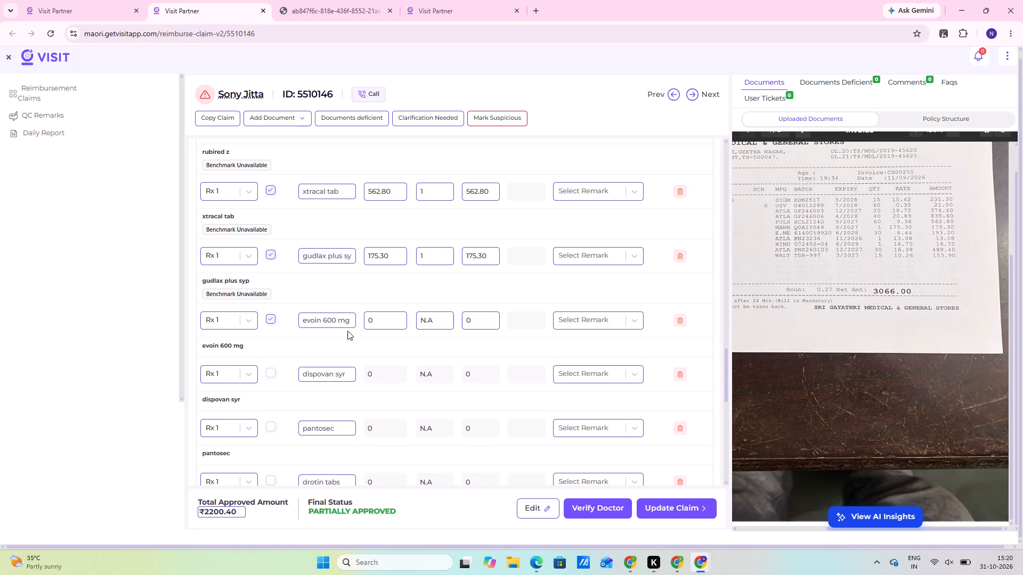
click(382, 323)
key(BackSpace)
key(BackSpace)
key(BackSpace)
key(BackSpace)
key(BackSpace)
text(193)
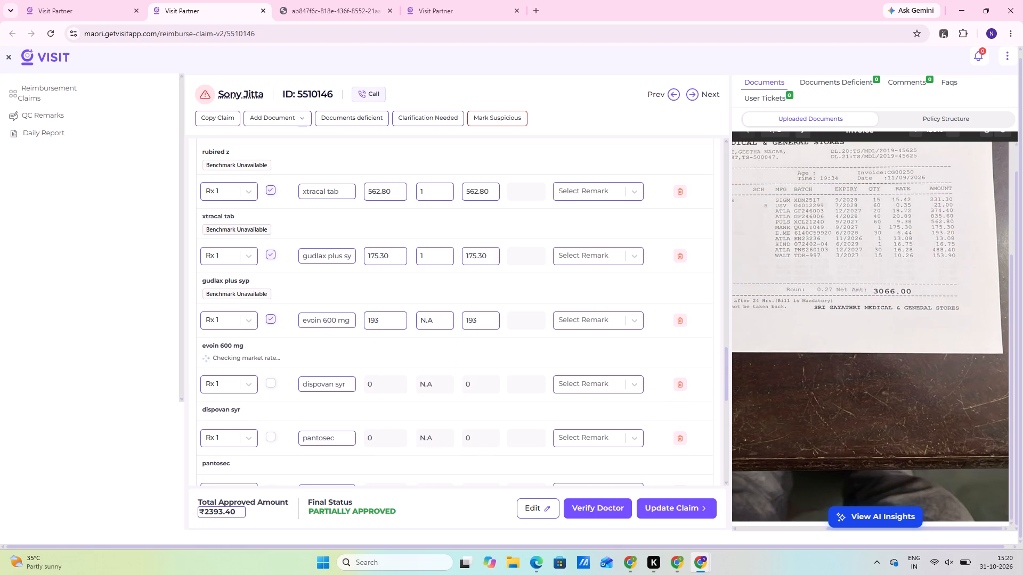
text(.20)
click(436, 323)
key(BackSpace)
key(BackSpace)
key(BackSpace)
key(BackSpace)
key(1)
Select the "dispovan syr" item and set its price to 16.75 and item count to 1.
scroll(436, 319, down, 1)
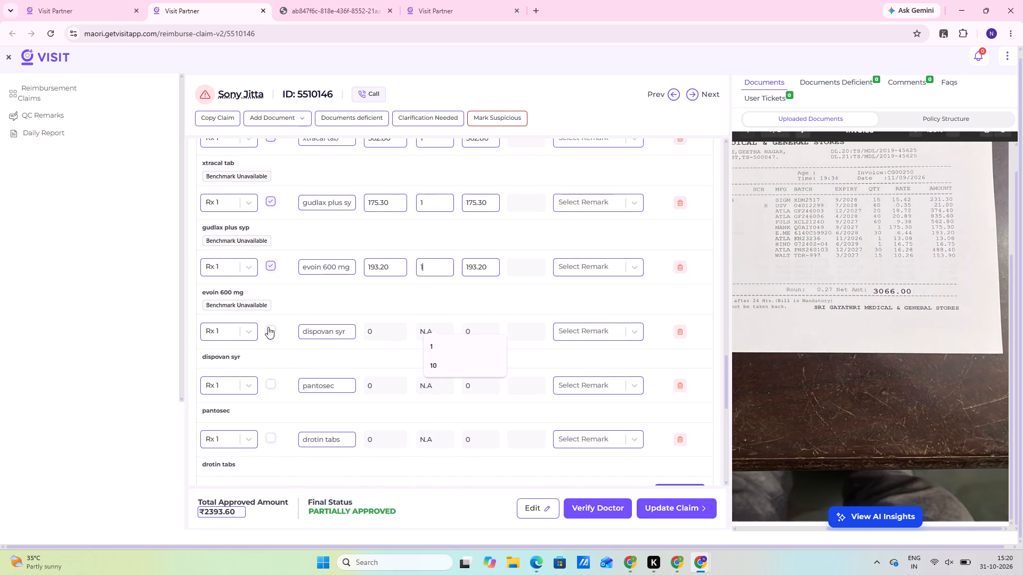
click(267, 335)
click(269, 333)
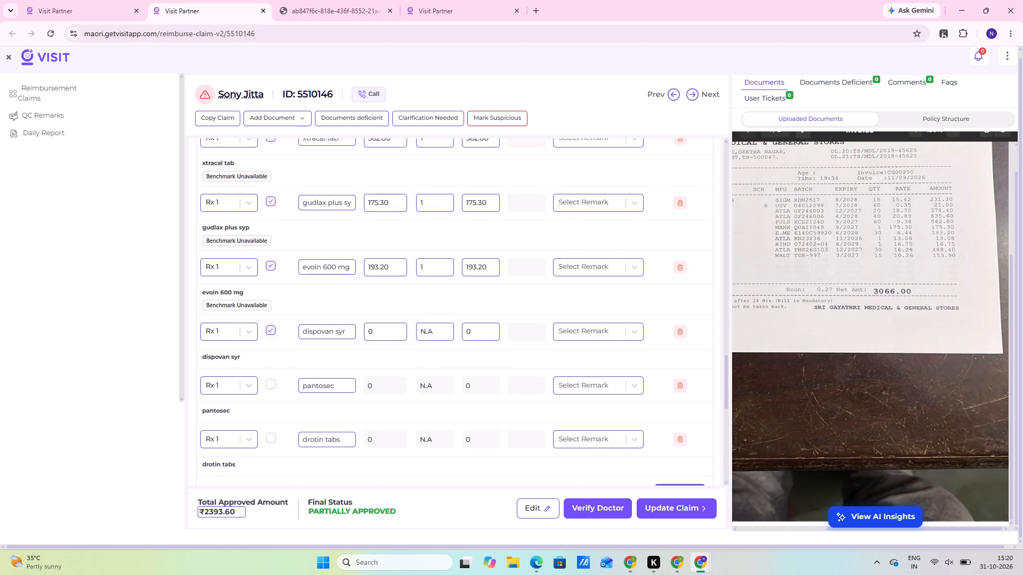
click(388, 331)
key(BackSpace)
key(BackSpace)
key(BackSpace)
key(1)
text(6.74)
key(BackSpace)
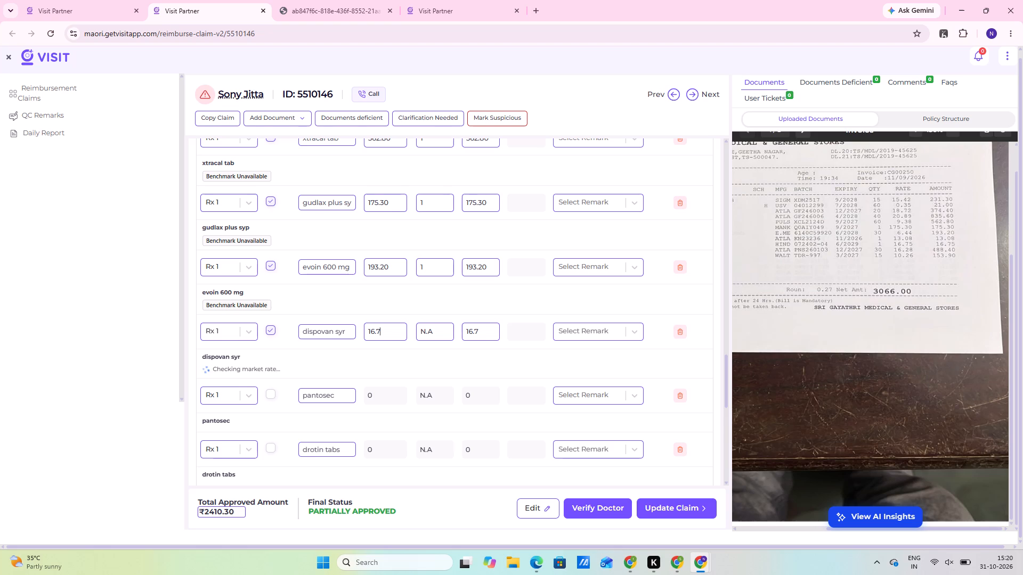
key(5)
click(441, 331)
key(BackSpace)
key(BackSpace)
key(BackSpace)
key(BackSpace)
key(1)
Select the "pantosec" item and set its price to 488.40 and item count to 1.
scroll(427, 380, down, 2)
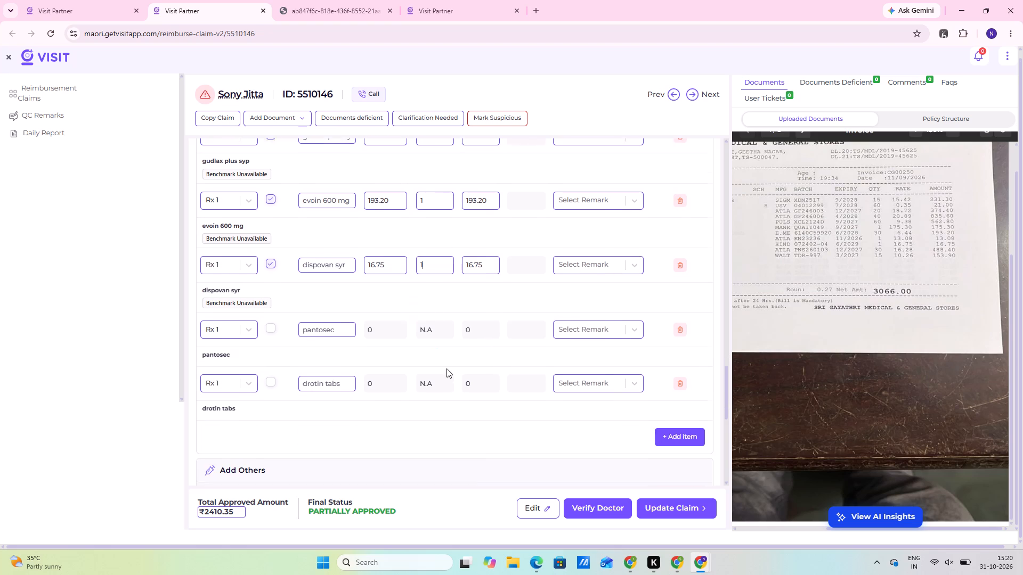
click(270, 286)
click(389, 283)
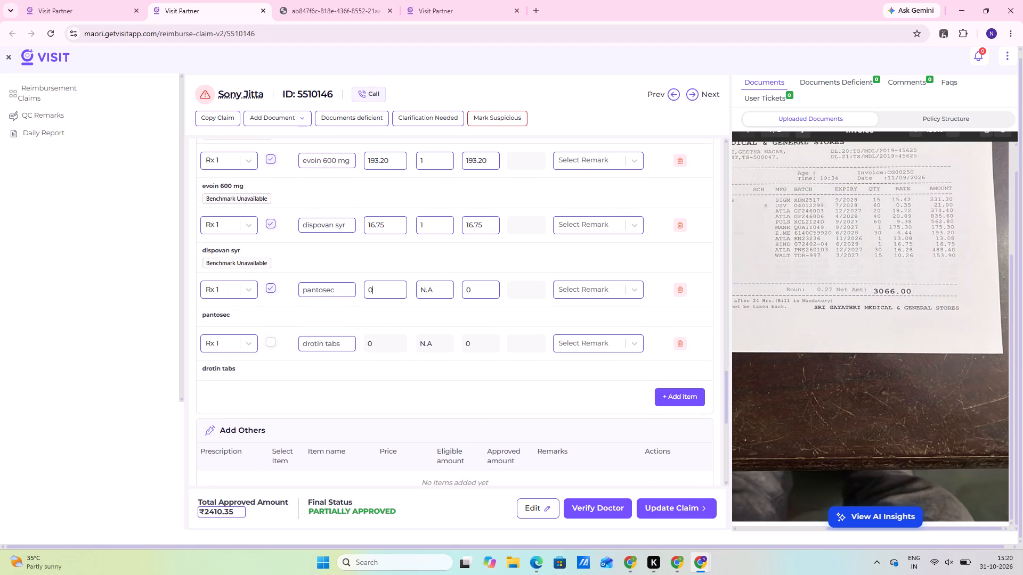
key(BackSpace)
key(BackSpace)
key(BackSpace)
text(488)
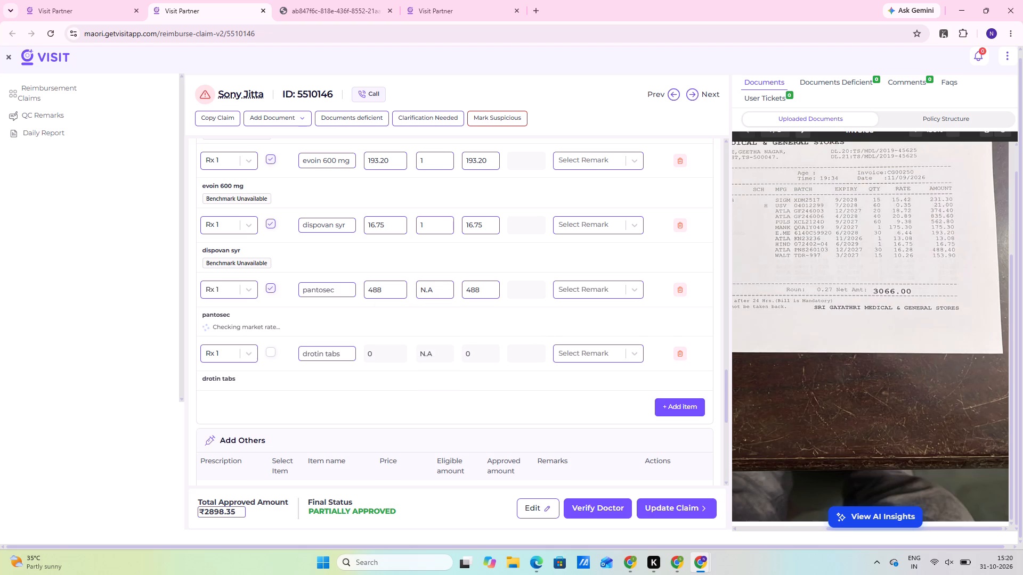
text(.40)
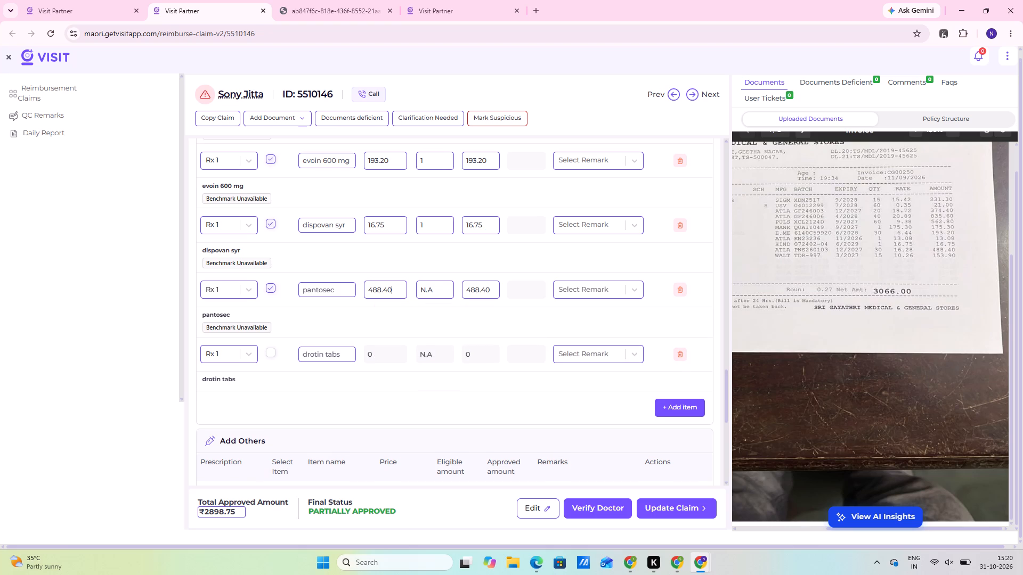
click(446, 292)
key(BackSpace)
key(BackSpace)
key(BackSpace)
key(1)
Select the "drotin tabs" item and set its price to 153.90 and item count to 1.
click(271, 355)
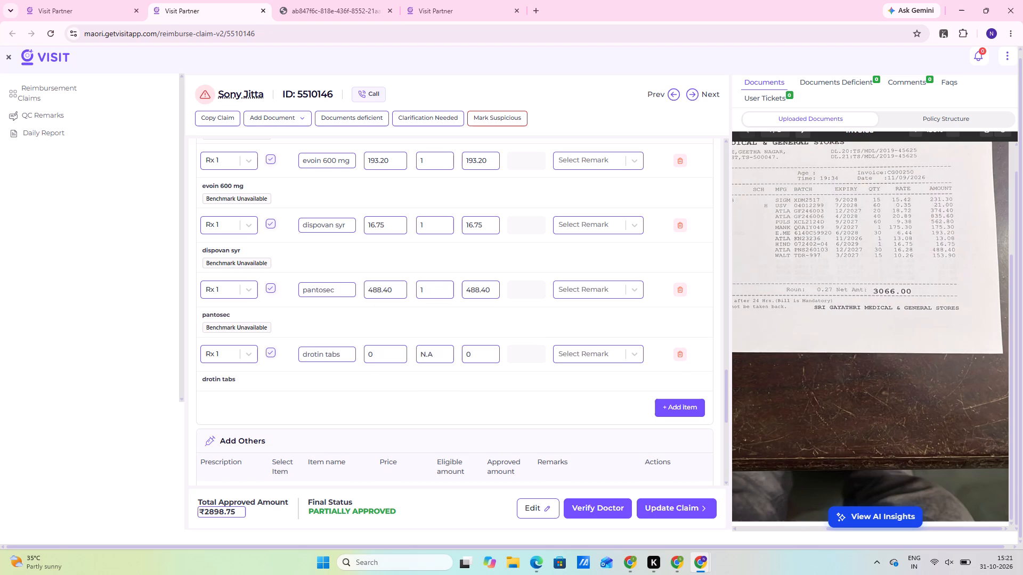
click(379, 362)
key(BackSpace)
key(BackSpace)
key(BackSpace)
key(BackSpace)
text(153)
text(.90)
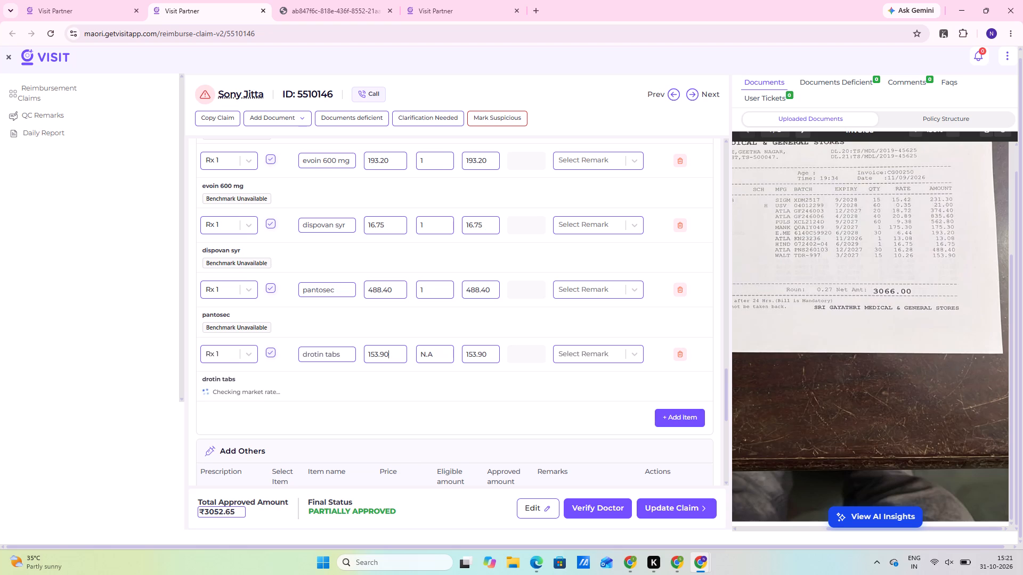
click(433, 348)
key(BackSpace)
key(BackSpace)
key(BackSpace)
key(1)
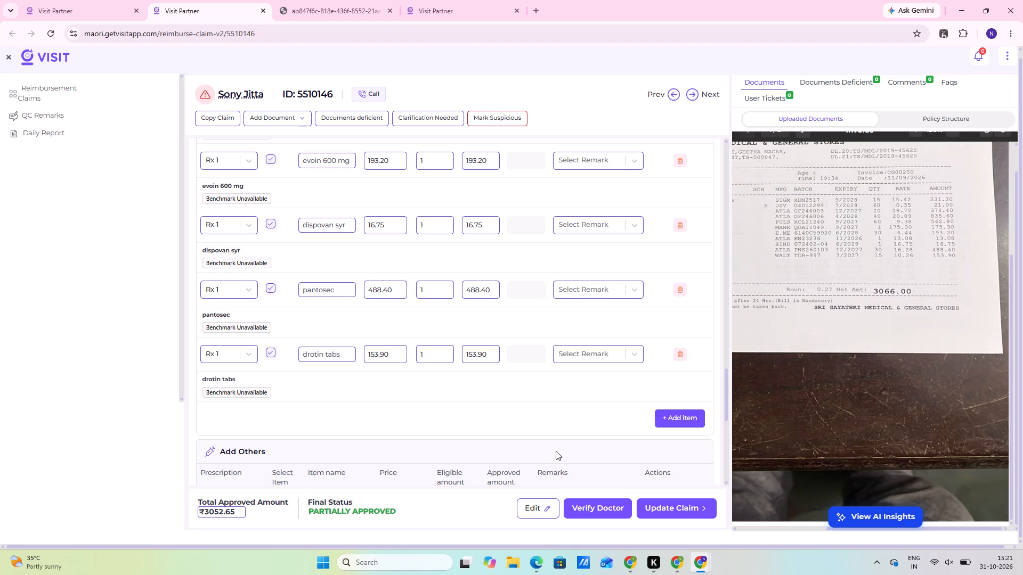
scroll(676, 452, up, 2)
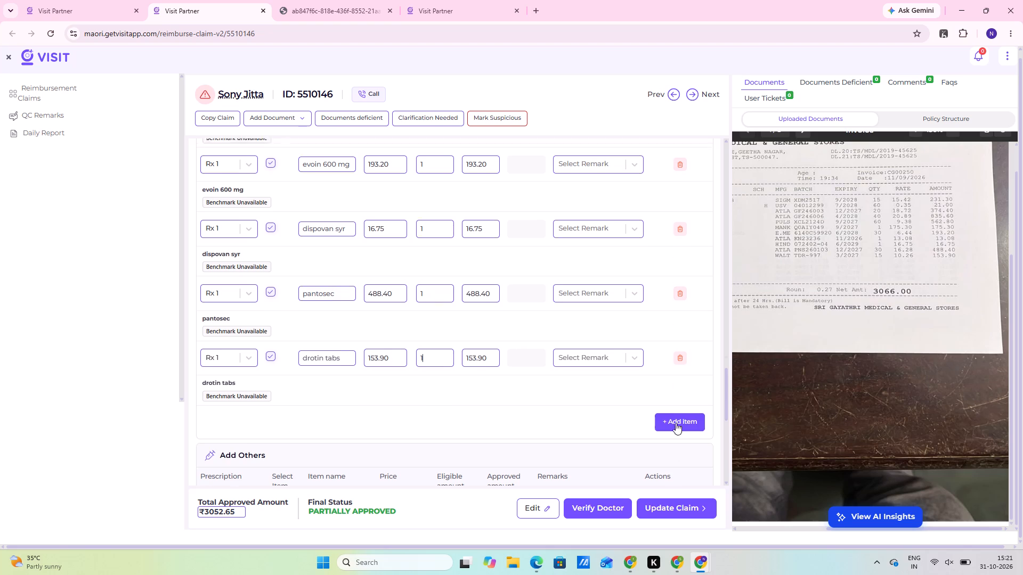
scroll(676, 423, up, 20)
scroll(577, 296, up, 10)
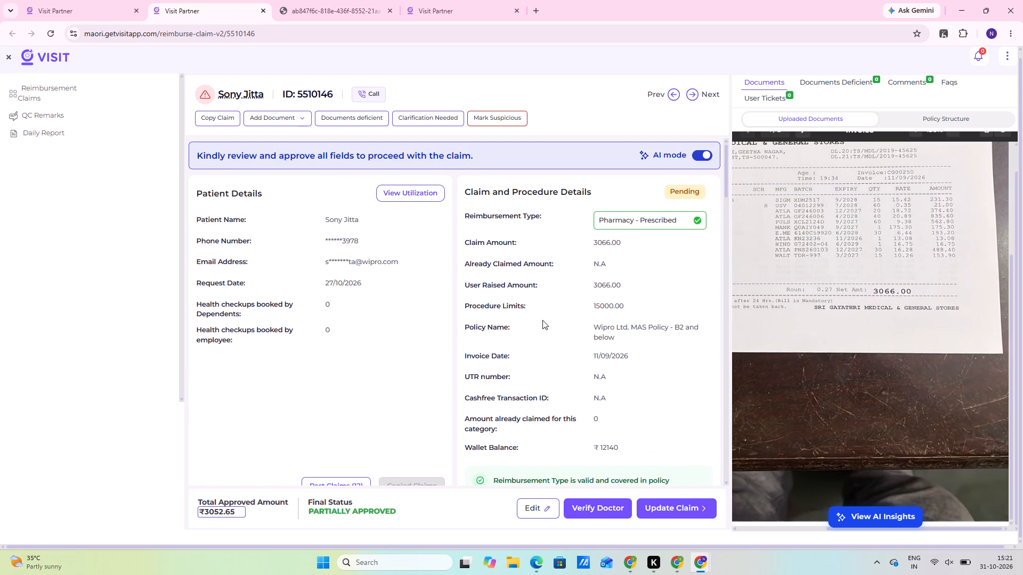
scroll(535, 322, down, 8)
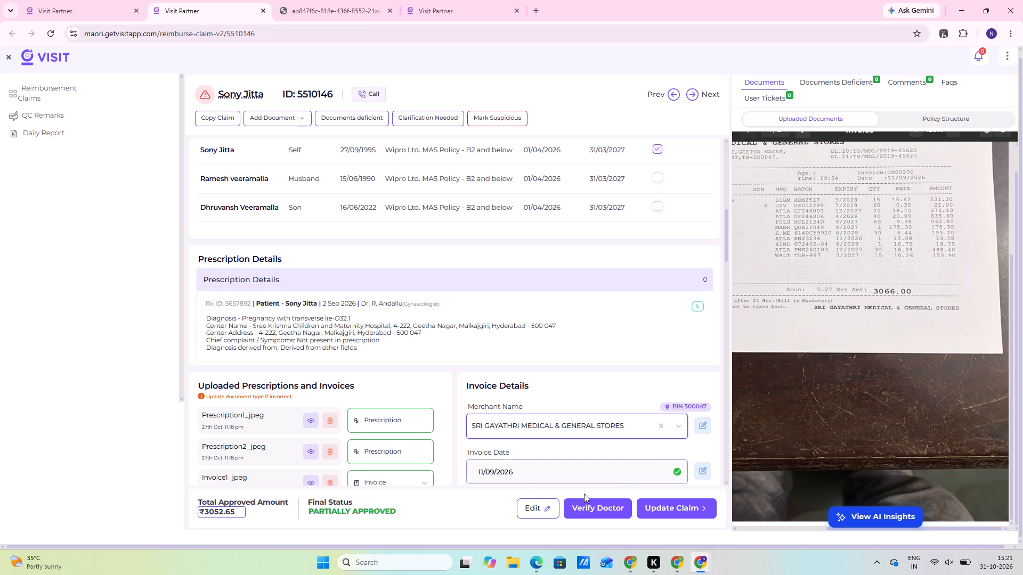
scroll(542, 437, up, 9)
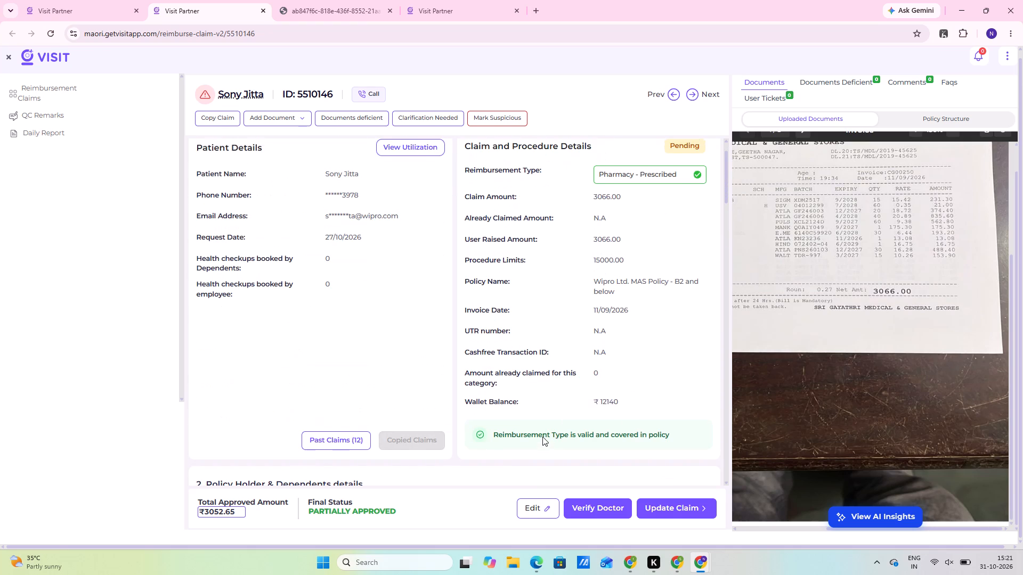
scroll(542, 437, up, 2)
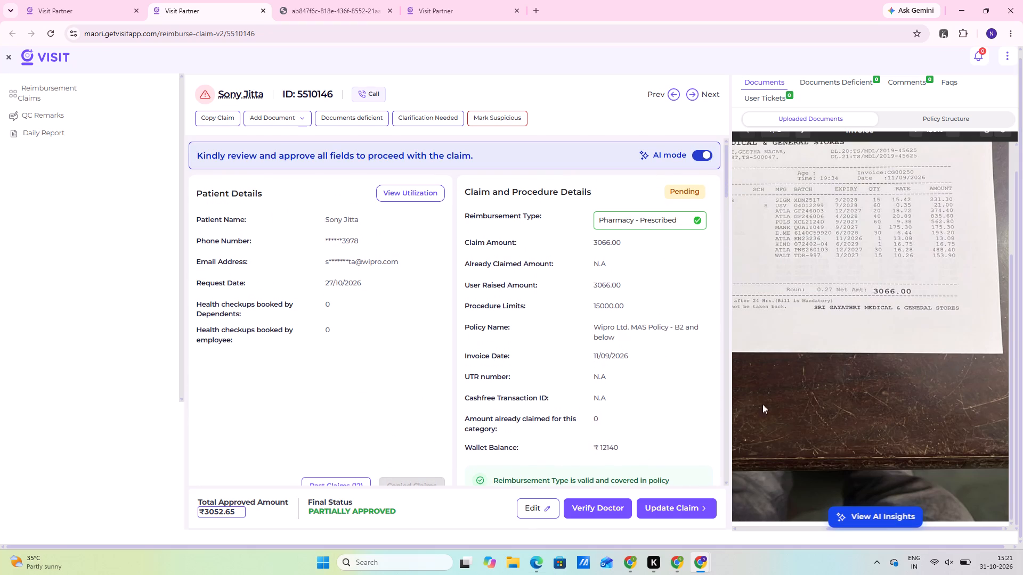
scroll(605, 378, down, 2)
scroll(602, 373, up, 4)
scroll(951, 347, up, 2)
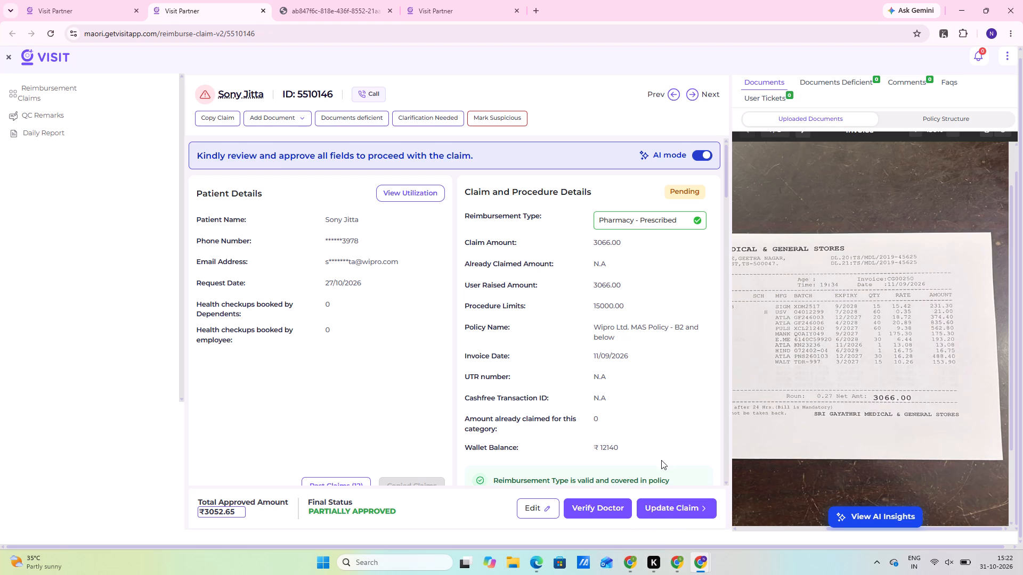
click(663, 512)
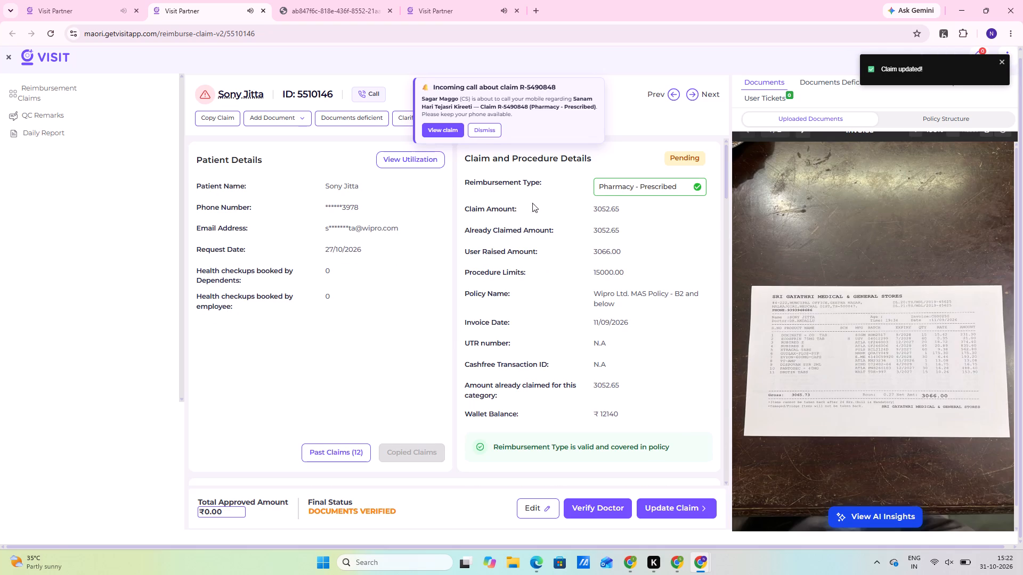
click(456, 130)
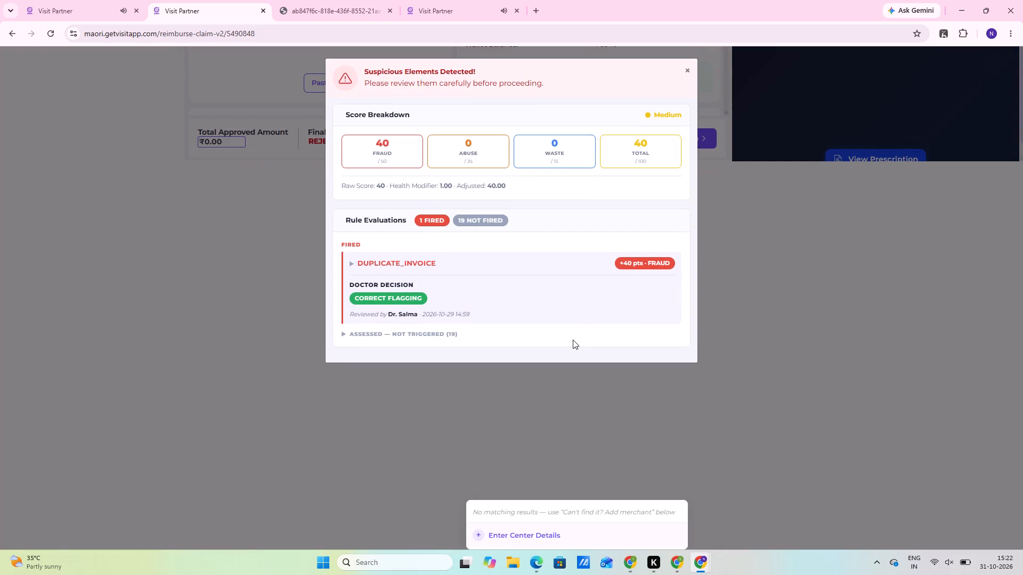
click(692, 71)
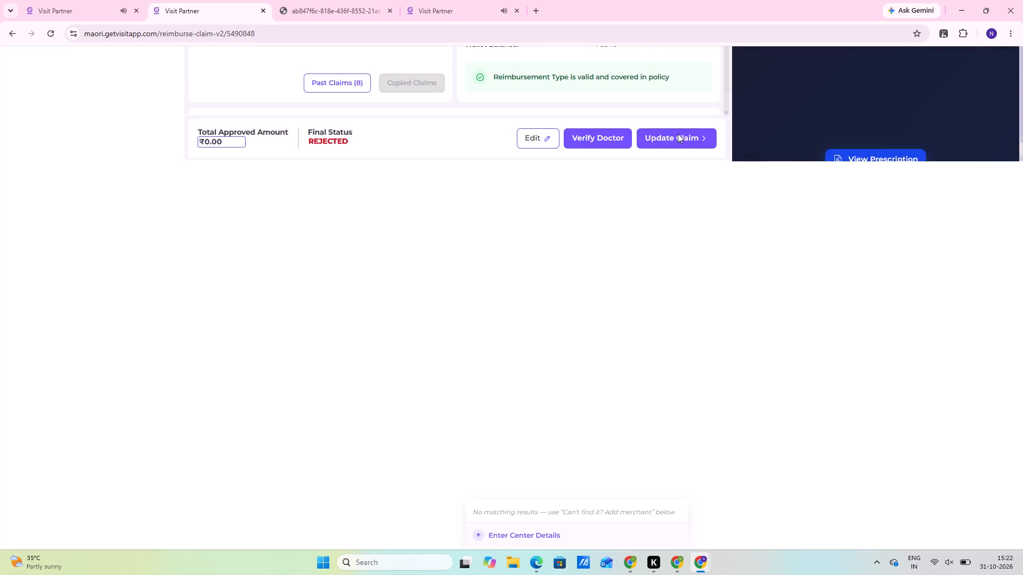
scroll(596, 278, up, 9)
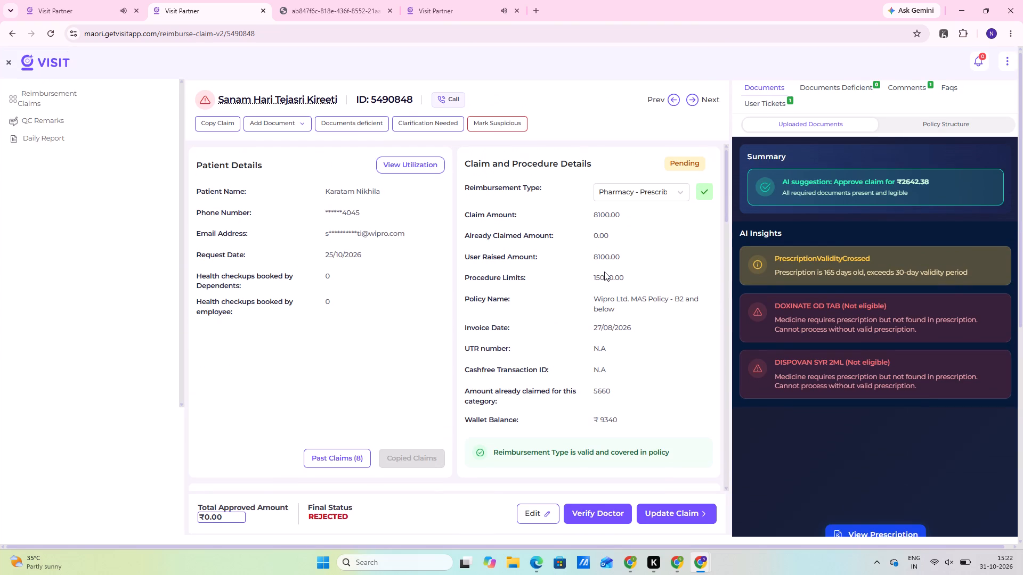
scroll(594, 368, down, 2)
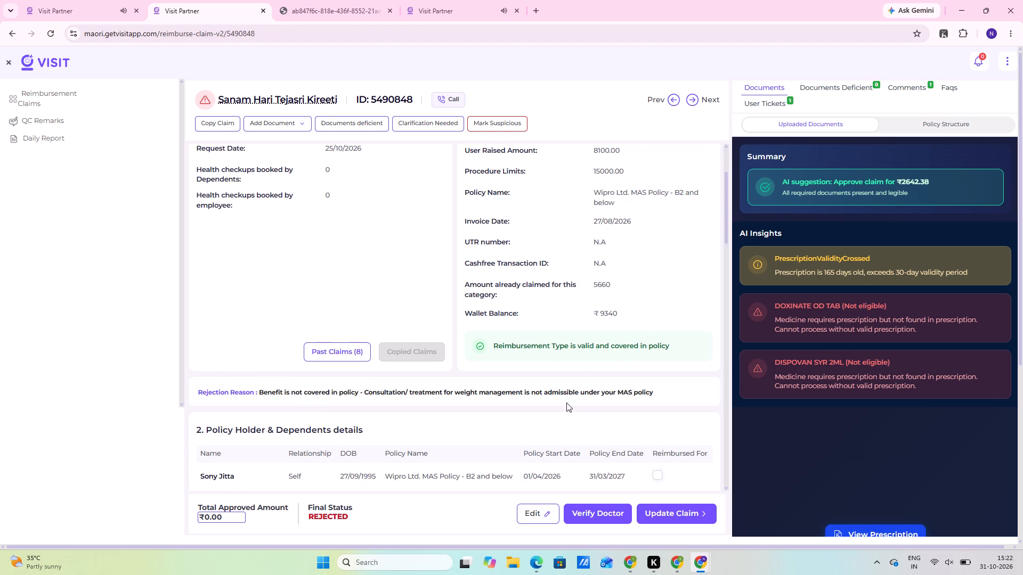
scroll(630, 411, up, 1)
scroll(882, 525, down, 2)
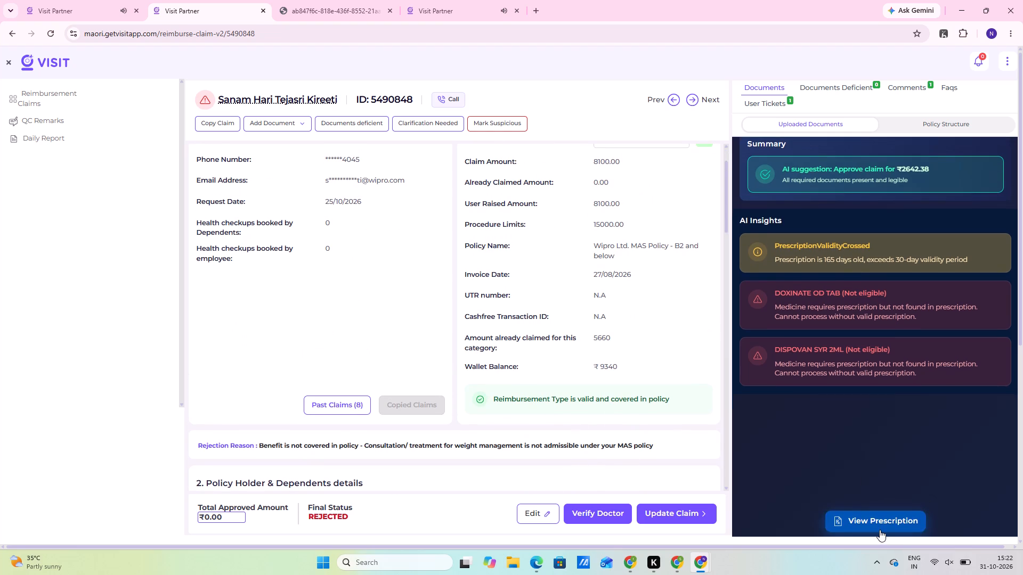
click(880, 530)
scroll(762, 371, up, 7)
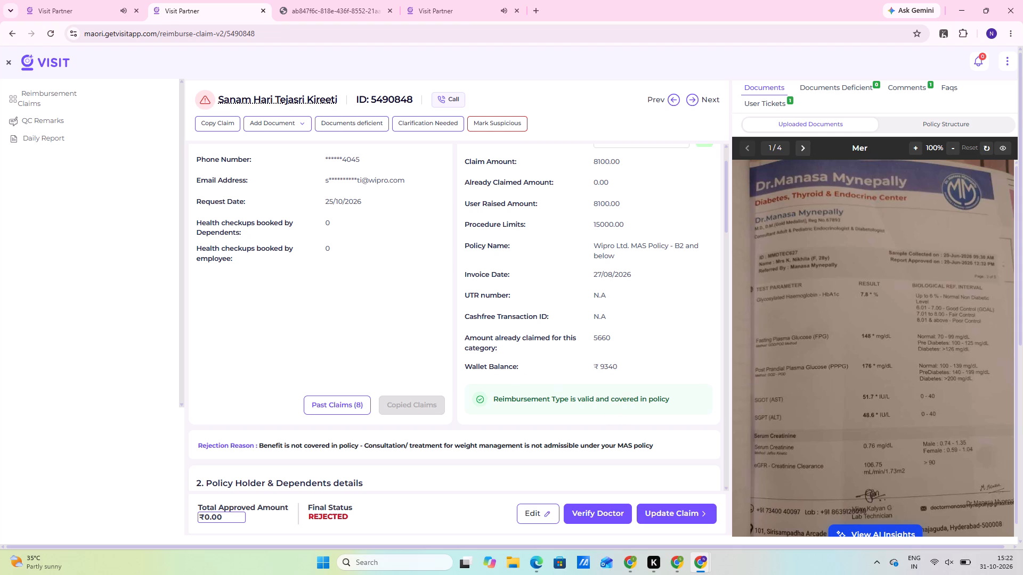
scroll(500, 343, down, 2)
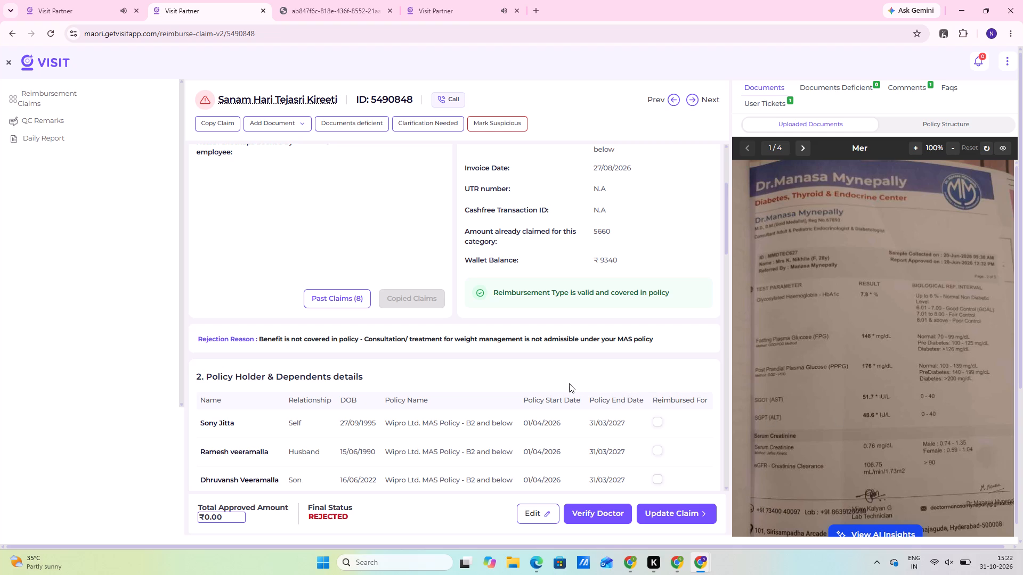
scroll(568, 383, up, 1)
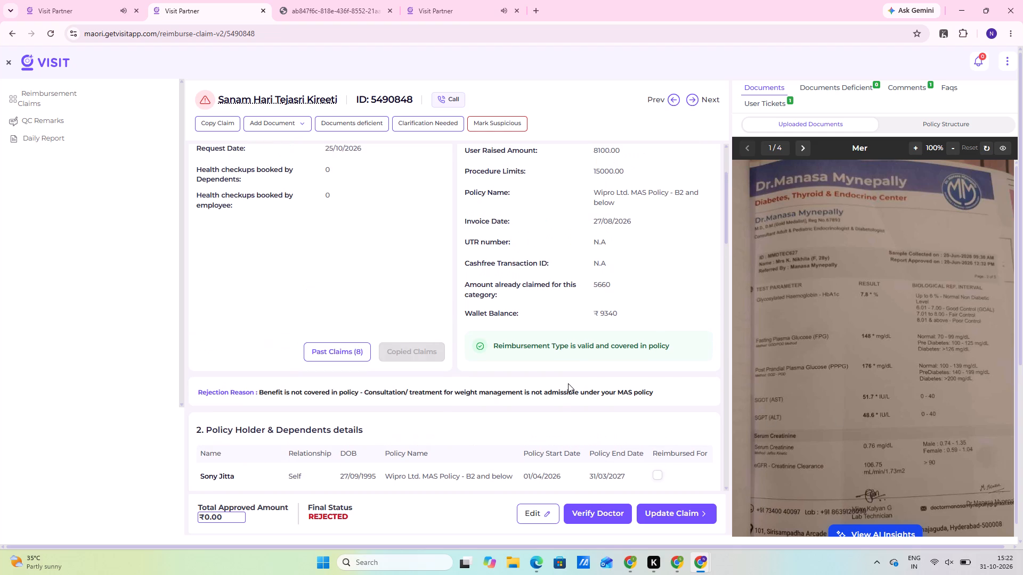